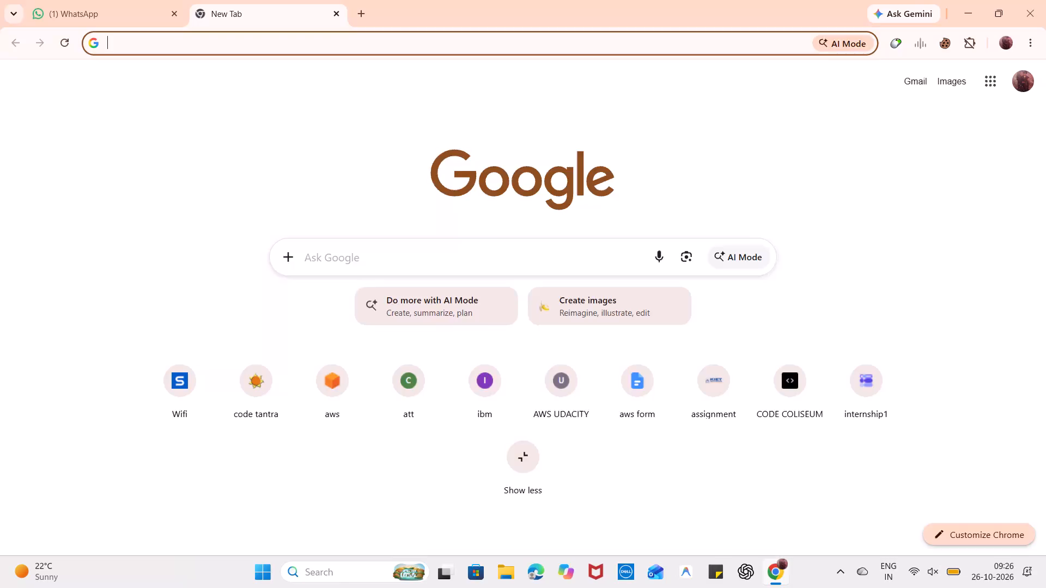
Launch the Canva desktop app and go to its home page.
text(canva)
key(Return)
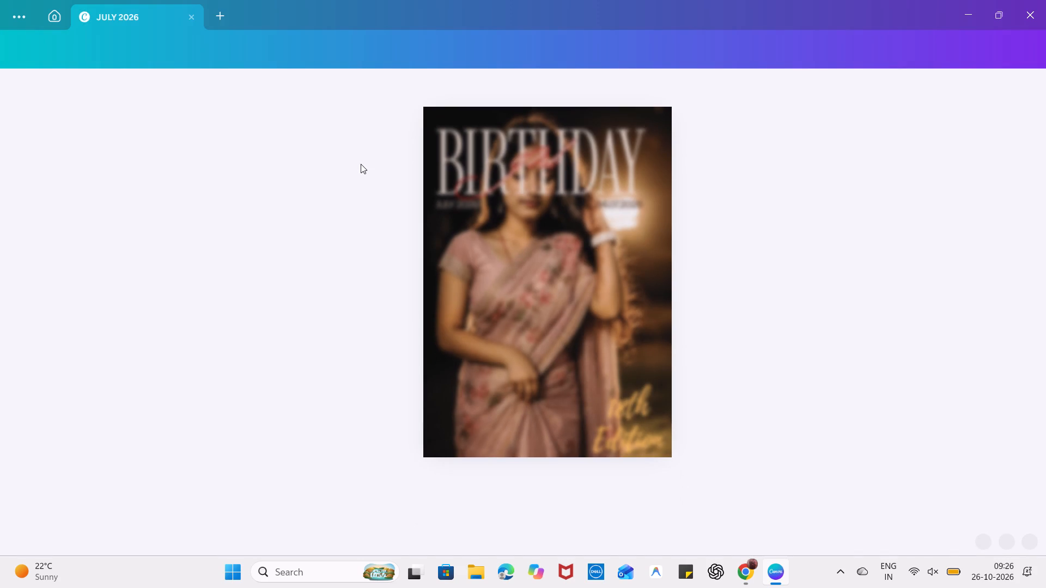
click(46, 10)
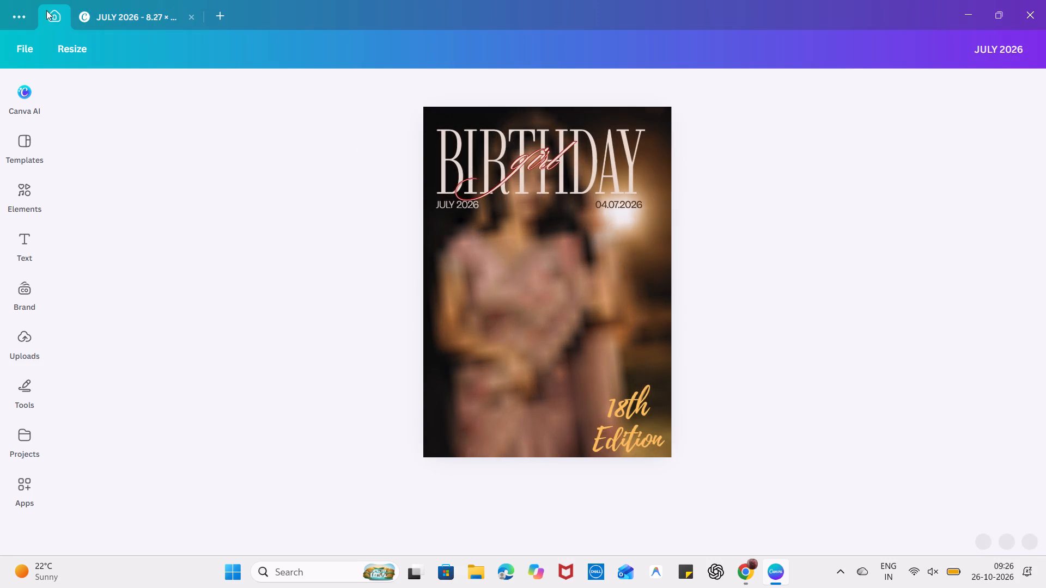
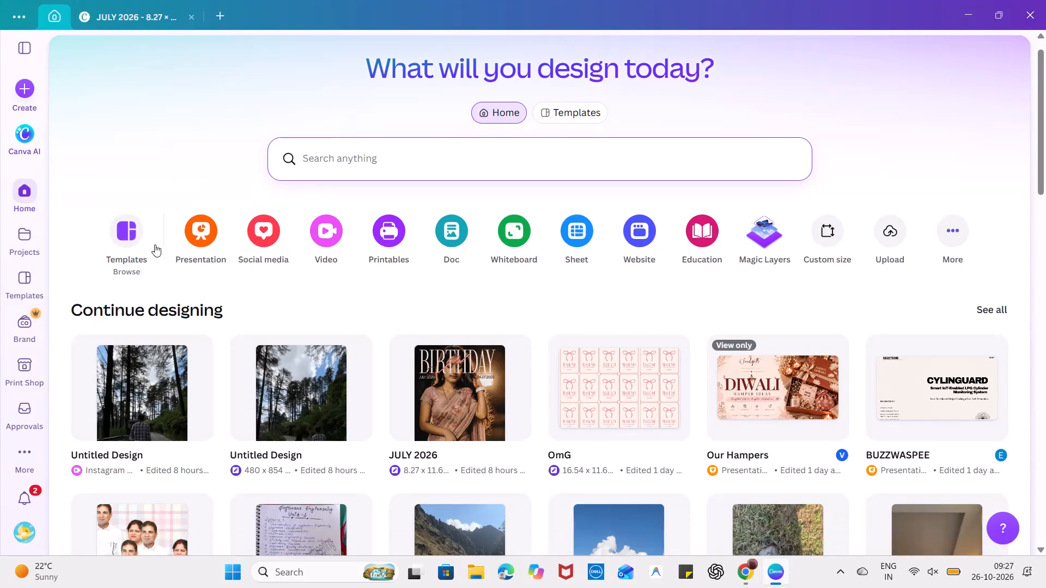
Open the JULY 2026 birthday magazine design from the recent designs.
scroll(267, 352, down, 1)
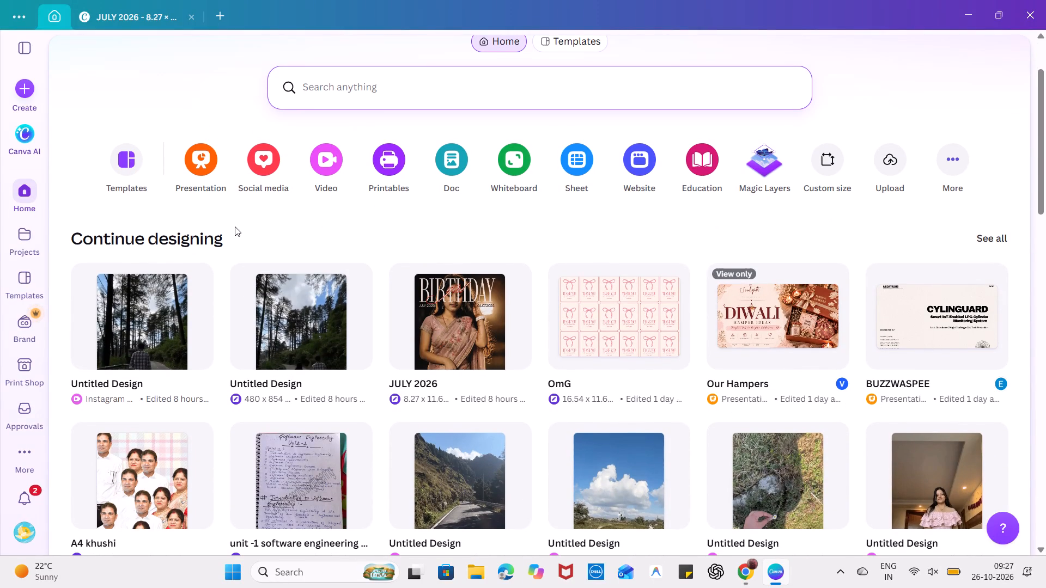
scroll(263, 319, down, 1)
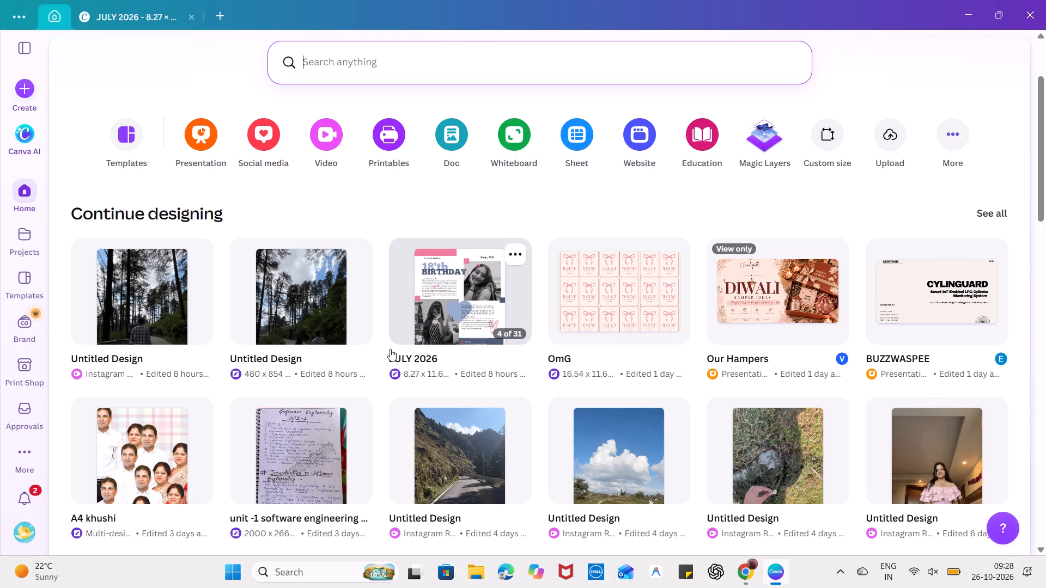
click(427, 275)
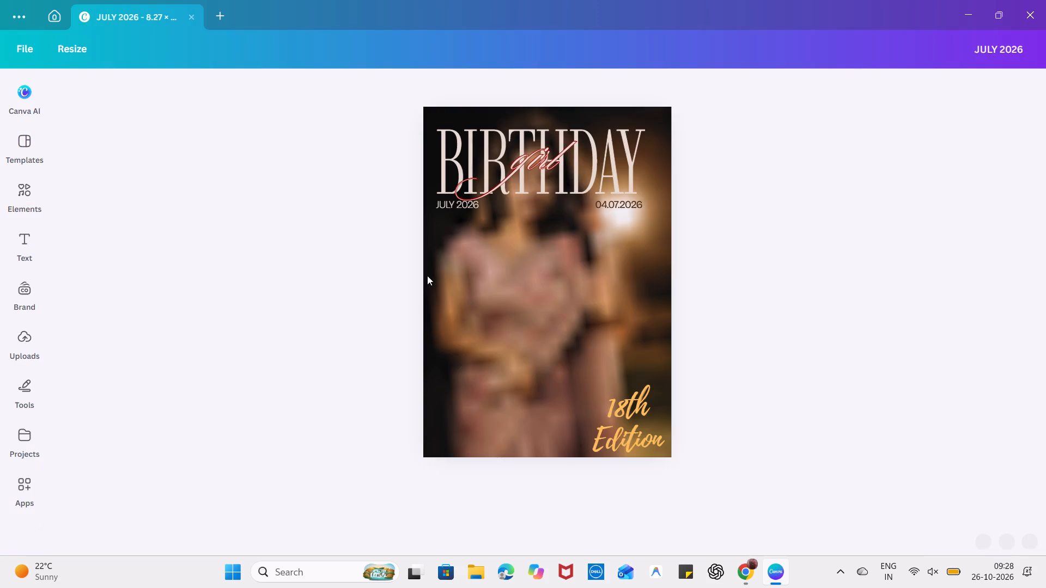
Browse the design's page thumbnails through to the final pages, up to page 31.
scroll(879, 477, left, 5)
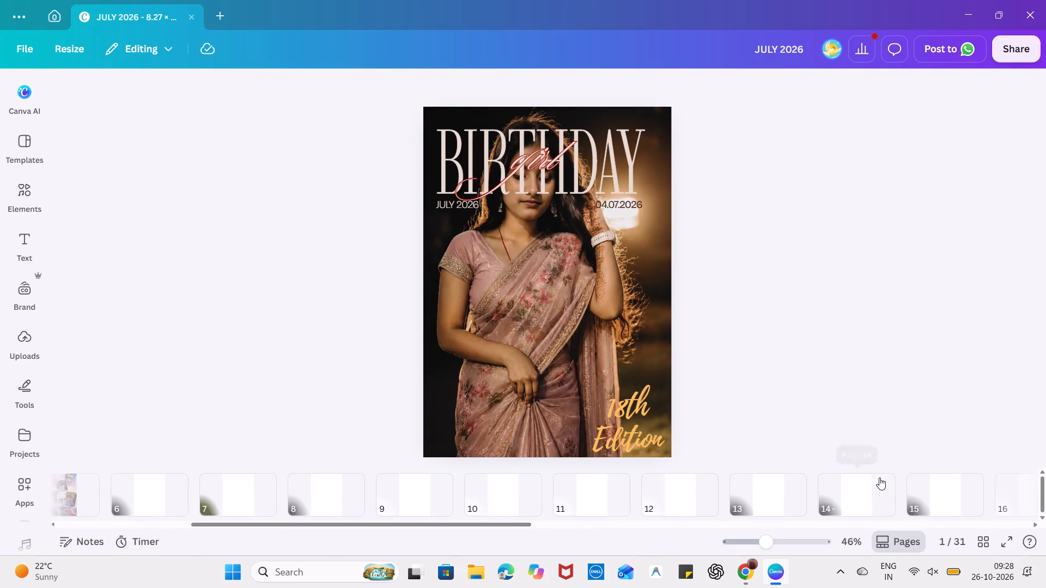
scroll(879, 477, left, 7)
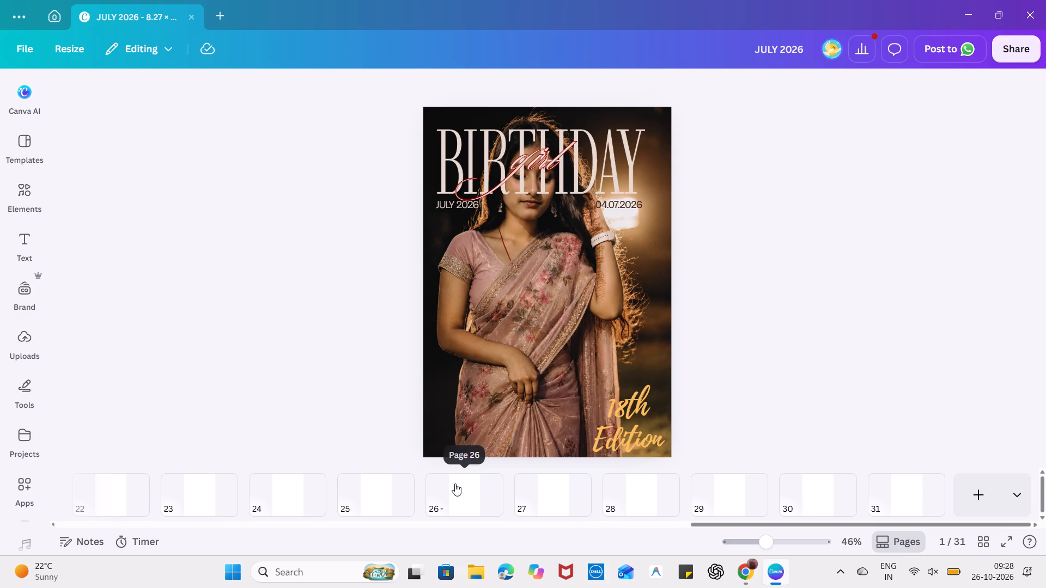
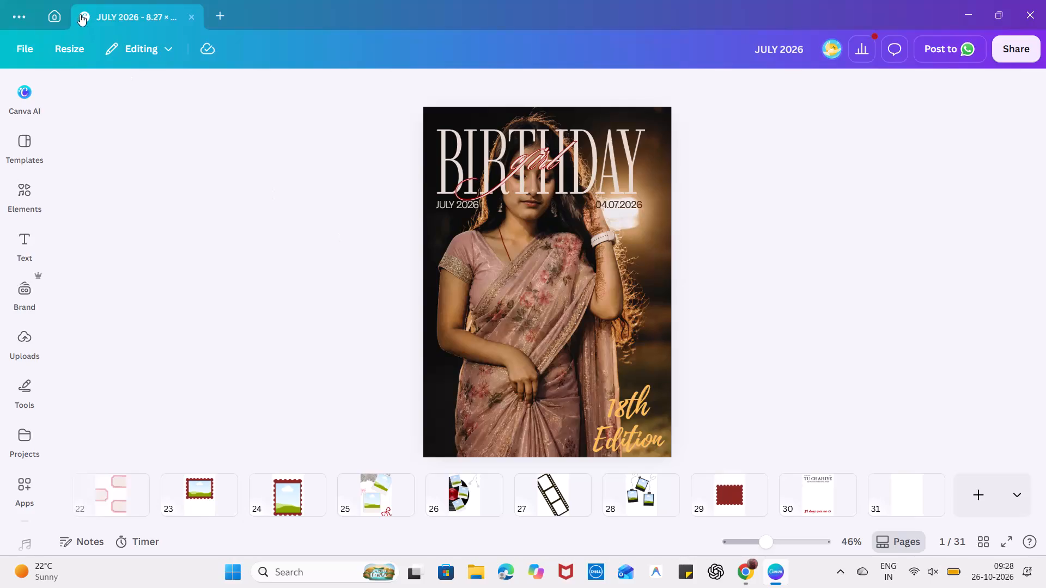
Look through the recent designs and the recommended templates on the home page.
click(50, 17)
scroll(542, 365, down, 1)
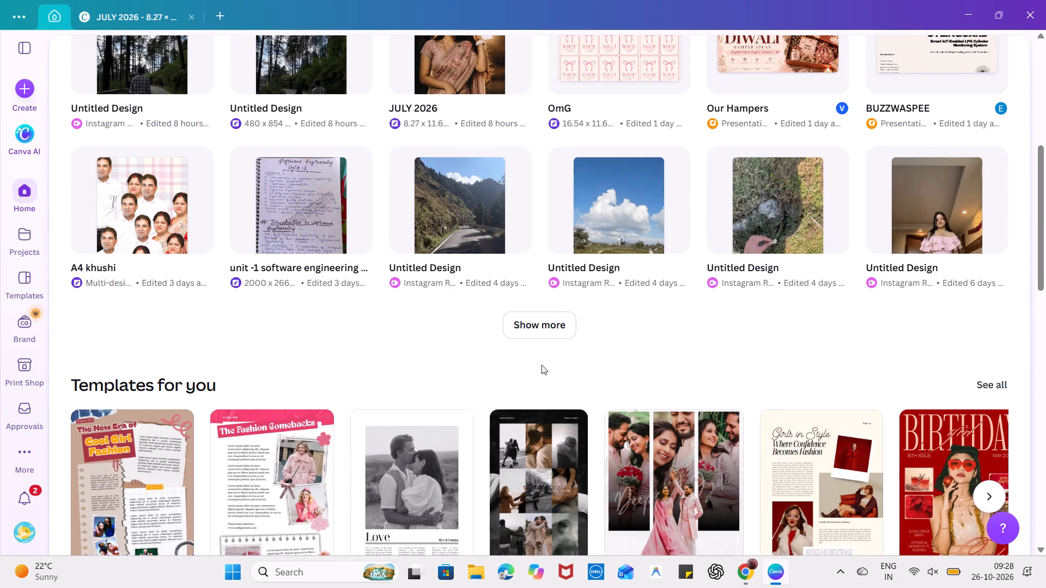
scroll(542, 365, down, 1)
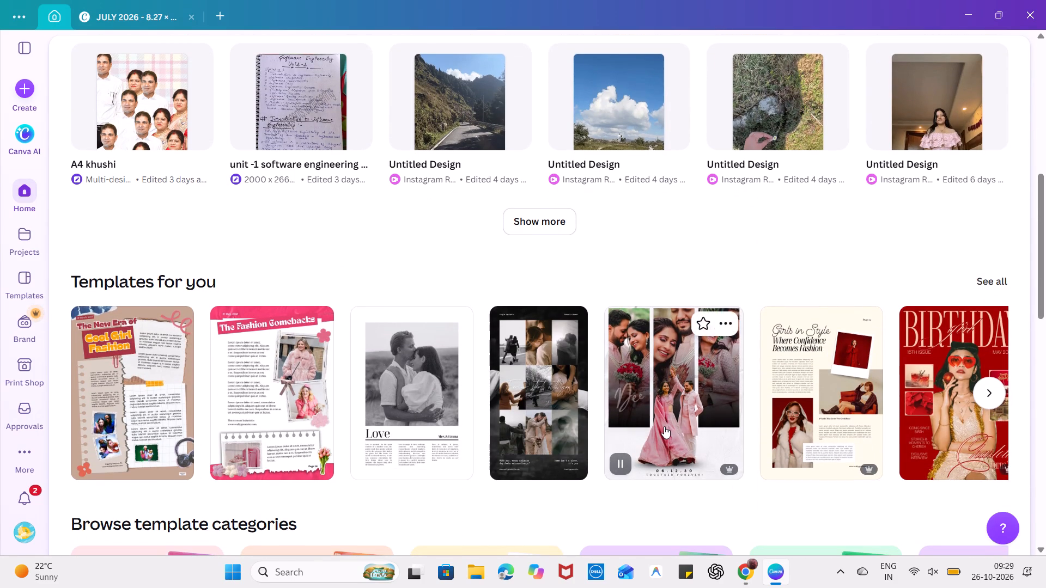
scroll(658, 427, left, 1)
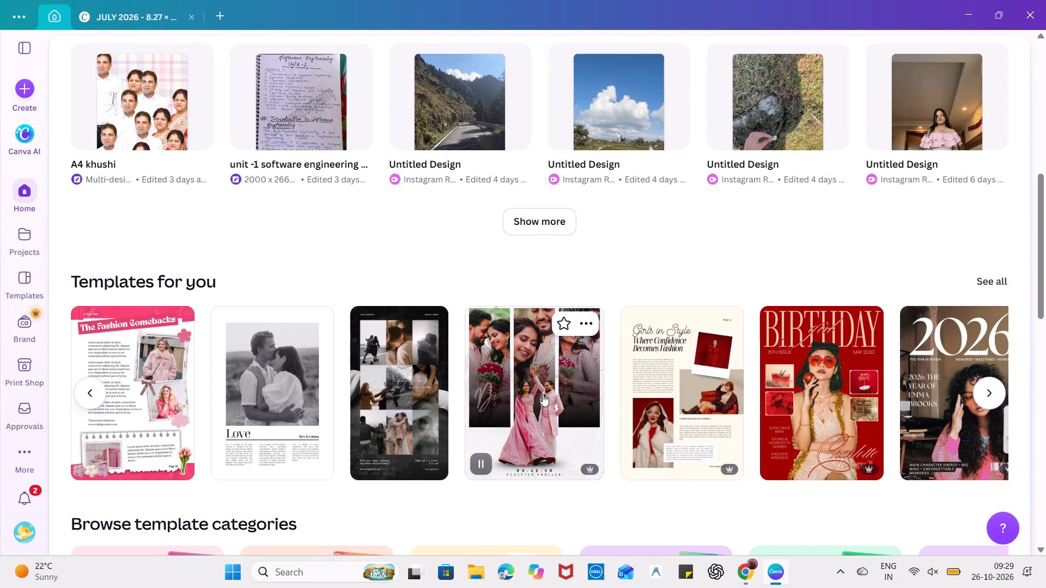
scroll(526, 405, left, 1)
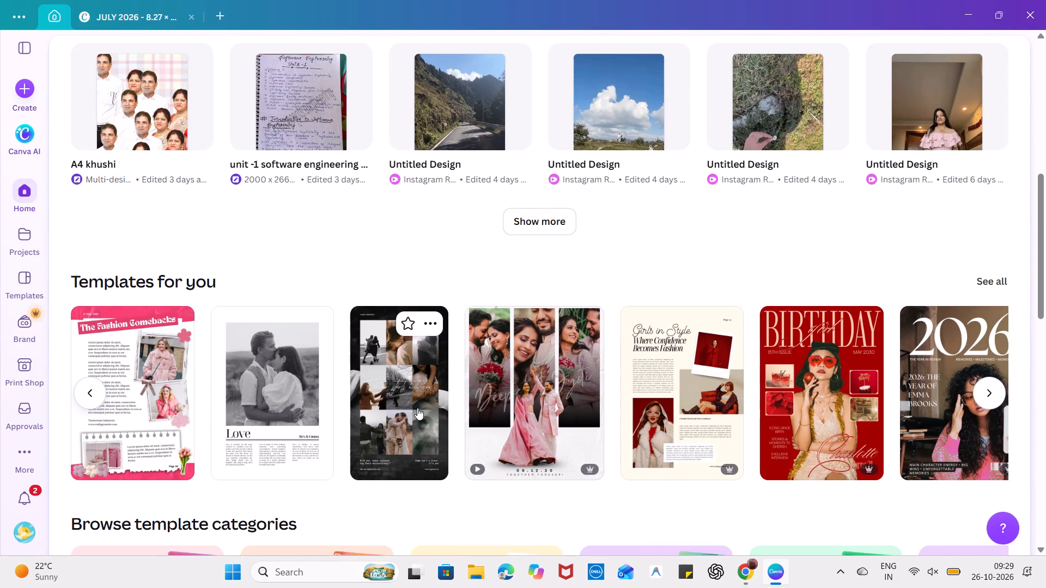
scroll(417, 408, down, 2)
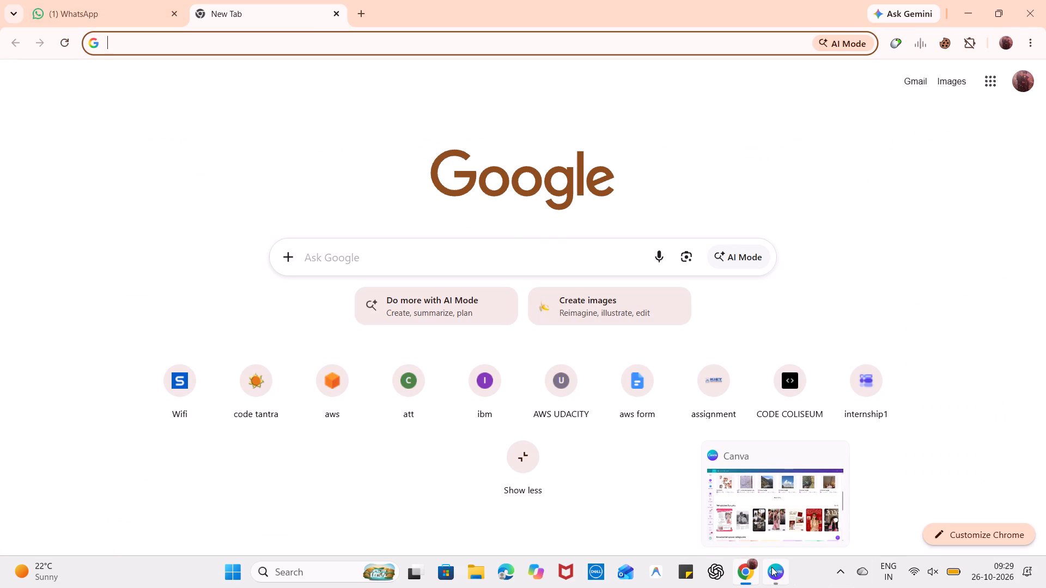
Switch back to the JULY 2026 design in Canva and open page 19, the FOREVER page, with its blank background selected.
drag(771, 567, 776, 489)
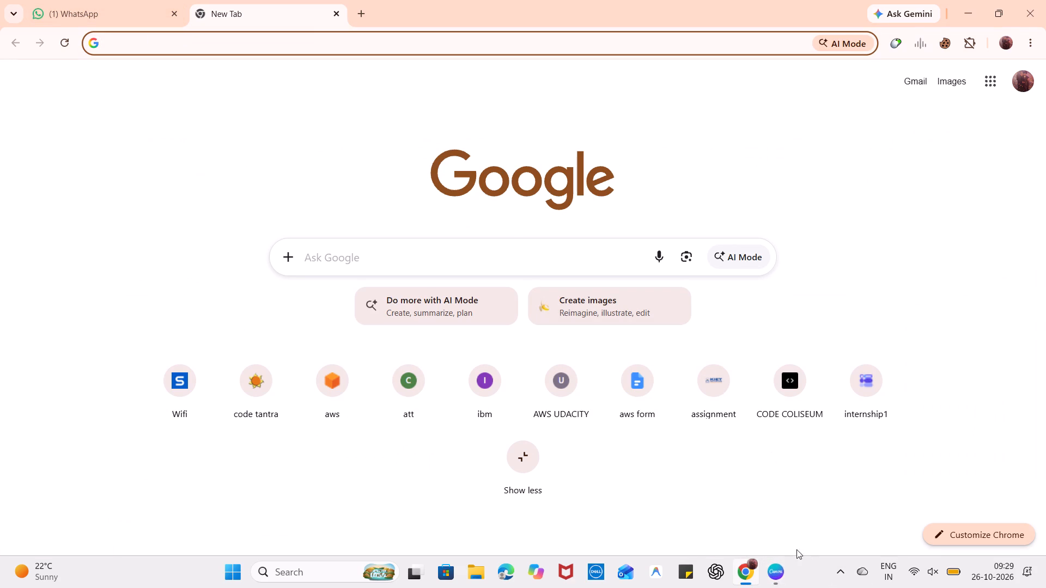
click(779, 563)
scroll(722, 369, left, 1)
click(432, 391)
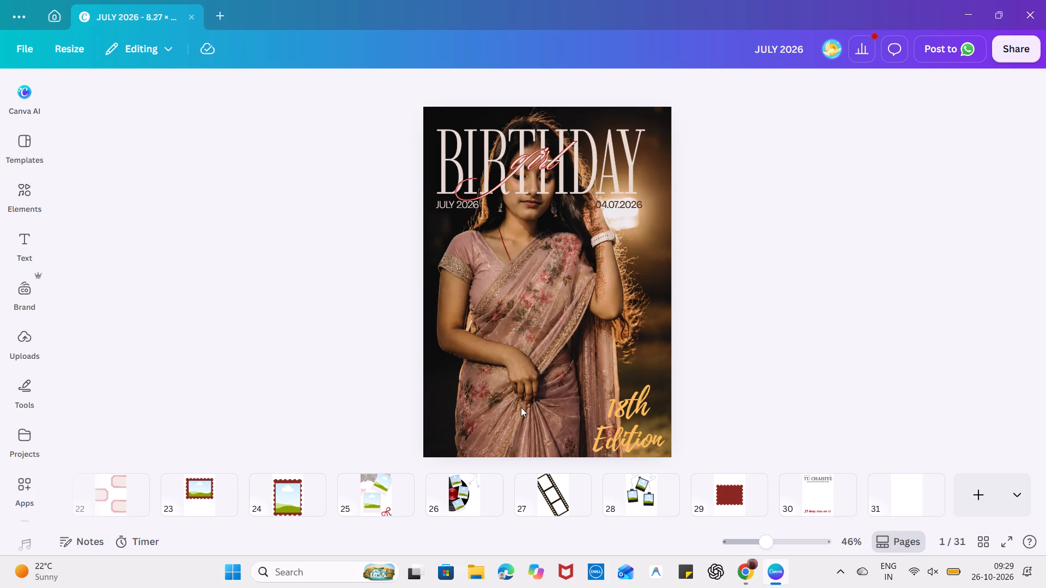
scroll(528, 414, right, 1)
scroll(612, 488, left, 1)
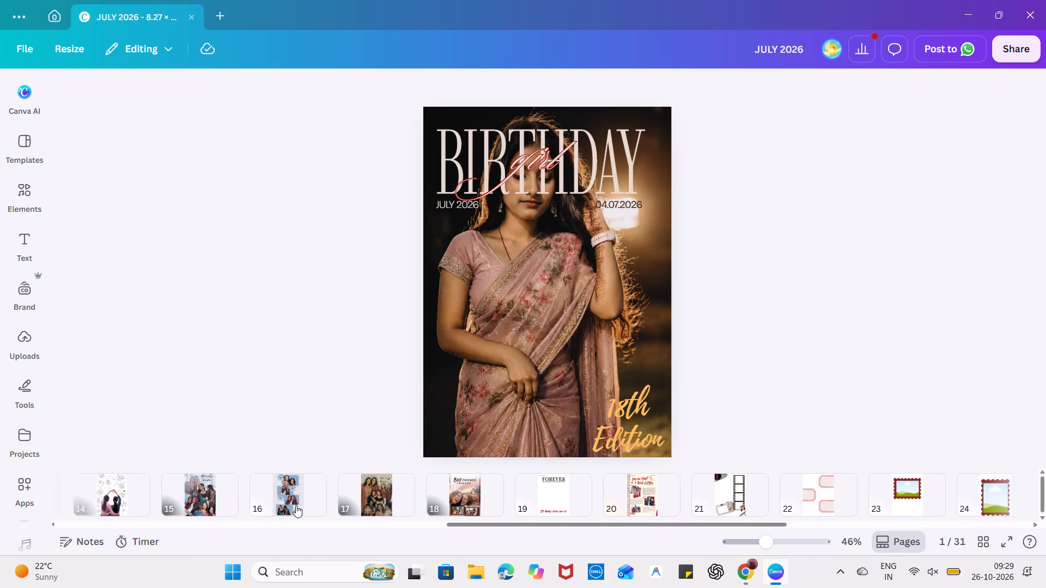
click(611, 500)
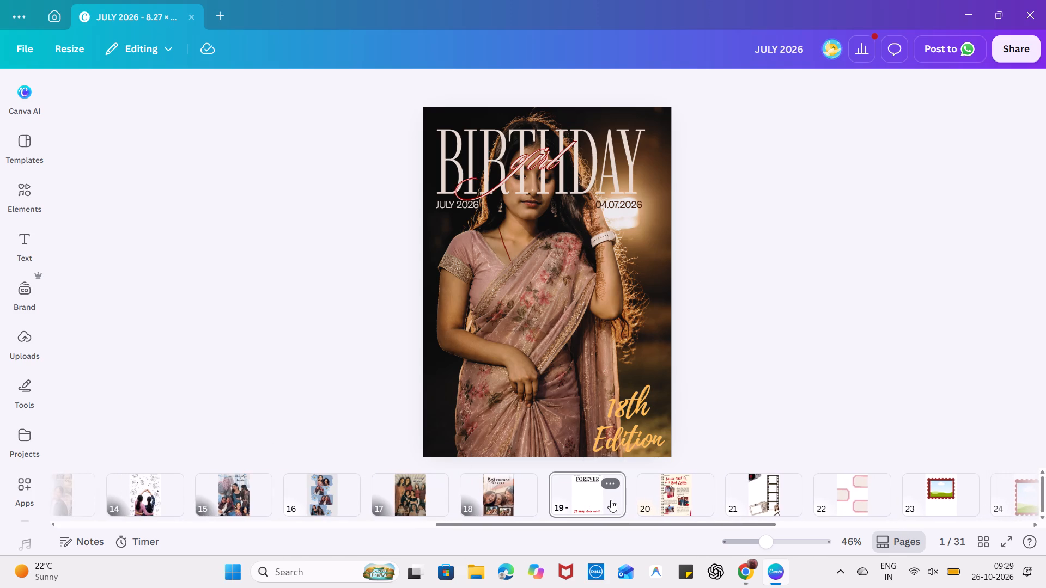
click(591, 318)
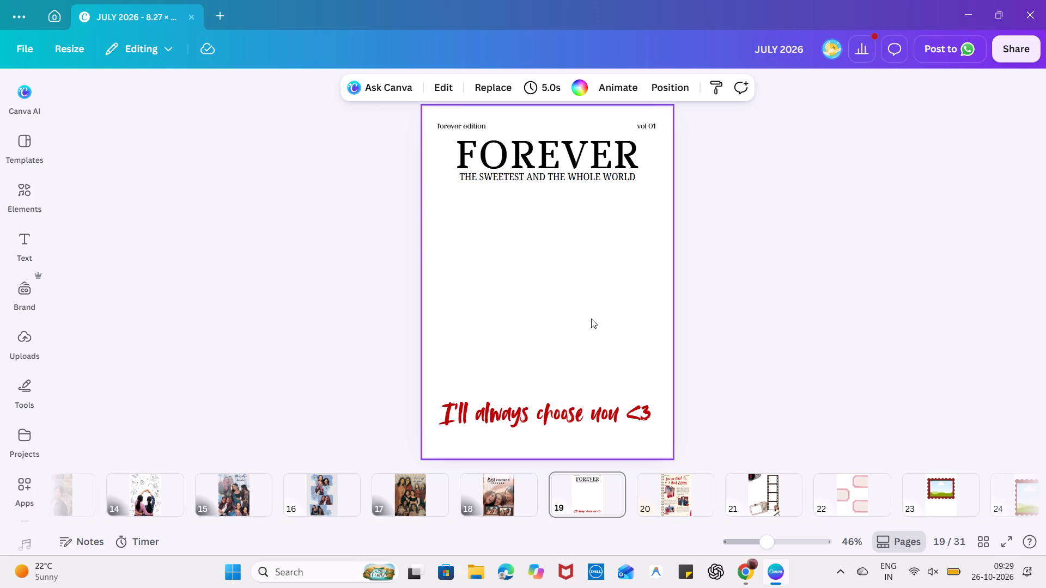
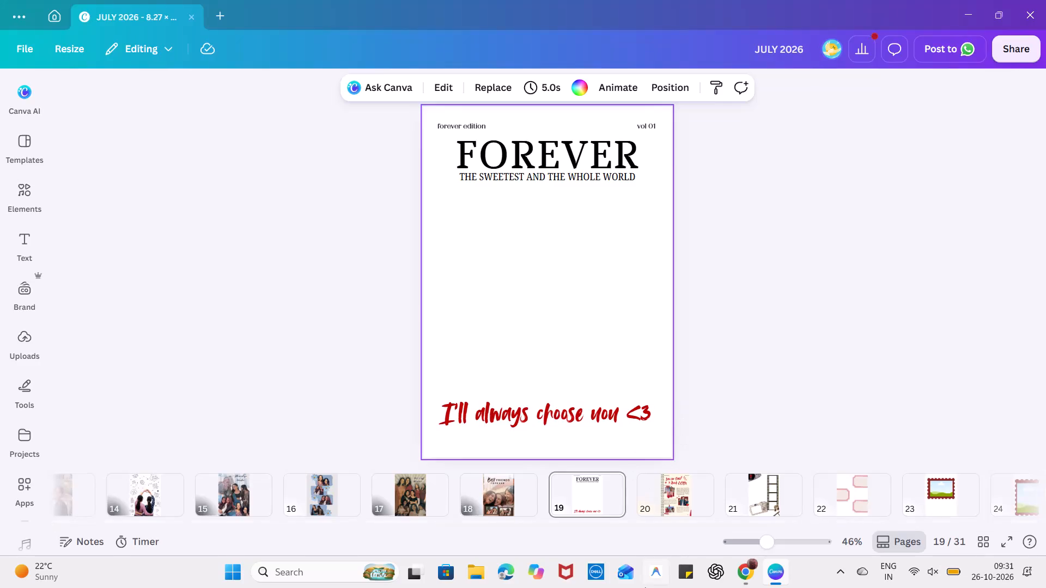
Review the Best Friends Forever layout on page 18 and open page 21, the film strip and camera page.
click(757, 473)
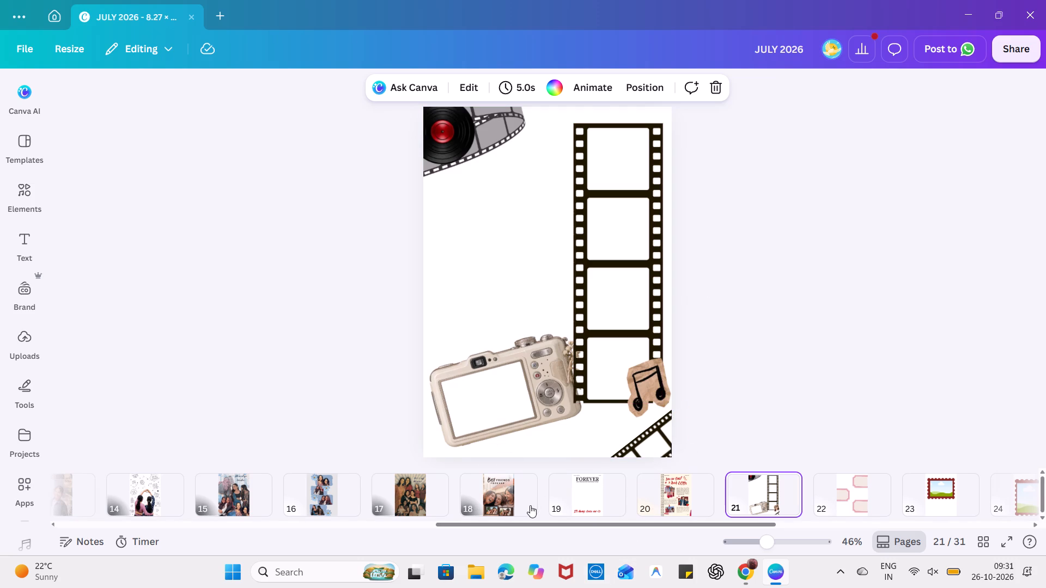
click(515, 506)
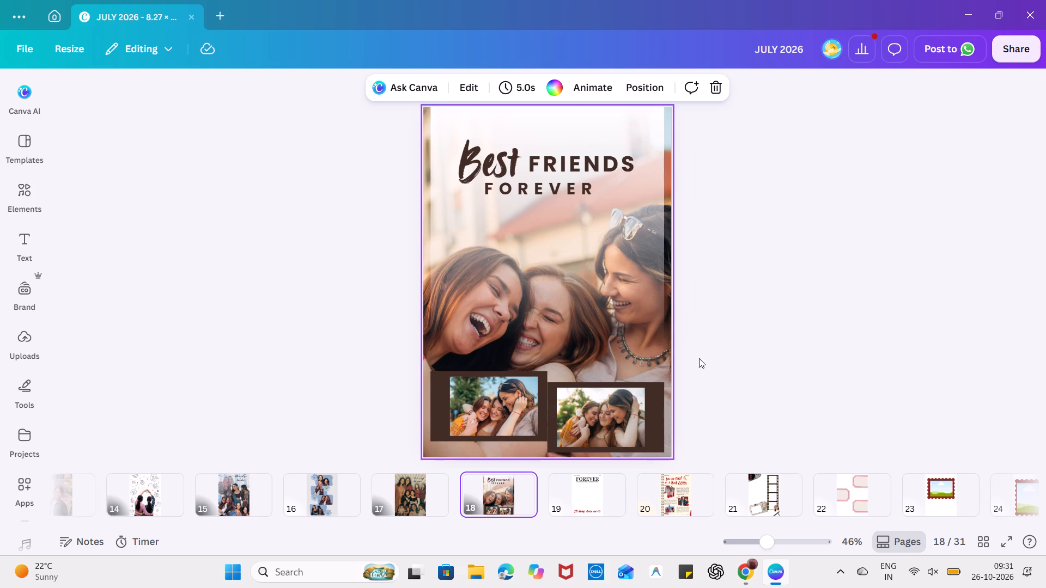
click(758, 482)
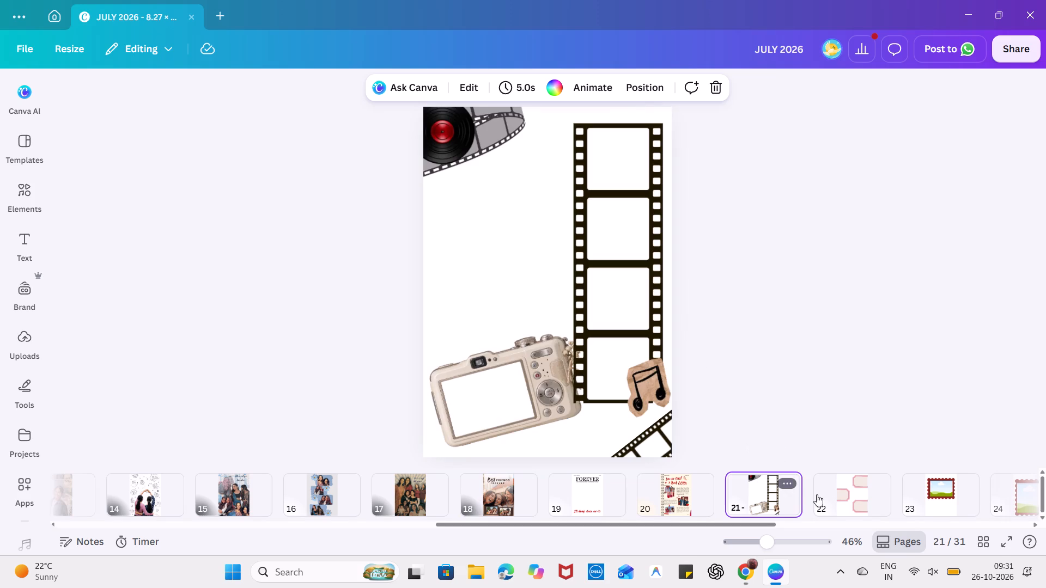
click(754, 503)
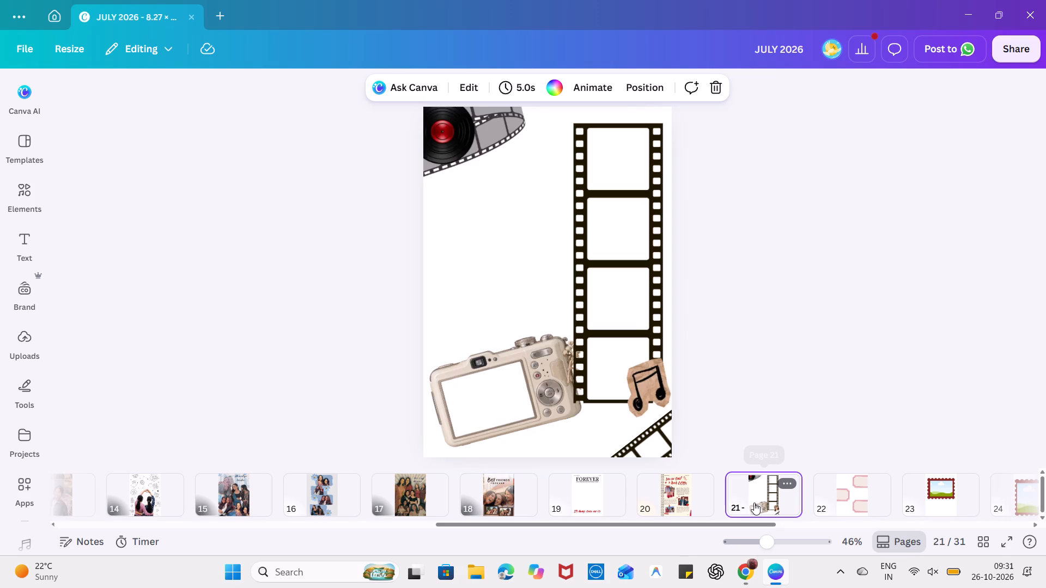
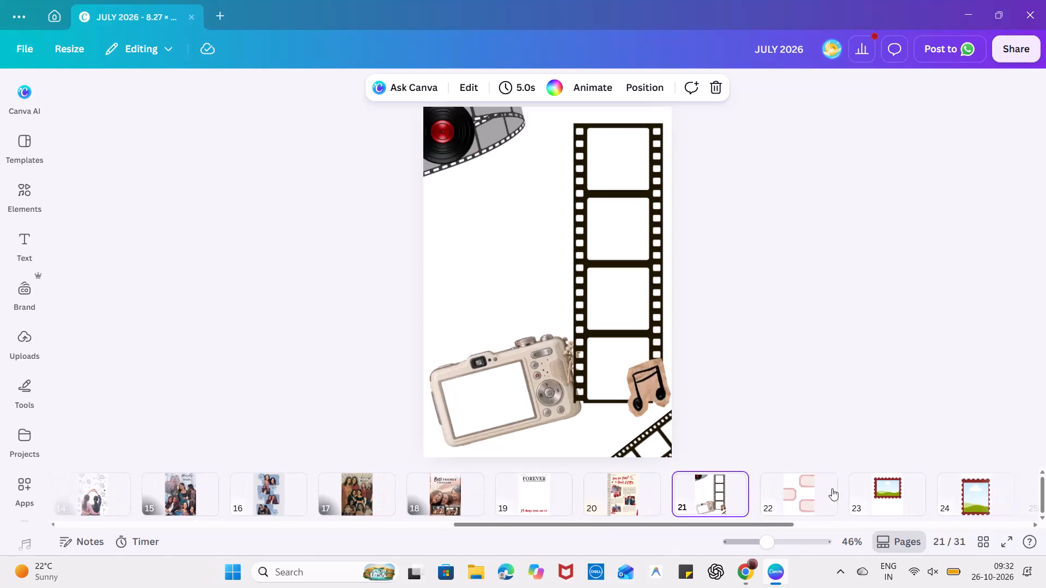
Look through the later layouts: the stamp frame on page 23, the TU CHAHIYE cover on page 30 and the hanging polaroids on page 28.
click(893, 504)
scroll(893, 504, left, 6)
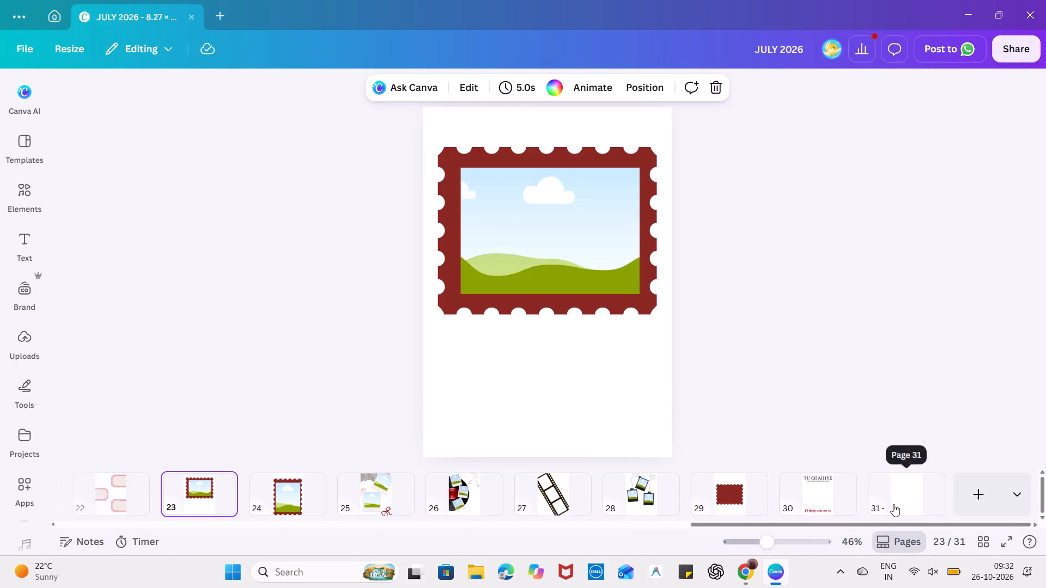
click(818, 506)
click(652, 254)
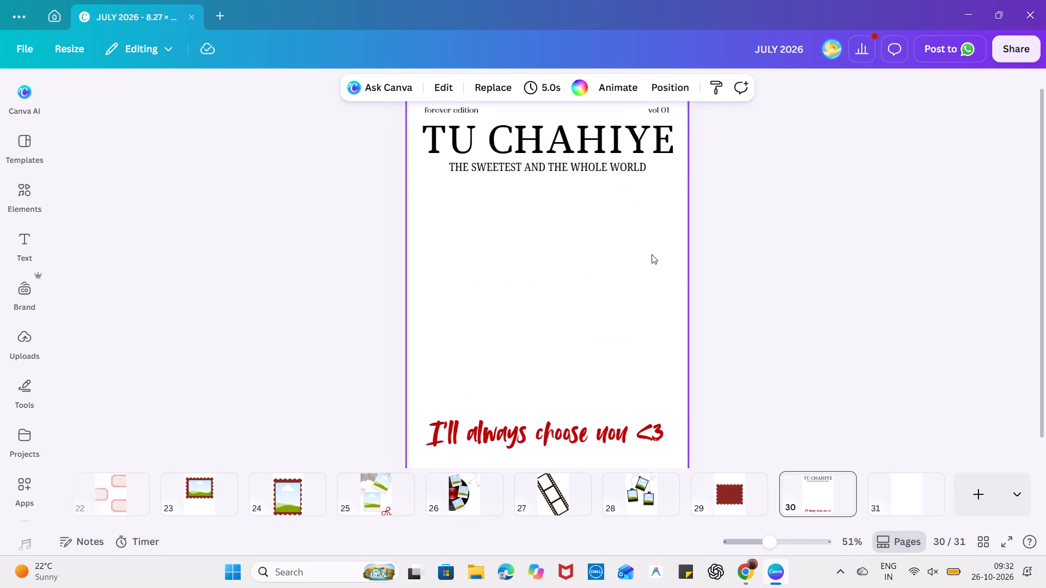
click(598, 218)
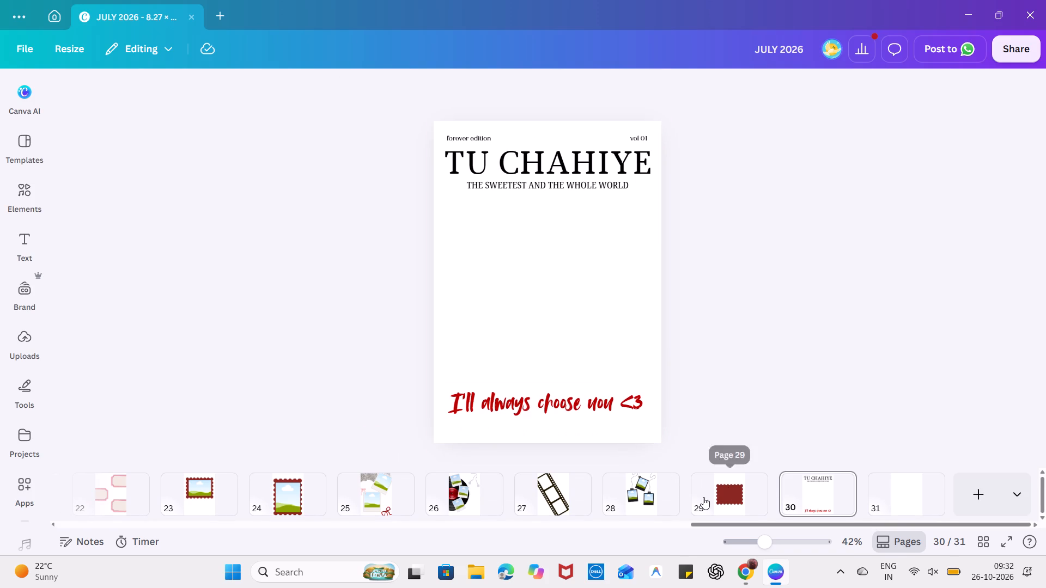
click(664, 491)
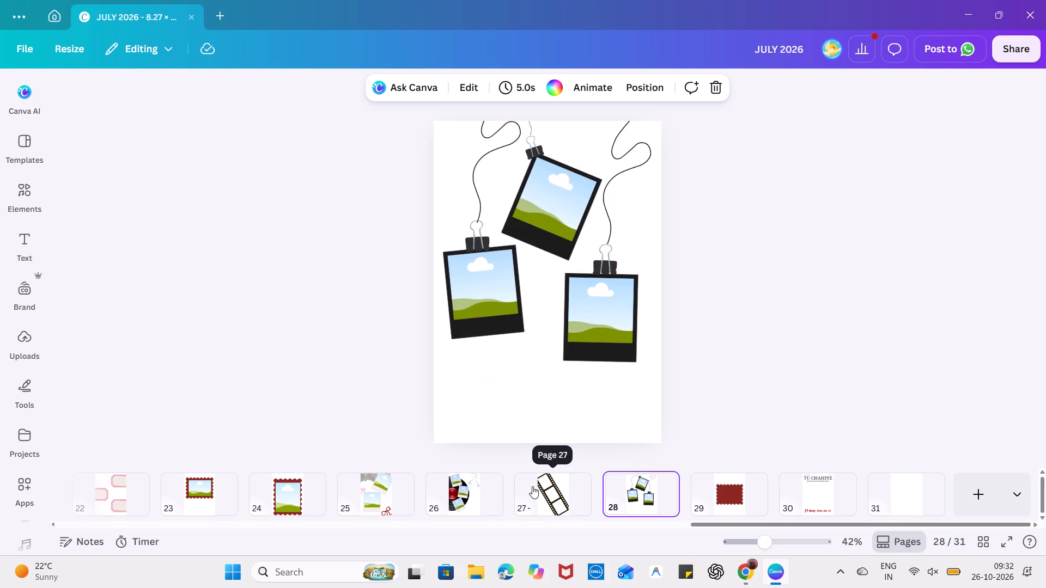
Copy all the text elements of the FOREVER cover on page 19 onto the blank page 31.
scroll(424, 496, right, 6)
click(381, 486)
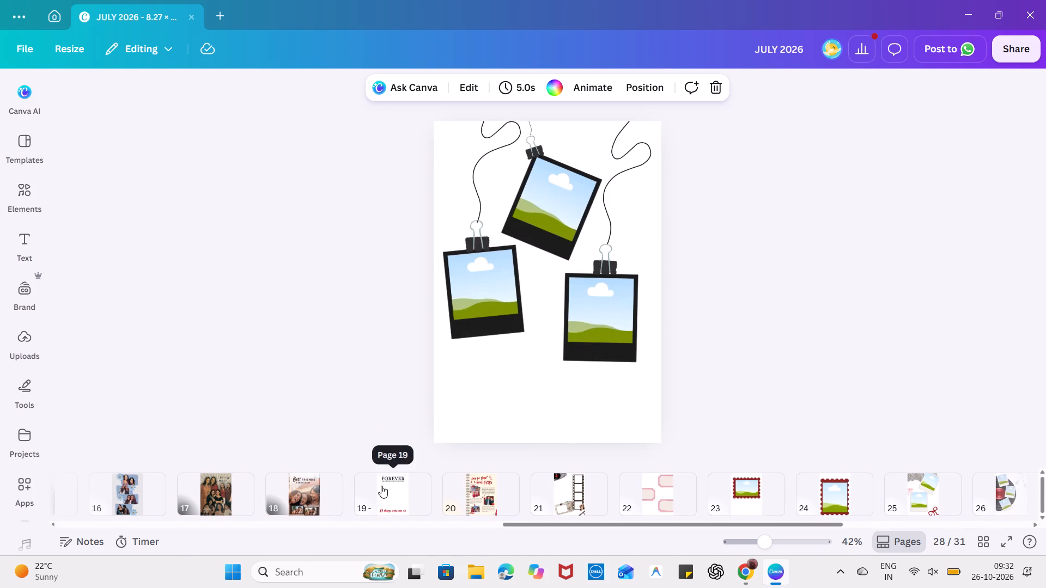
drag(688, 447, 386, 118)
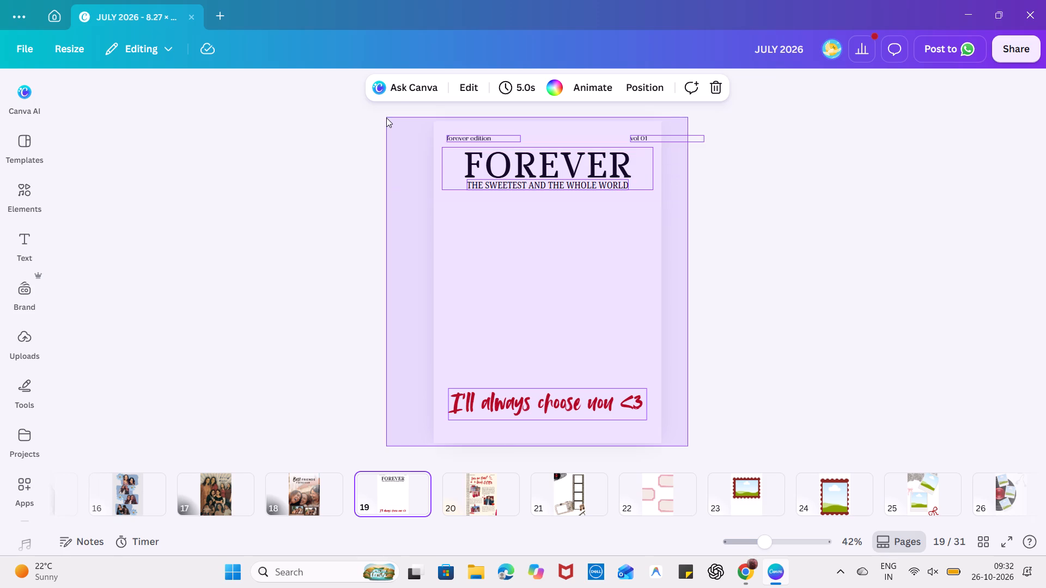
key(ctrl+c)
scroll(451, 462, left, 1)
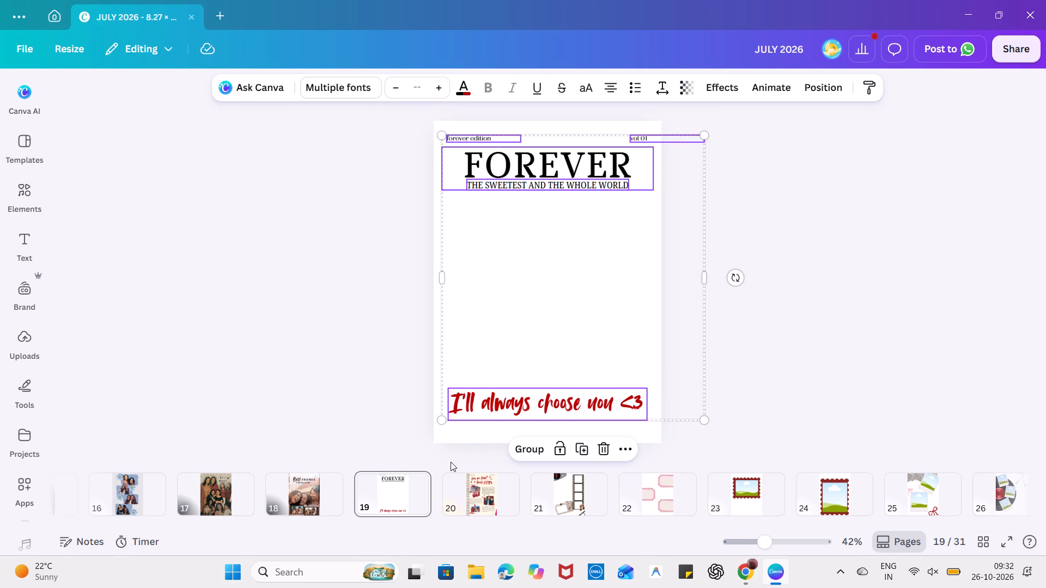
scroll(451, 462, left, 2)
scroll(490, 496, left, 5)
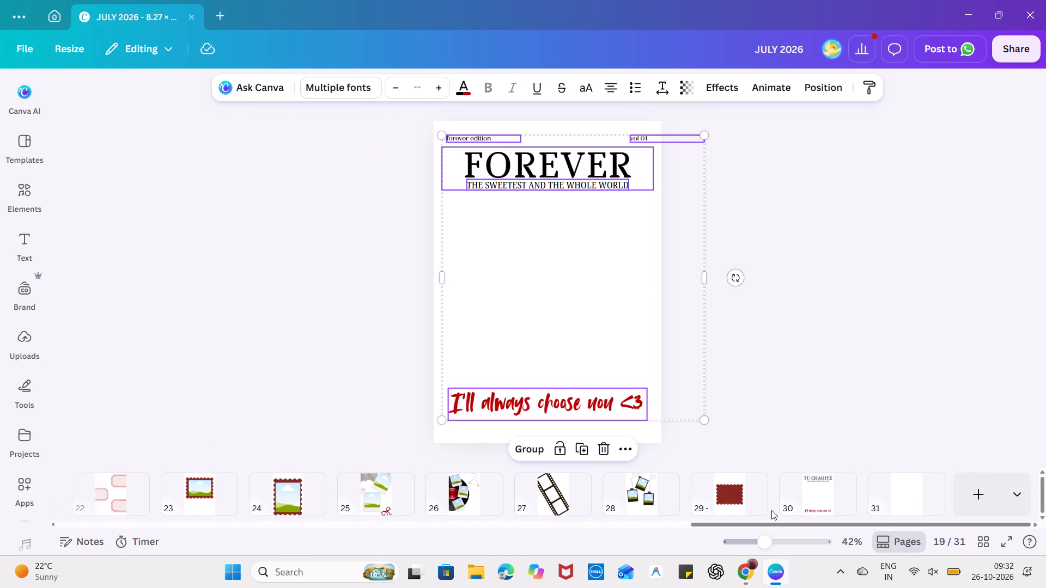
click(906, 492)
click(598, 345)
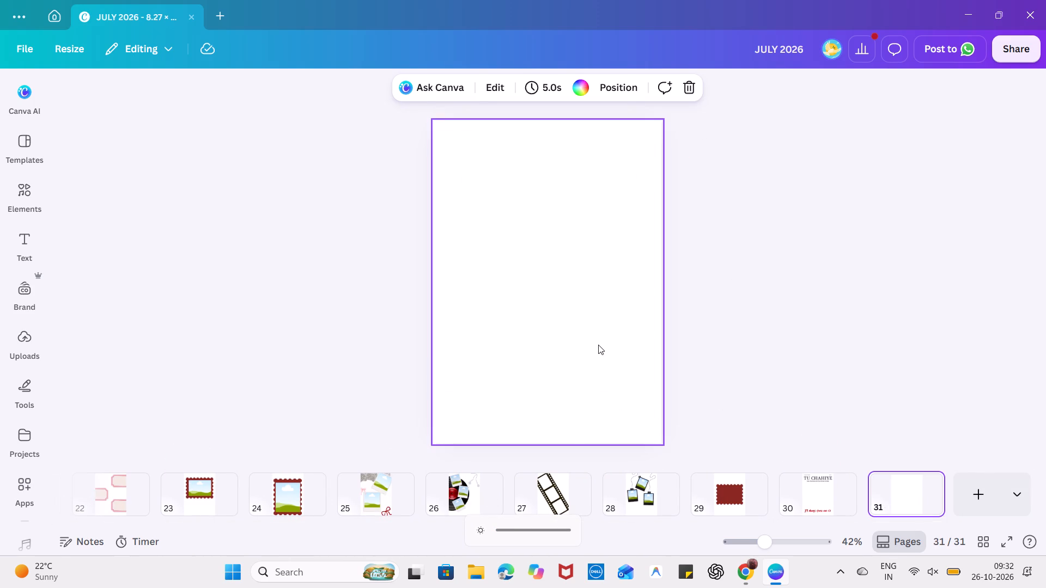
key(ctrl+v)
click(822, 353)
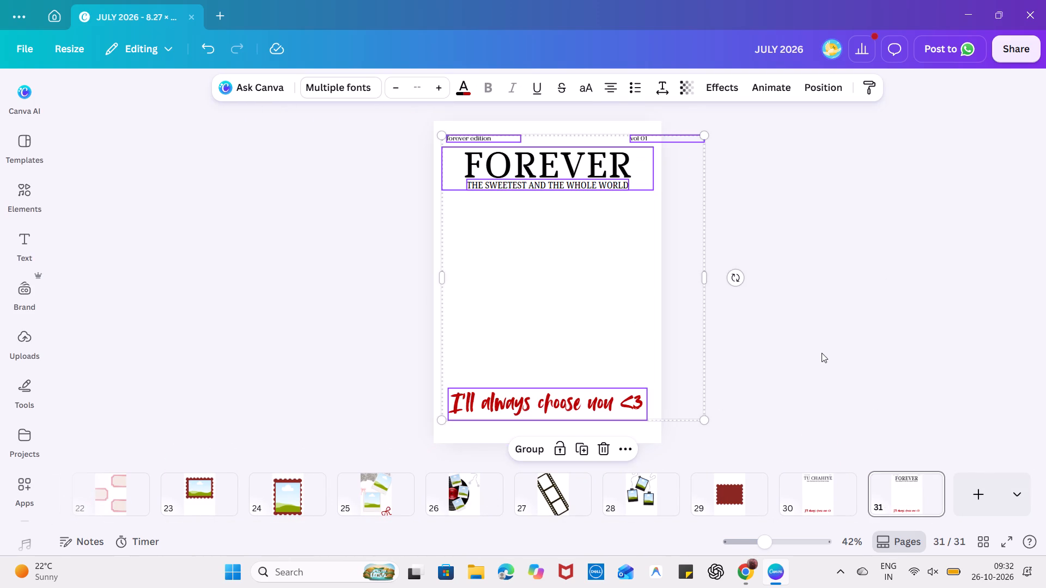
Replace the FOREVER headline on page 31 with "Birthday".
double_click(536, 168)
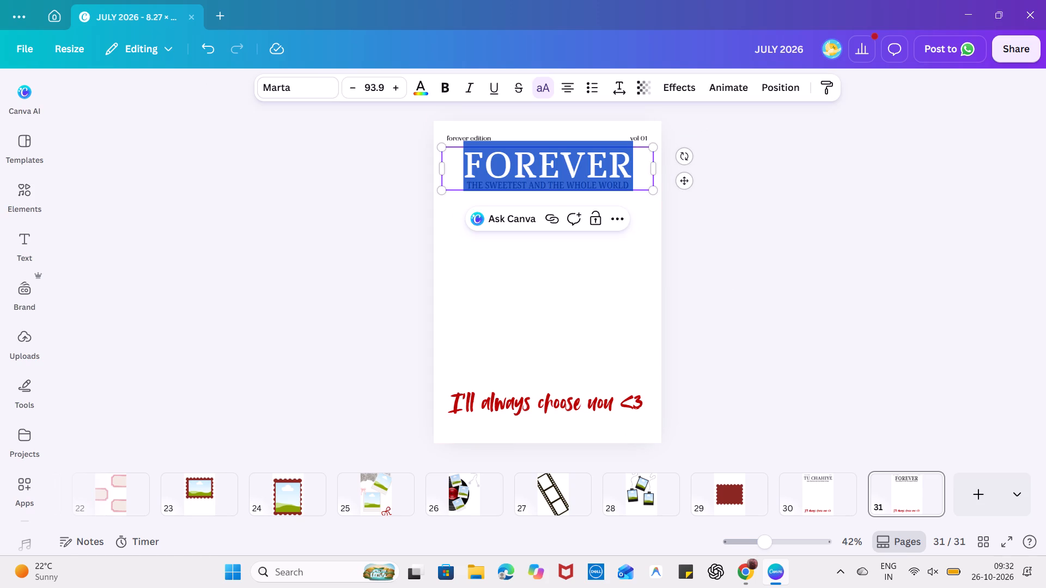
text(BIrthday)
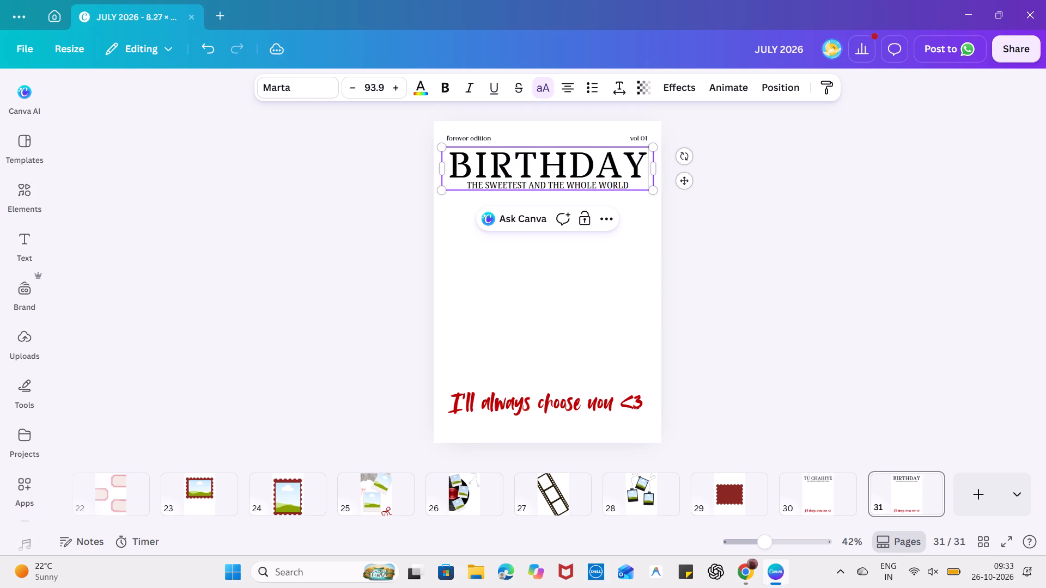
Copy all the text elements of the BIRTHDAY cover on page 31 onto a new blank page 32.
click(713, 301)
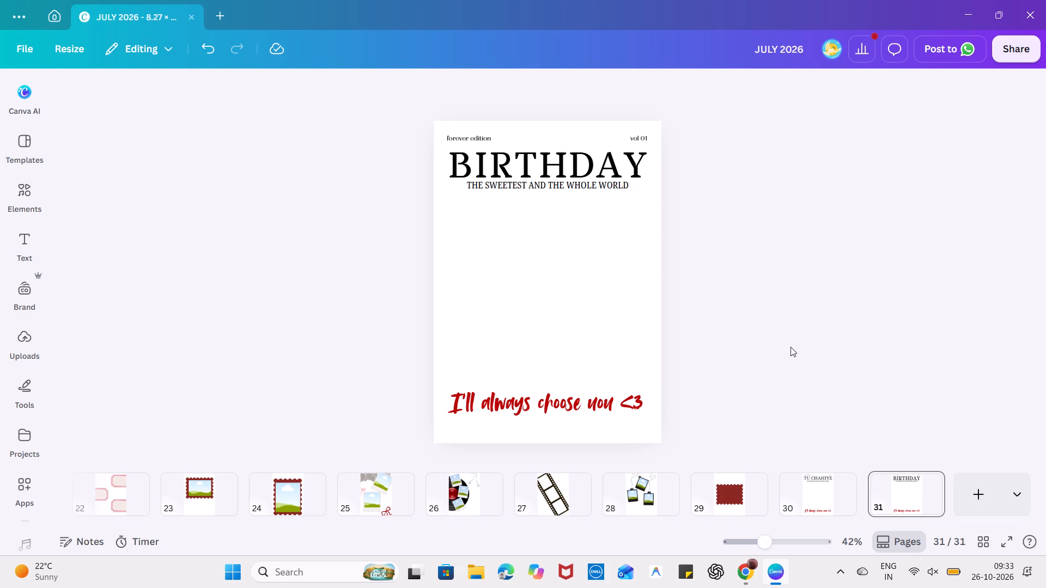
click(595, 400)
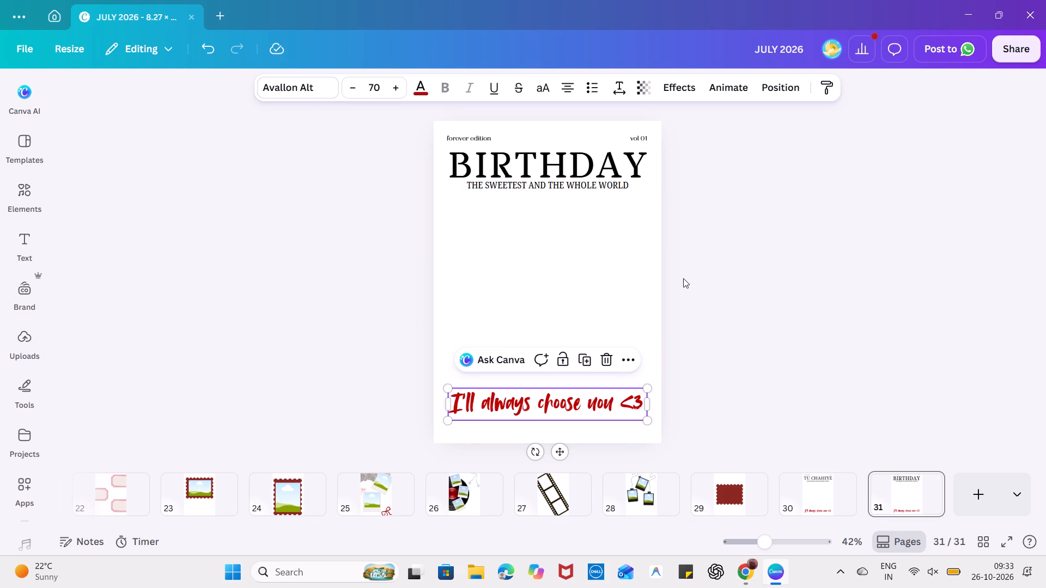
drag(666, 407, 420, 102)
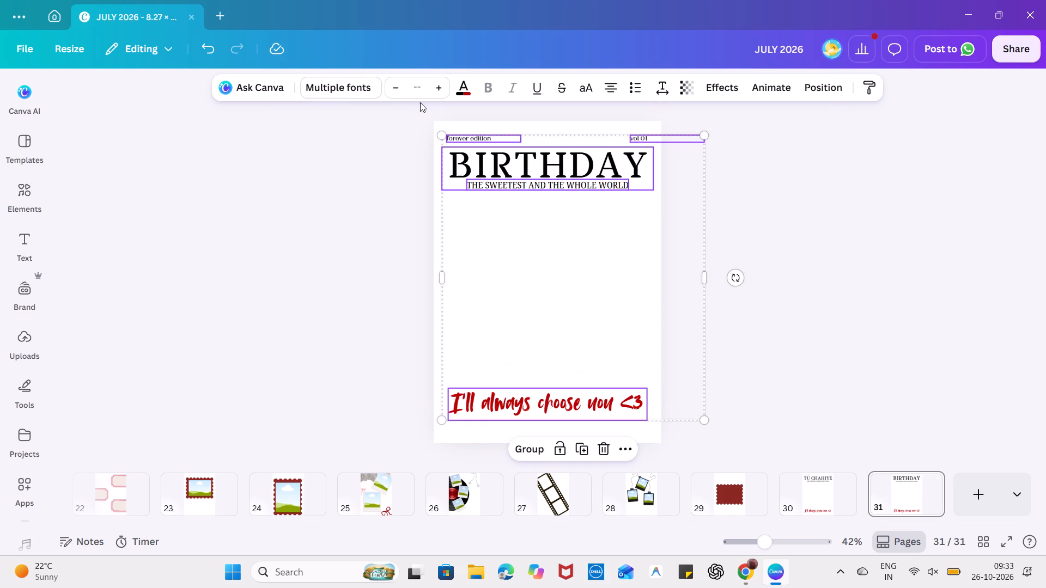
key(ctrl+c)
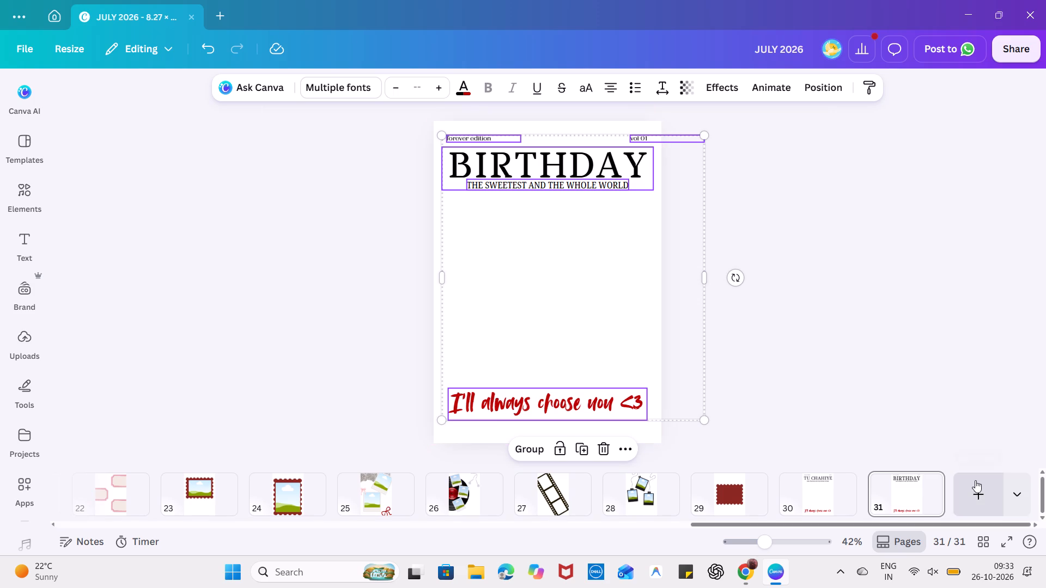
click(975, 480)
click(576, 316)
key(ctrl+v)
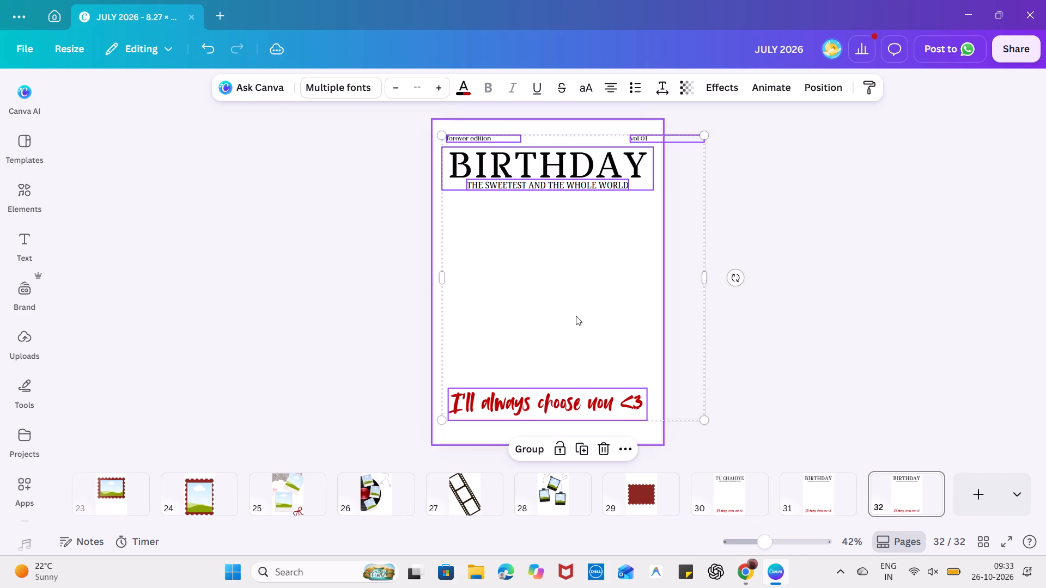
Switch to Chrome, search the web for Pinterest and open the Pinterest India site.
click(746, 587)
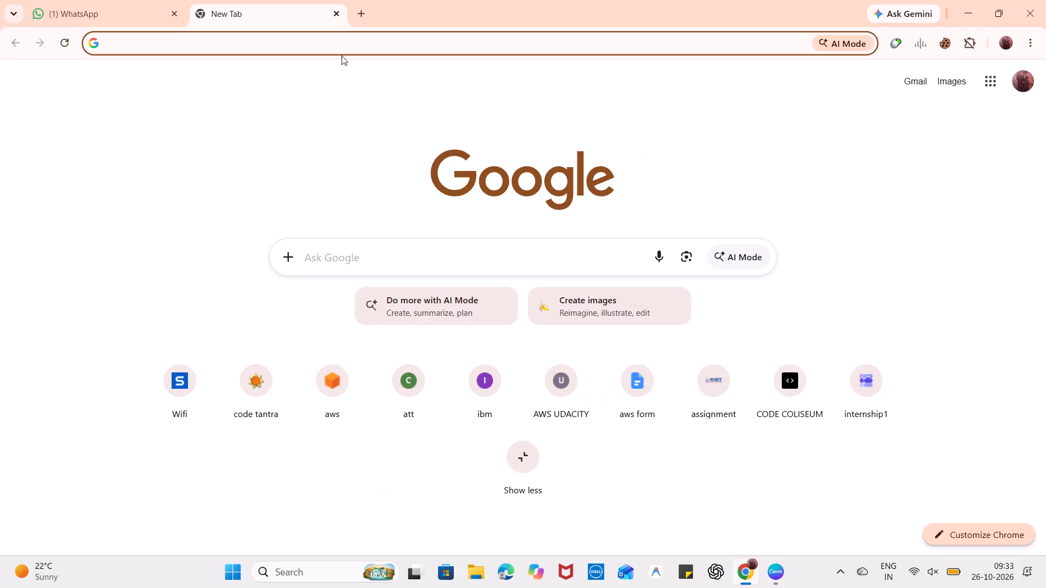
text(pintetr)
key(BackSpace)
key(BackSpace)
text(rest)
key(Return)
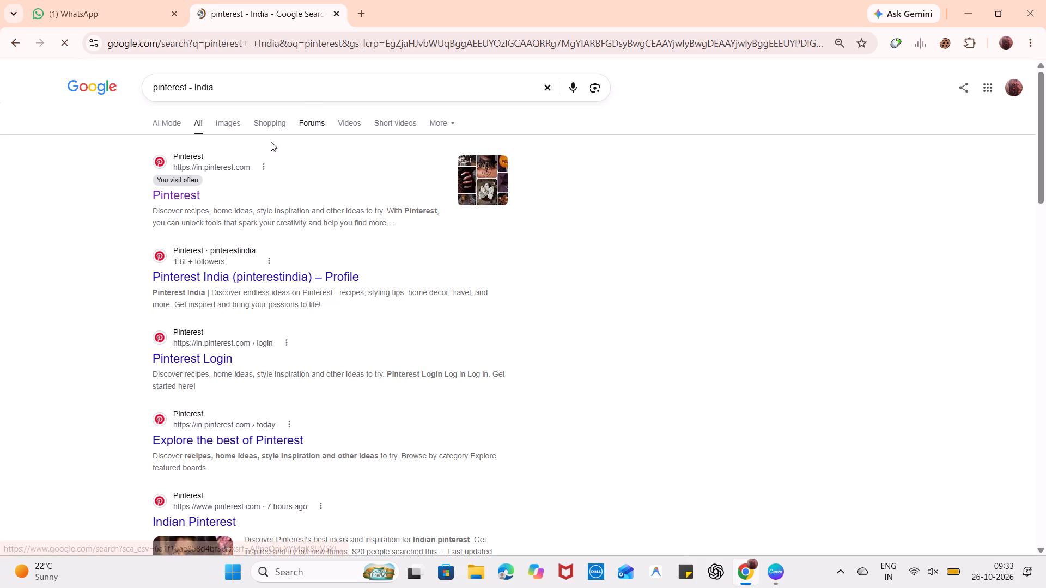
click(194, 179)
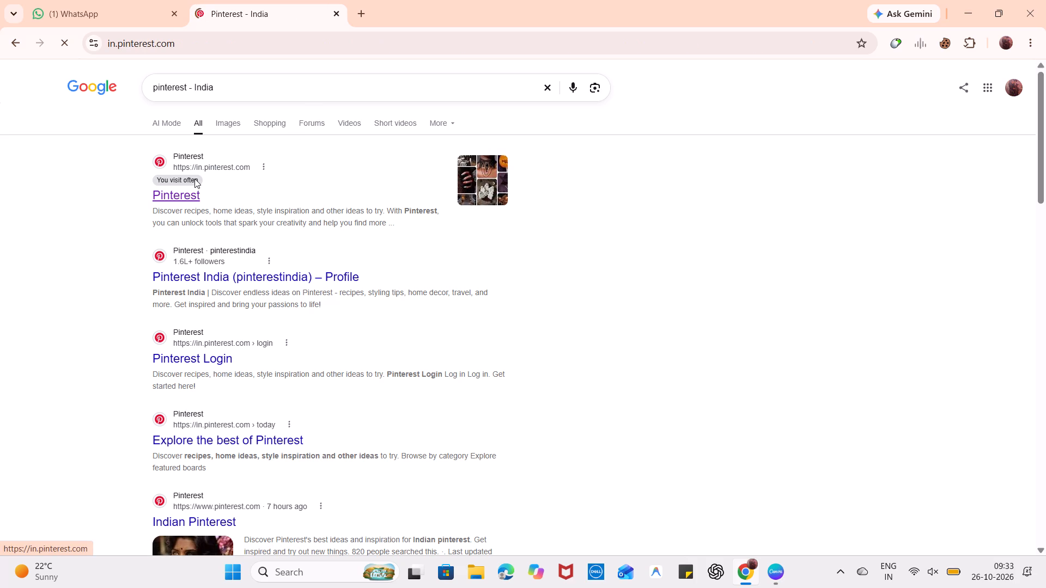
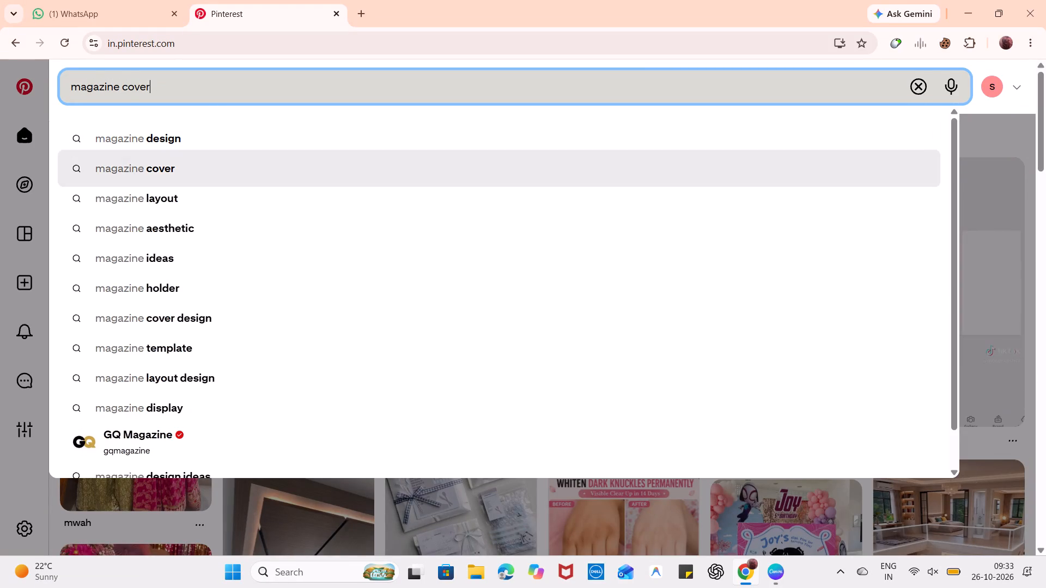
Search Pinterest for "magazine cover".
key(Return)
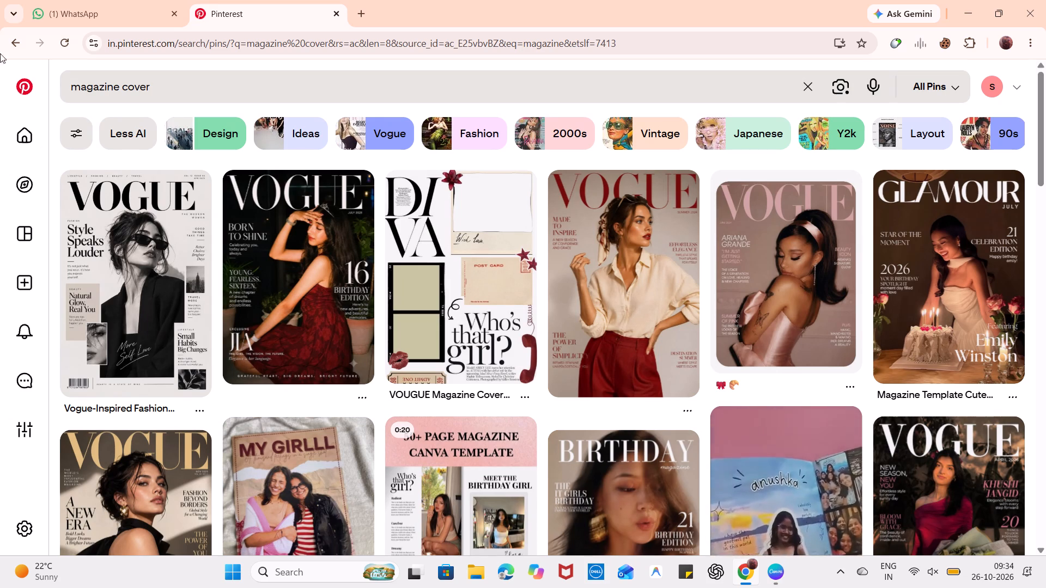
Find the brown BIRTHDAY magazine cover marked "21 Birthday Edition" in the Pinterest results and download its image.
scroll(347, 131, down, 1)
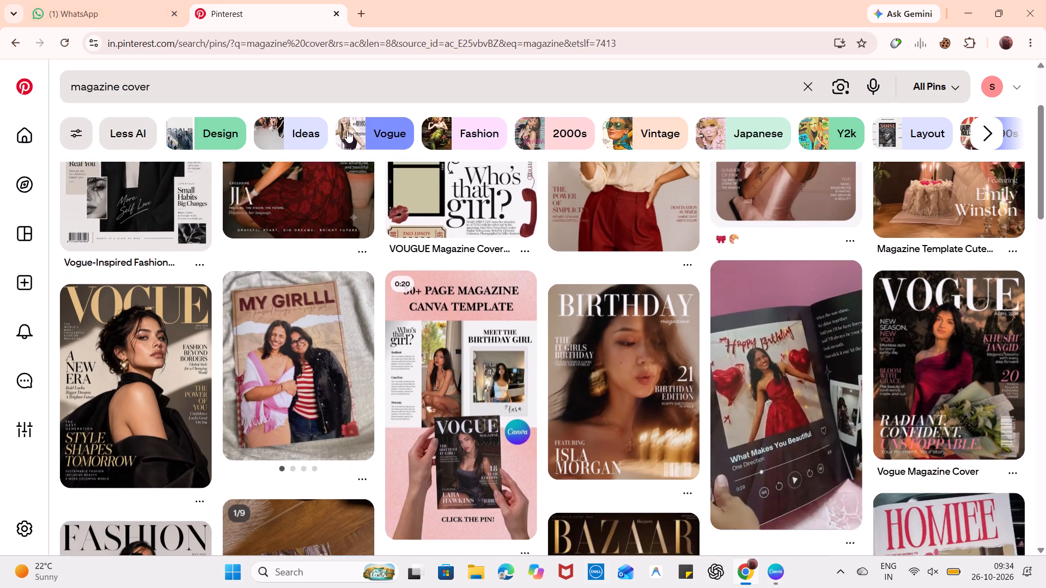
scroll(347, 131, down, 1)
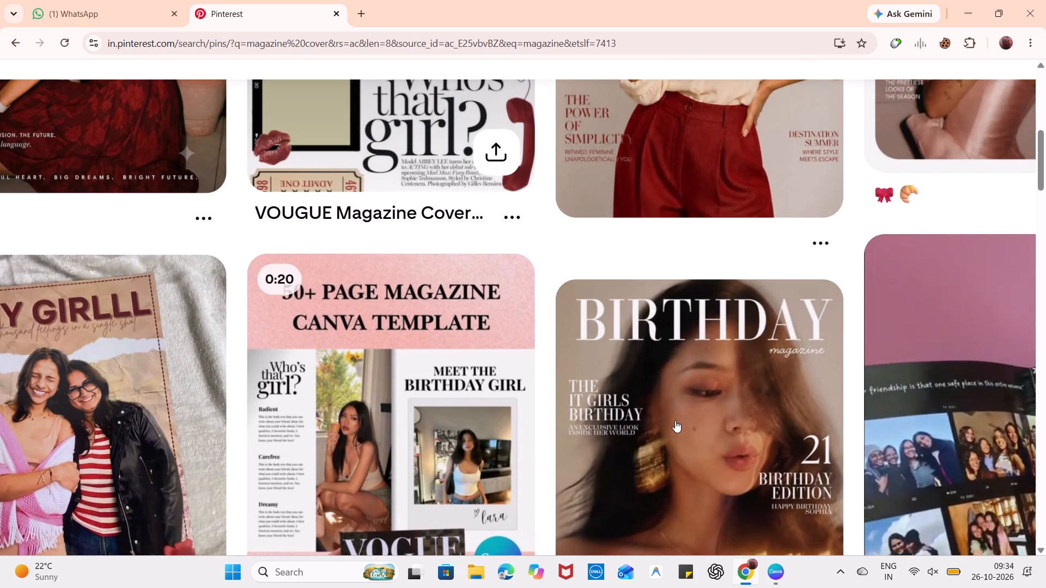
click(677, 425)
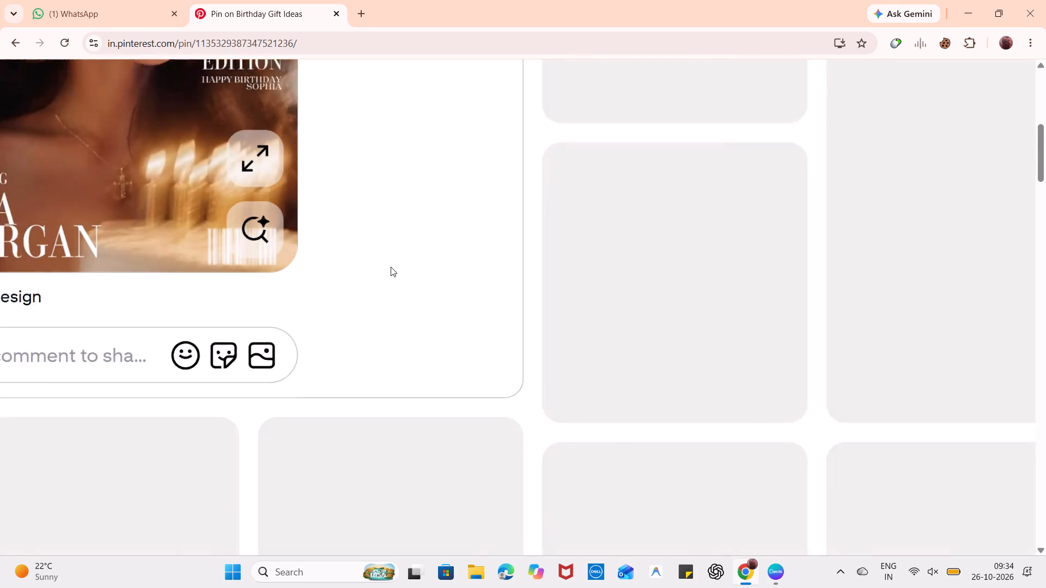
scroll(409, 132, up, 1)
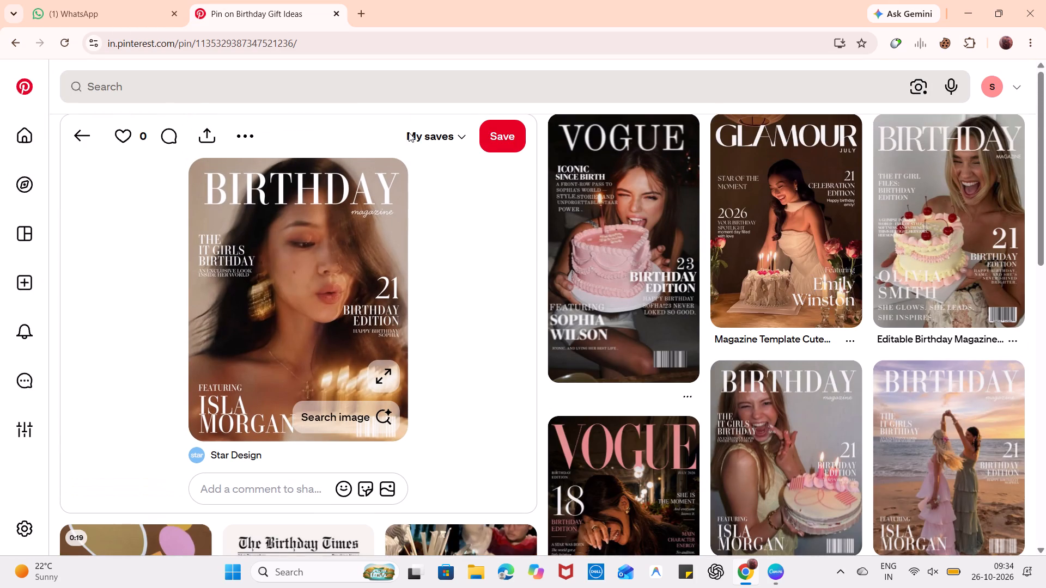
click(249, 131)
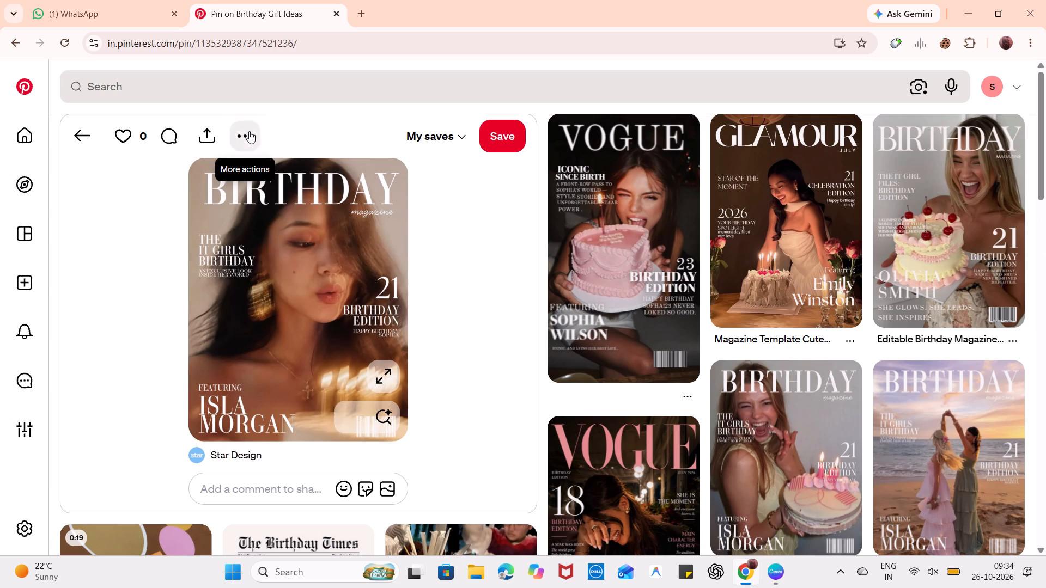
click(246, 186)
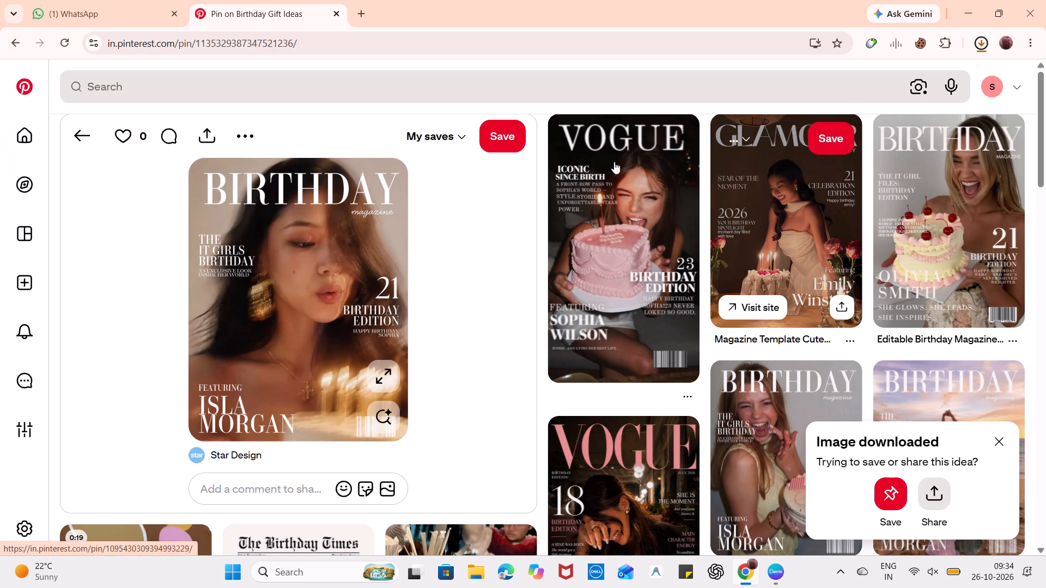
click(260, 134)
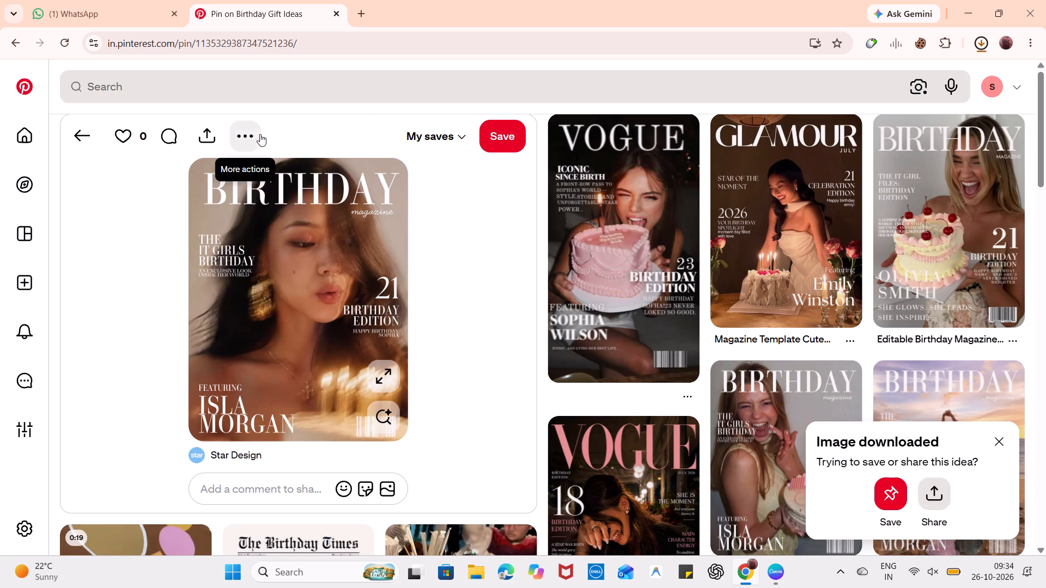
click(251, 177)
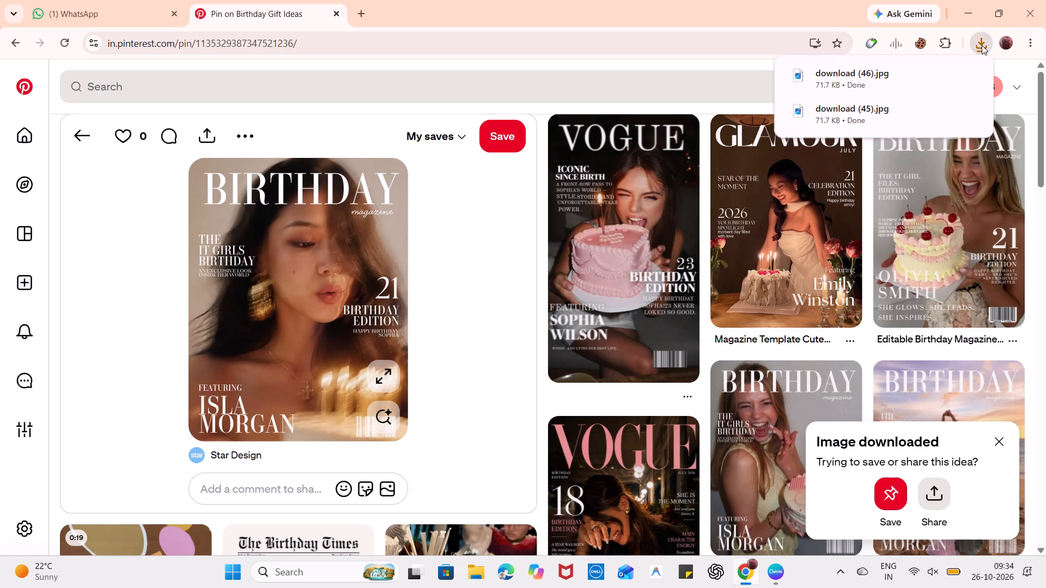
Bring the downloaded BIRTHDAY cover image into the Canva magazine as page 33 and enlarge it to the full page width.
drag(887, 88, 773, 574)
drag(773, 574, 967, 489)
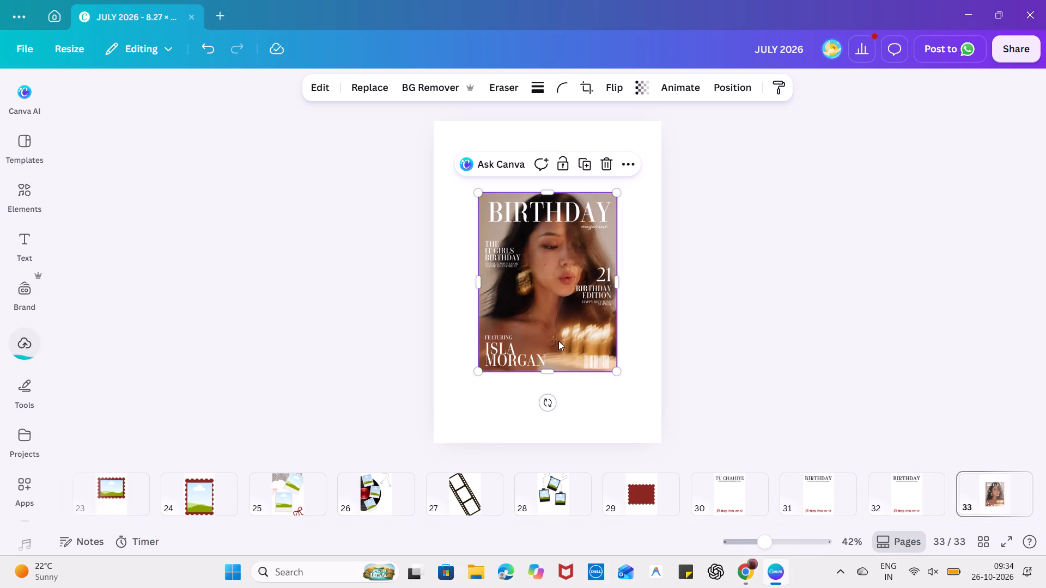
drag(479, 191, 467, 163)
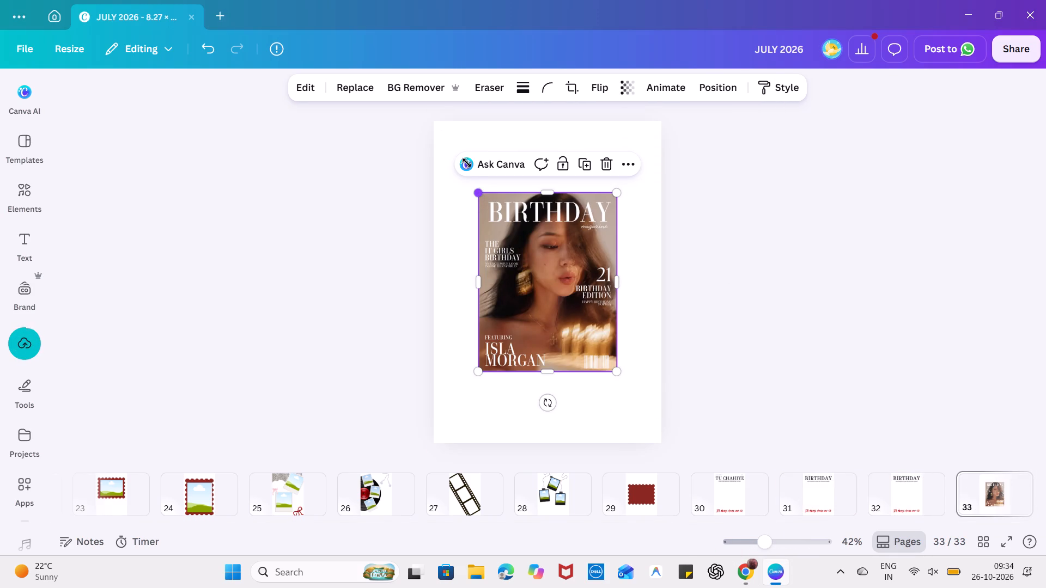
drag(467, 163, 446, 124)
drag(618, 376, 660, 432)
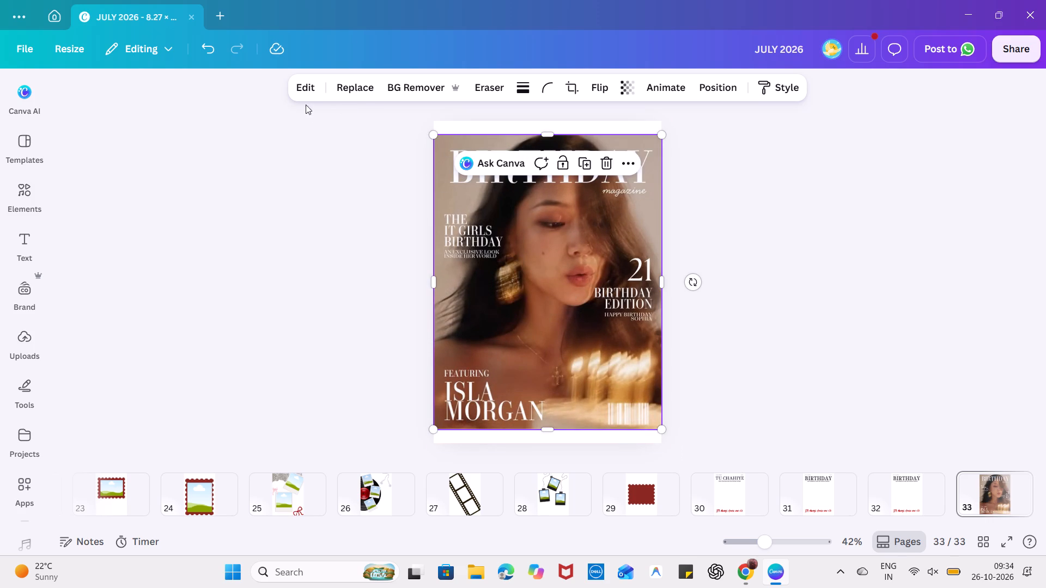
Apply Magic Layers to the BIRTHDAY cover image on page 33.
click(305, 89)
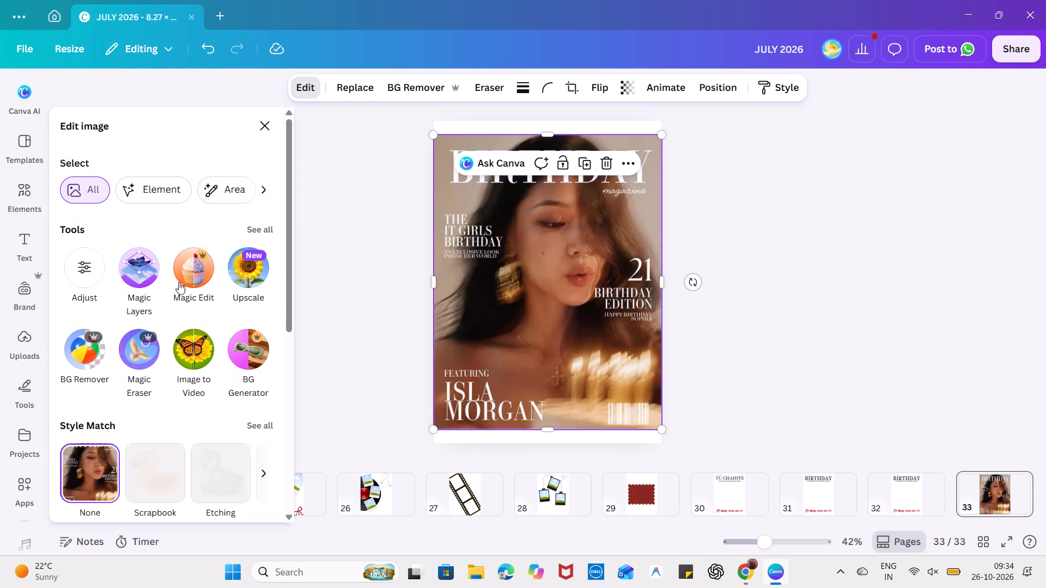
click(135, 269)
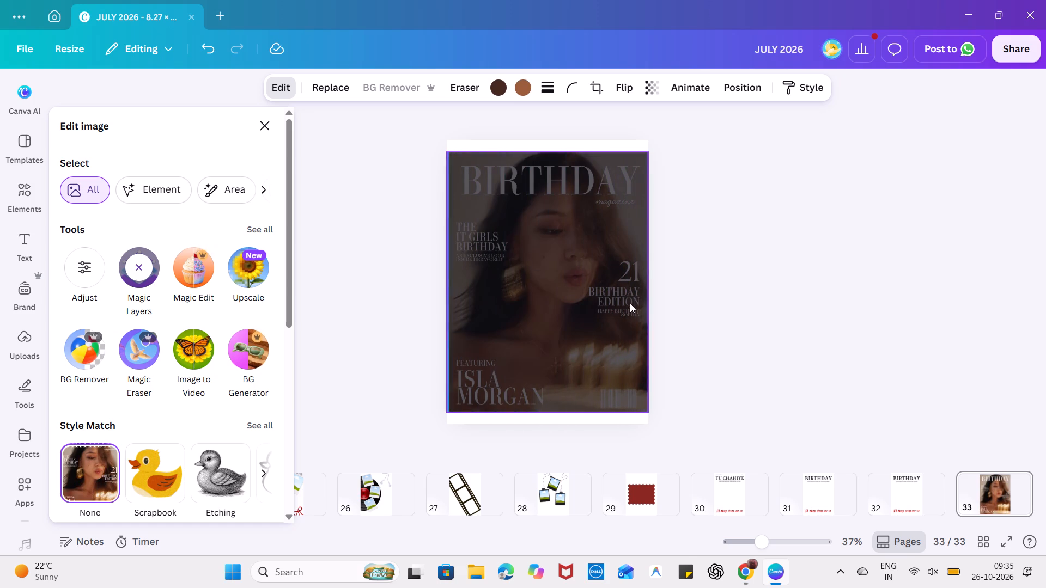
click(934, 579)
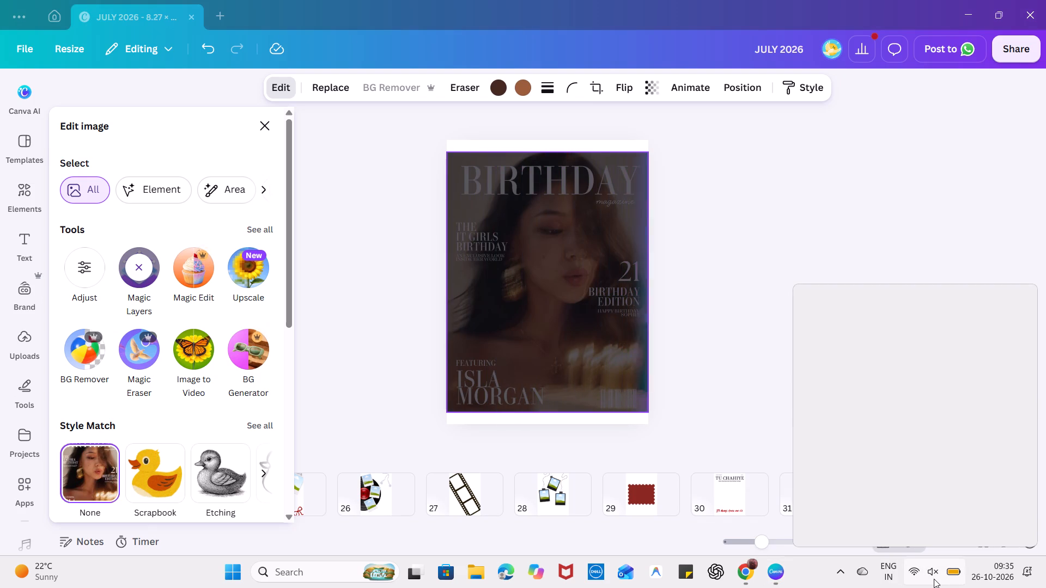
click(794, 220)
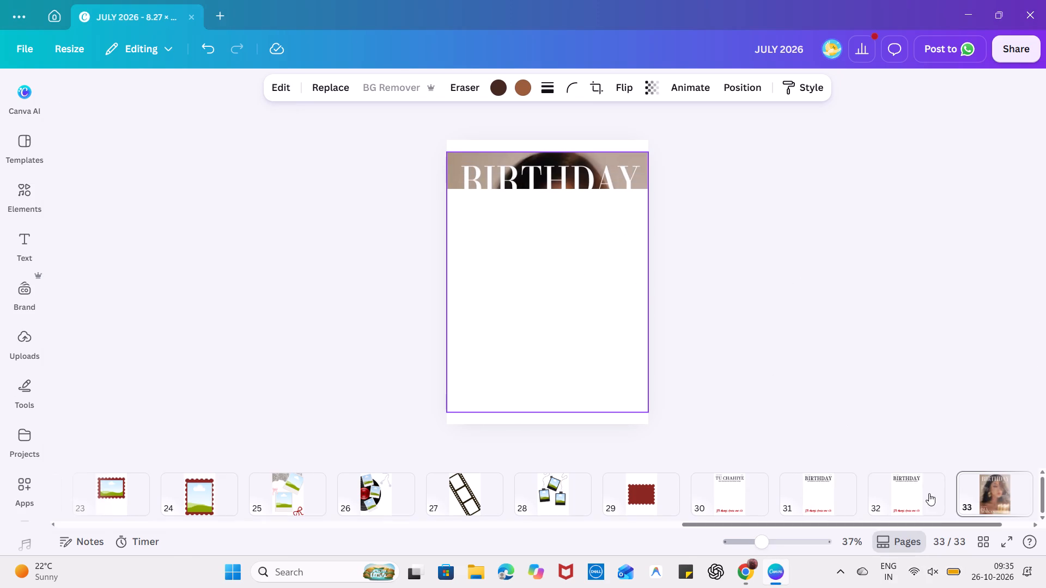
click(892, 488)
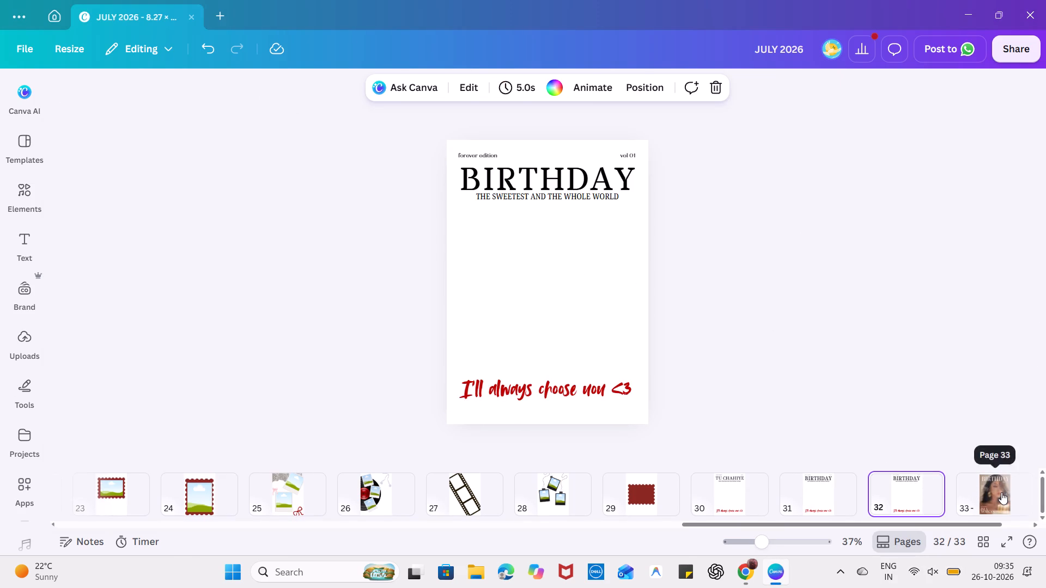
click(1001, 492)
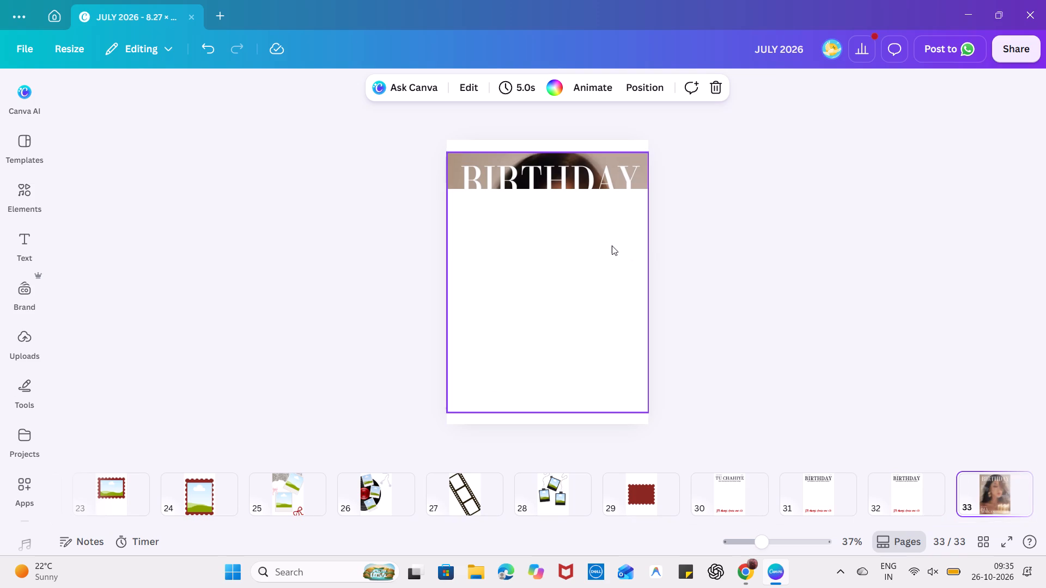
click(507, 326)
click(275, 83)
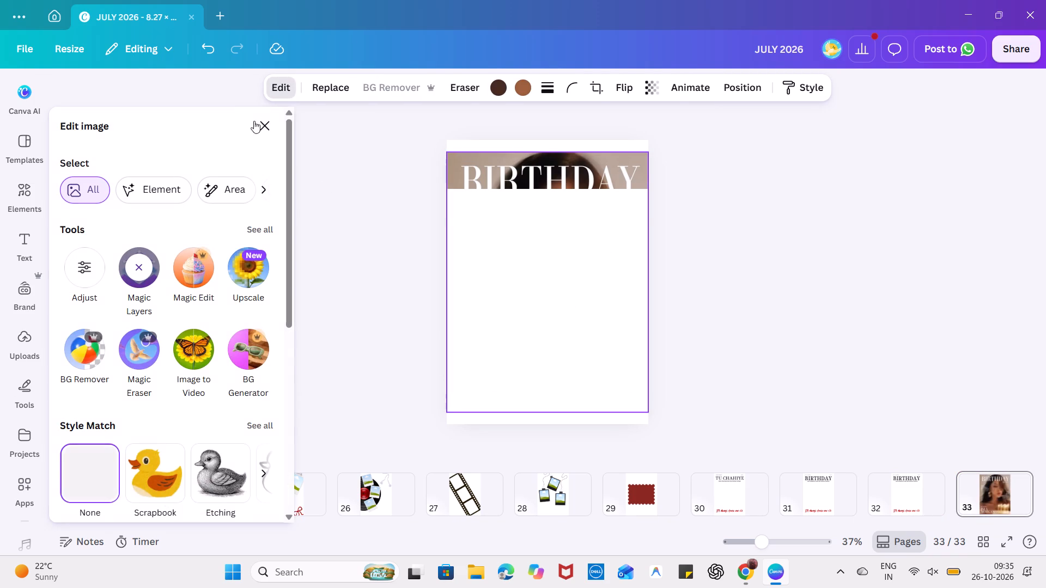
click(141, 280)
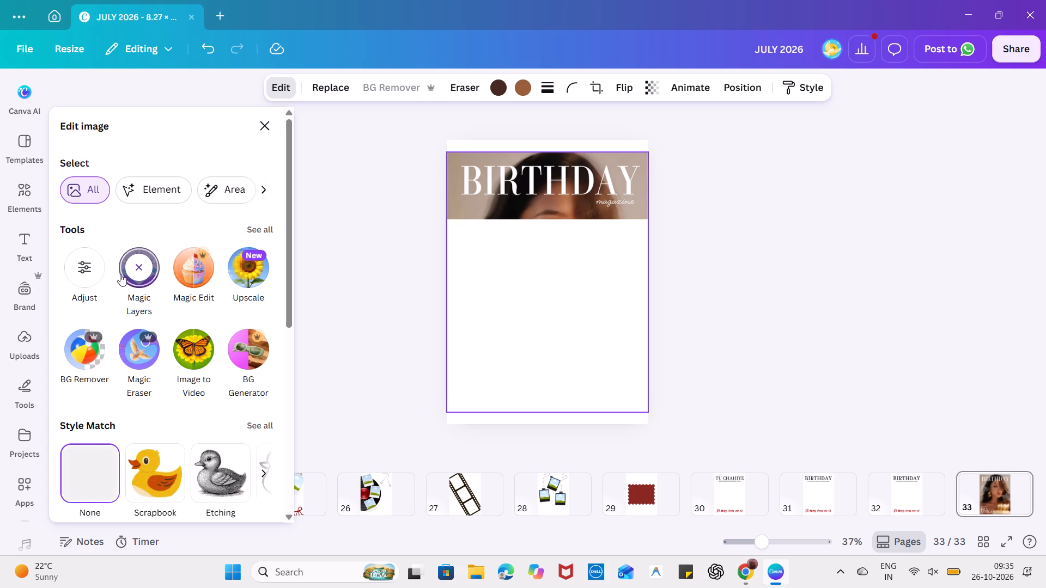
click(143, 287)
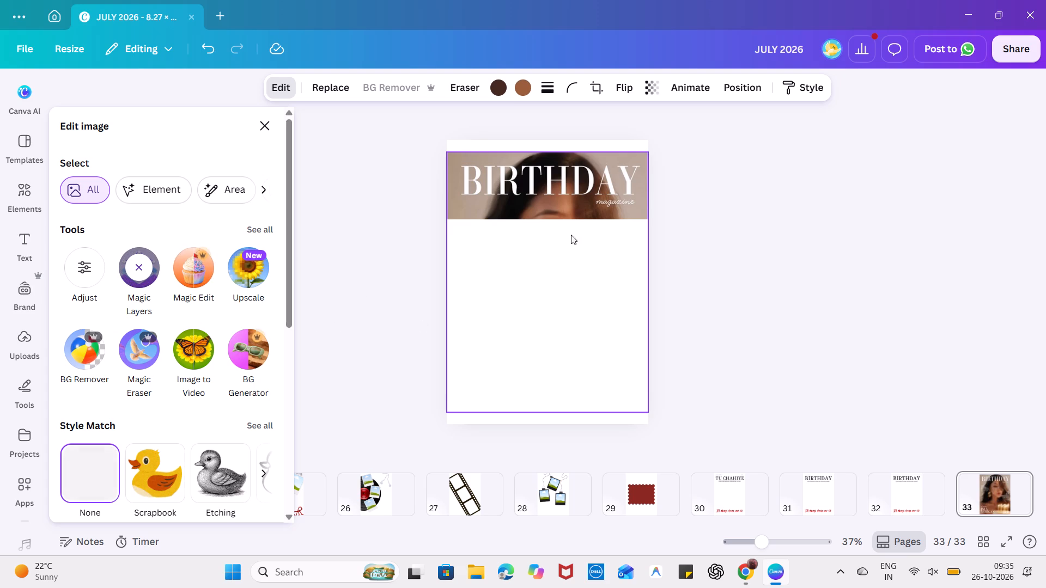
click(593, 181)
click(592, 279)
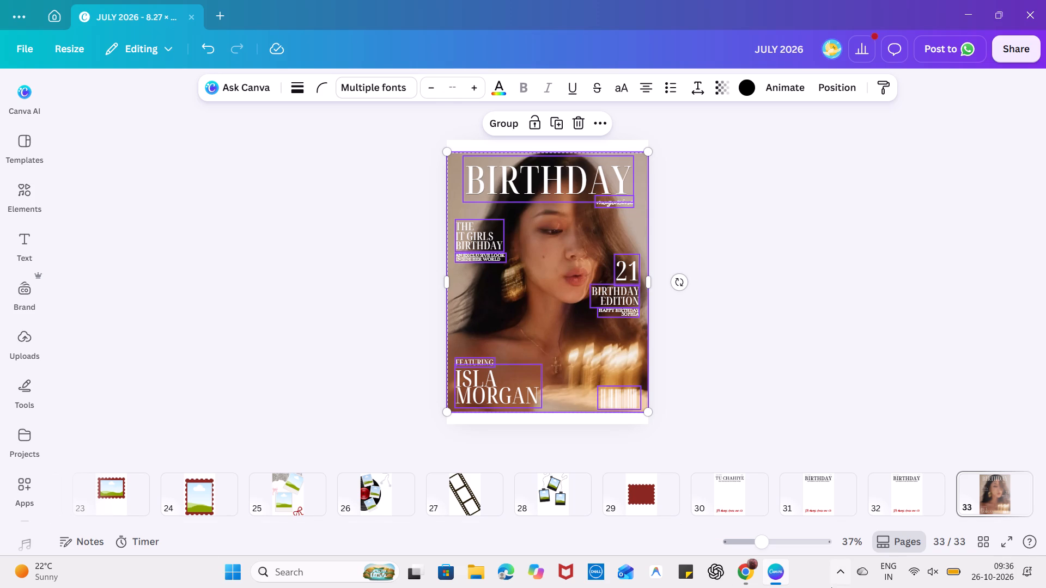
Switch to Chrome and search the web in a new tab for "a ki power n and b power m langugage".
click(738, 575)
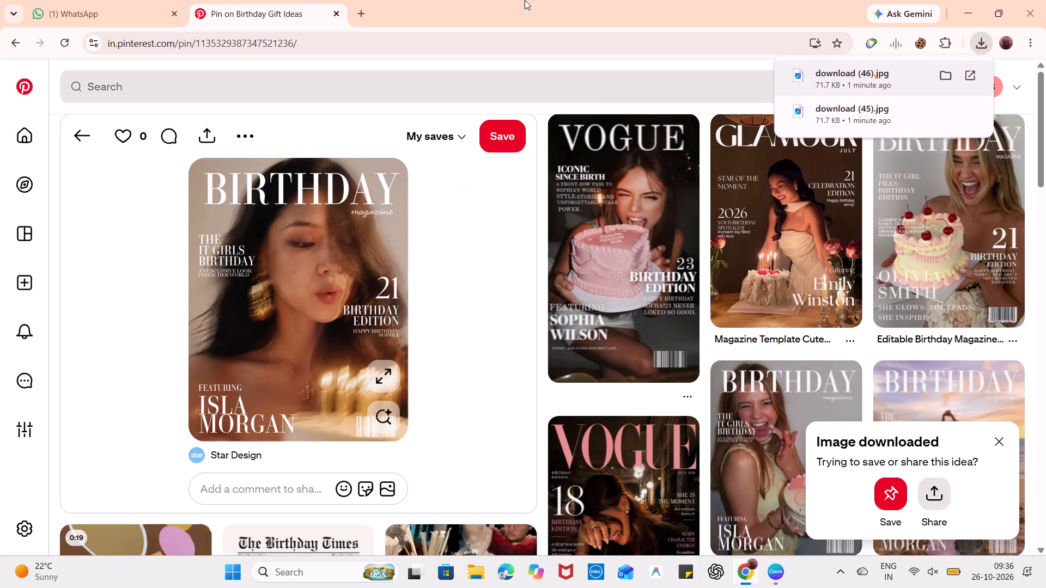
click(352, 2)
key(a)
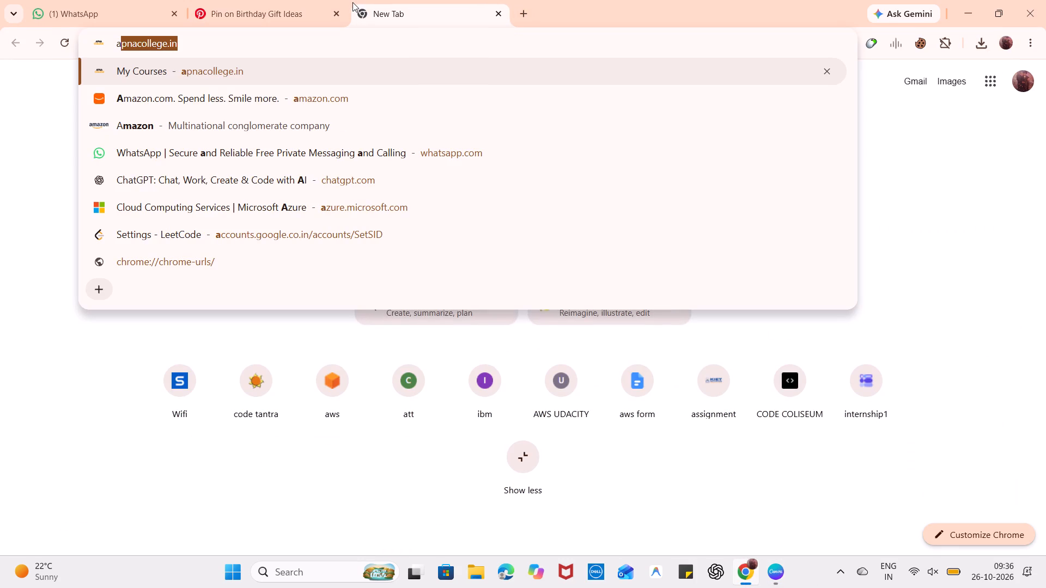
key(space)
text(i)
key(BackSpace)
text(ki power n and b power m a)
key(BackSpace)
text(langugage)
key(Return)
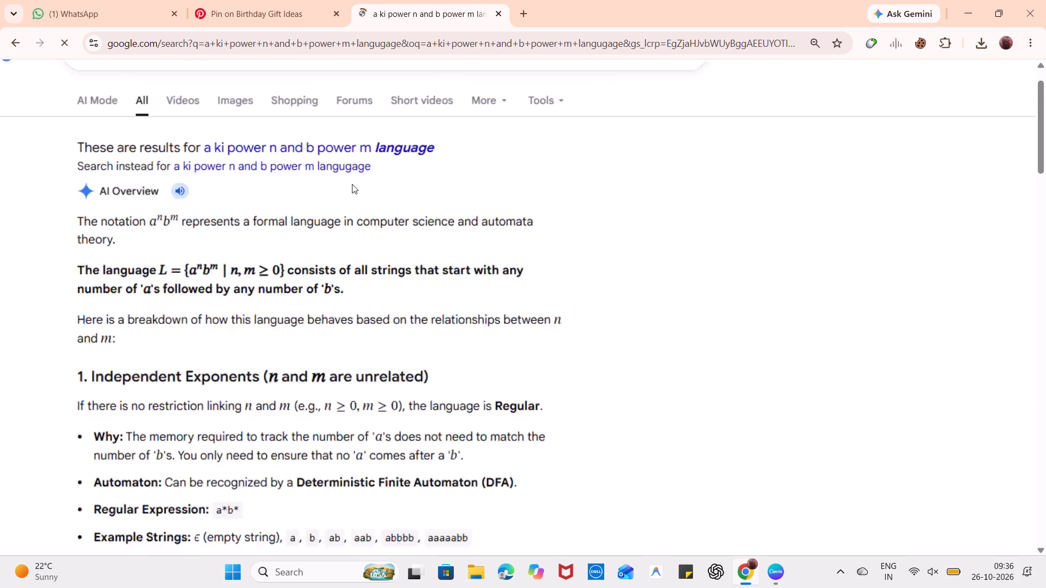
Read the AI Overview on the a^n b^m language, covering its independent, dependent and more complex exponent cases.
scroll(352, 184, right, 1)
scroll(352, 184, down, 1)
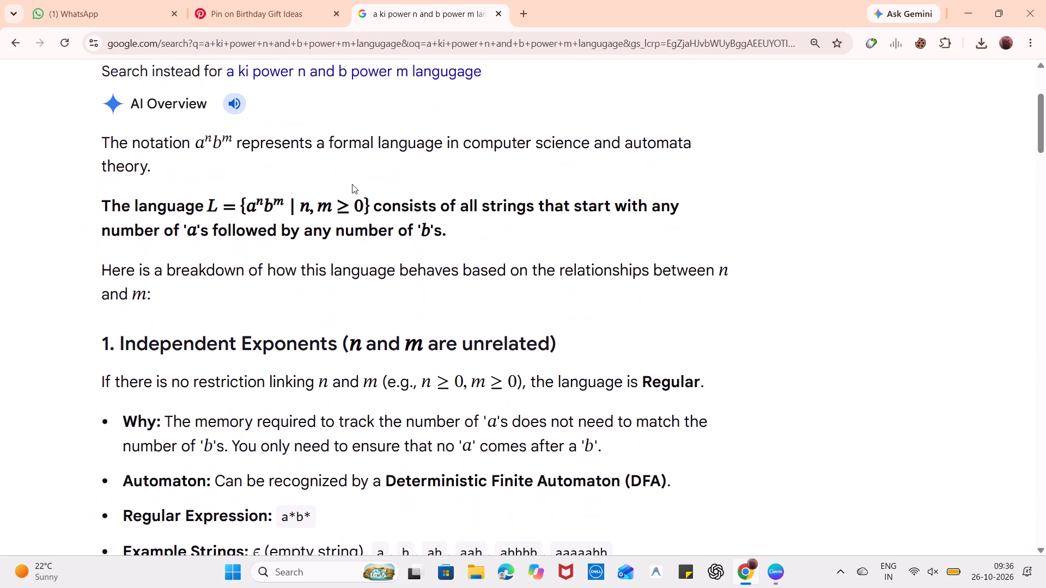
scroll(352, 184, down, 2)
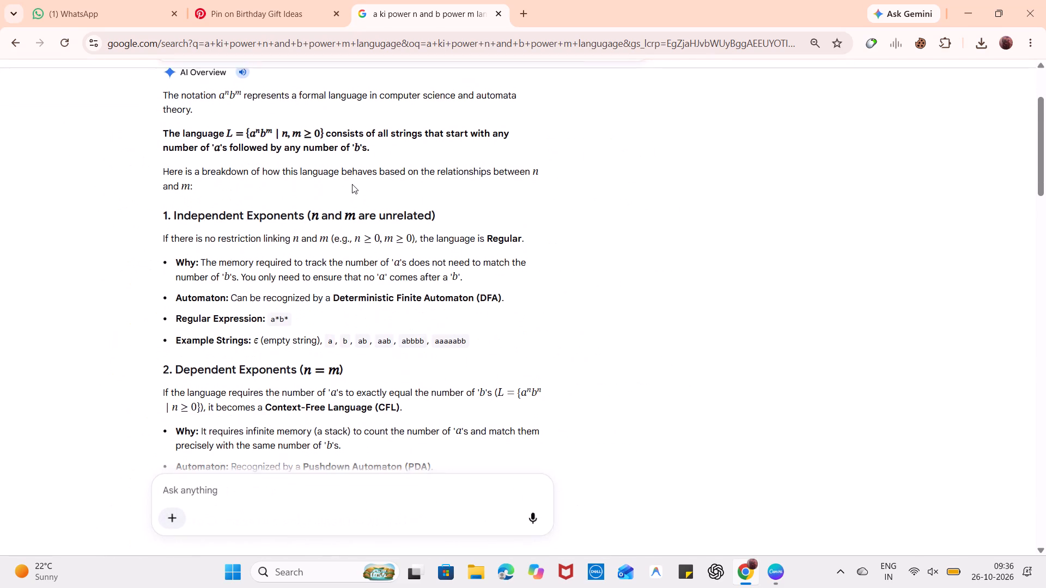
scroll(352, 184, down, 3)
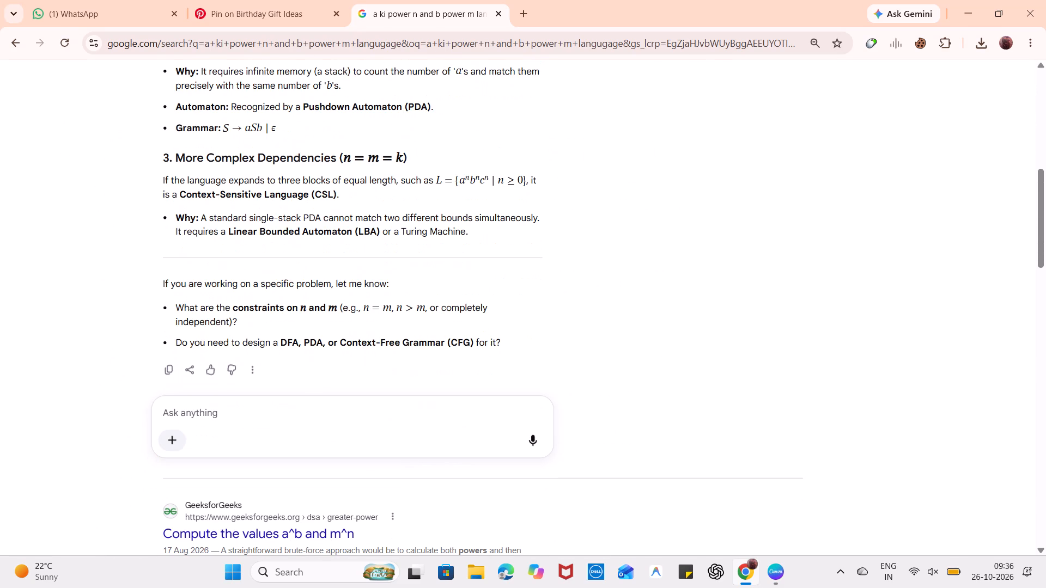
scroll(352, 184, down, 1)
scroll(352, 184, up, 6)
scroll(352, 184, down, 1)
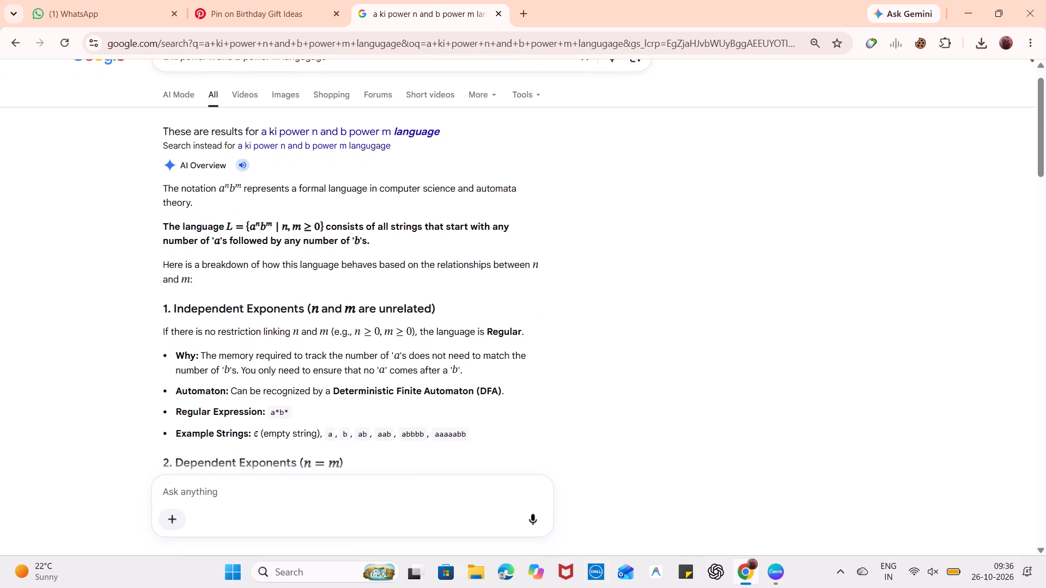
scroll(352, 184, down, 1)
drag(160, 216, 396, 235)
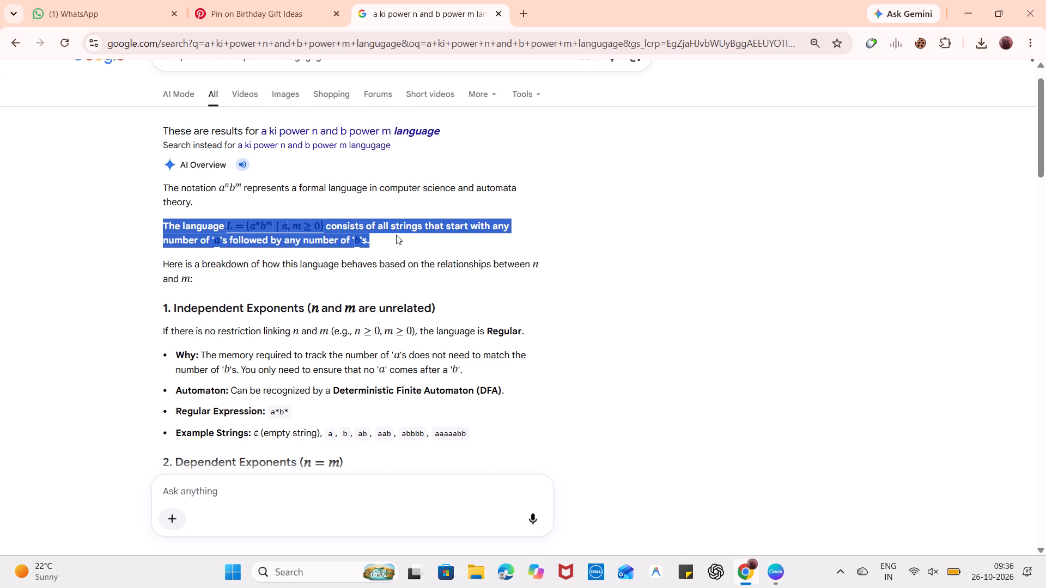
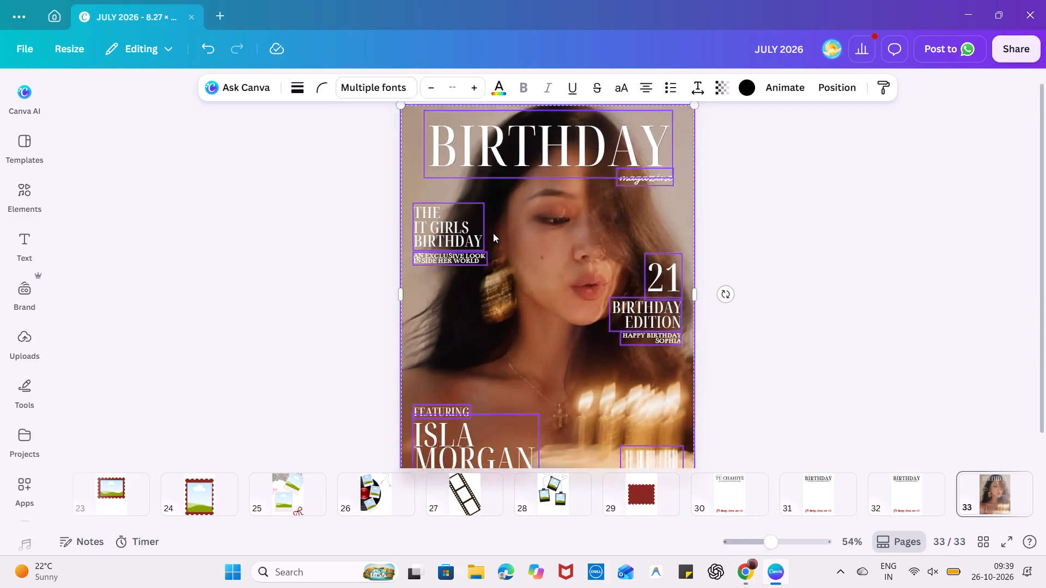
click(505, 305)
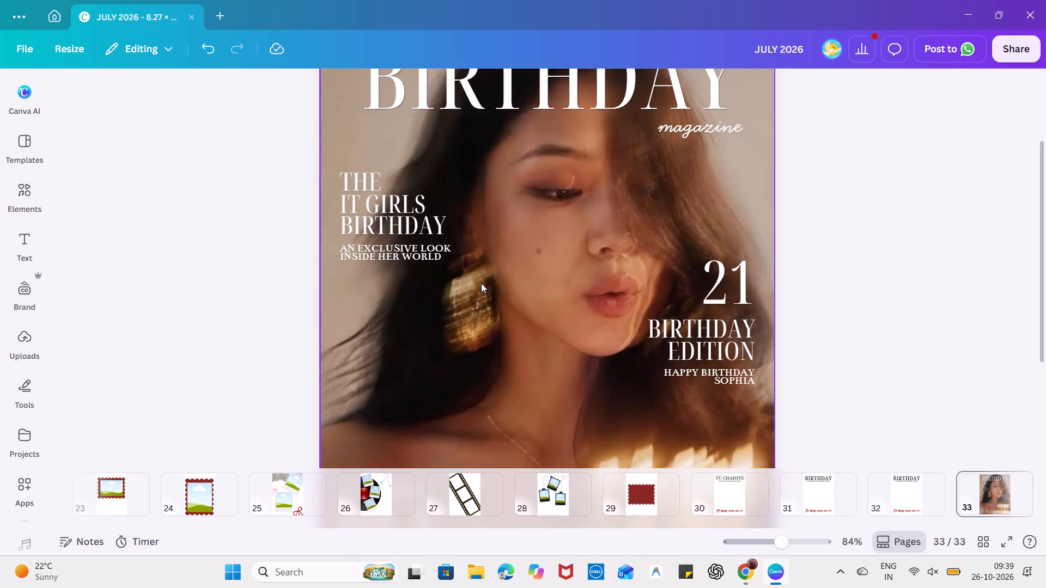
click(499, 334)
drag(459, 303, 320, 145)
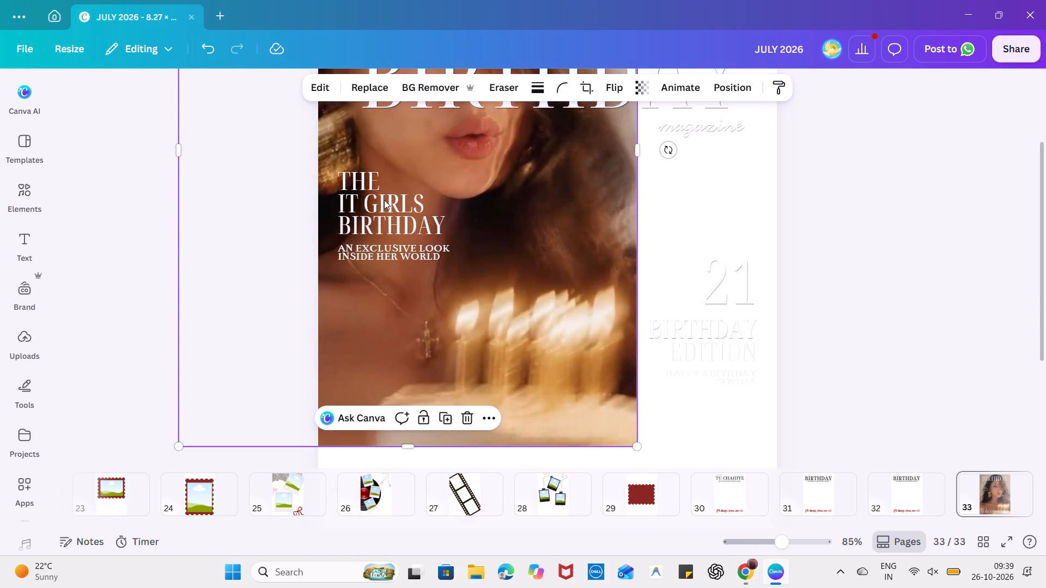
Copy the "THE IT GIRLS BIRTHDAY" heading from page 33 and paste it onto page 32.
click(399, 198)
key(ctrl+c)
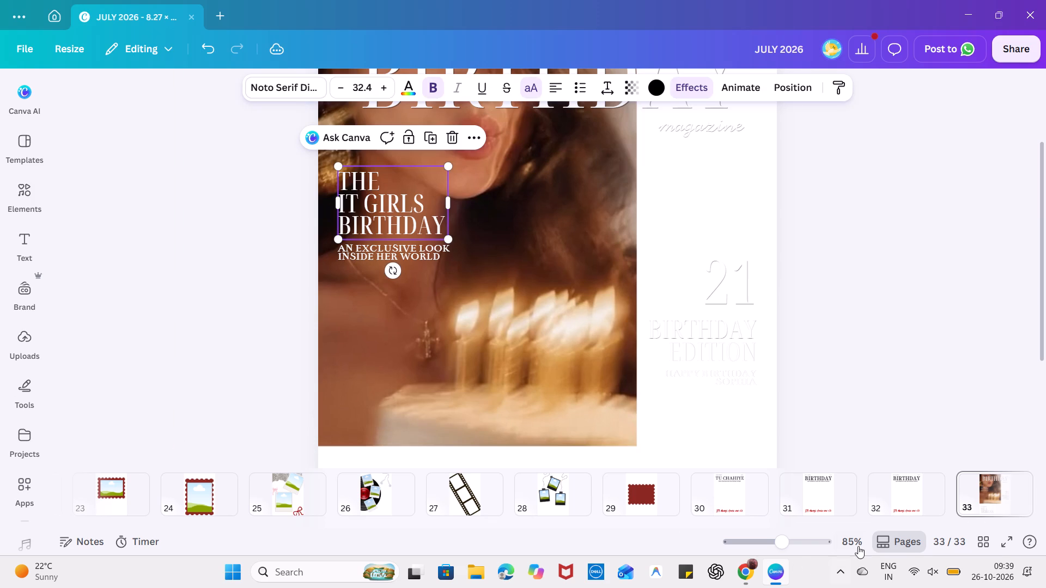
click(901, 507)
click(587, 343)
key(ctrl+v)
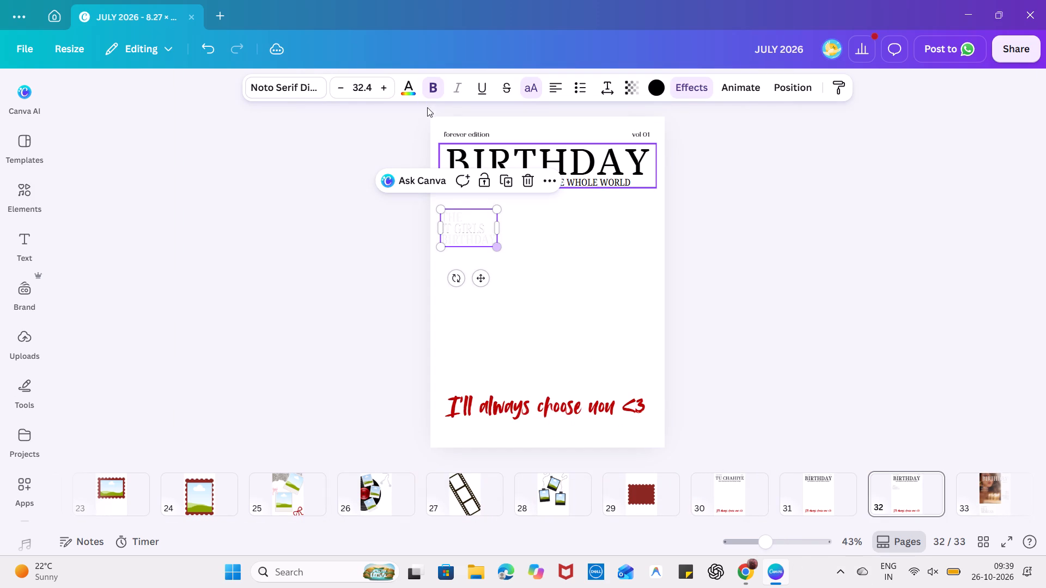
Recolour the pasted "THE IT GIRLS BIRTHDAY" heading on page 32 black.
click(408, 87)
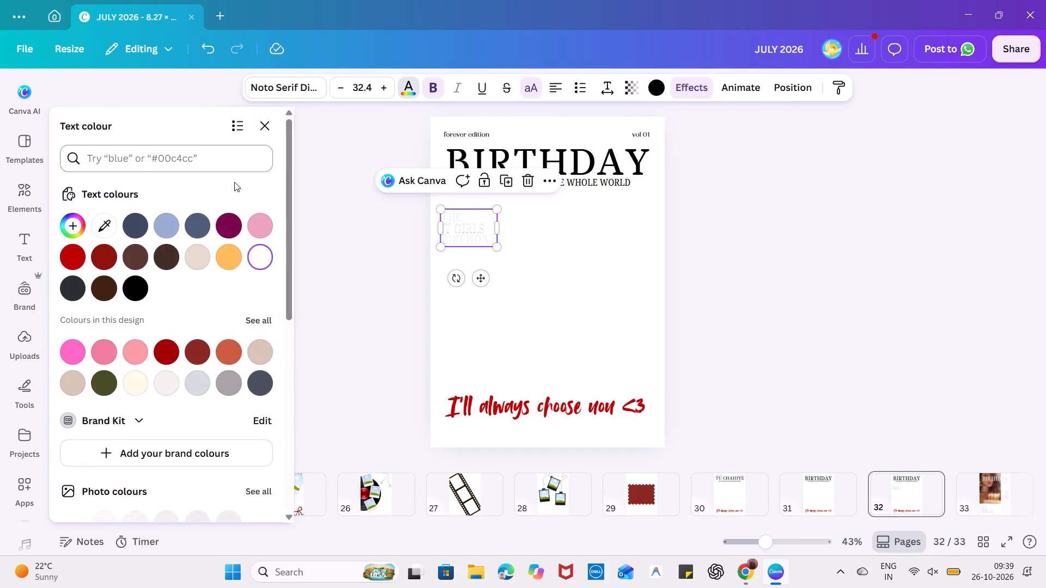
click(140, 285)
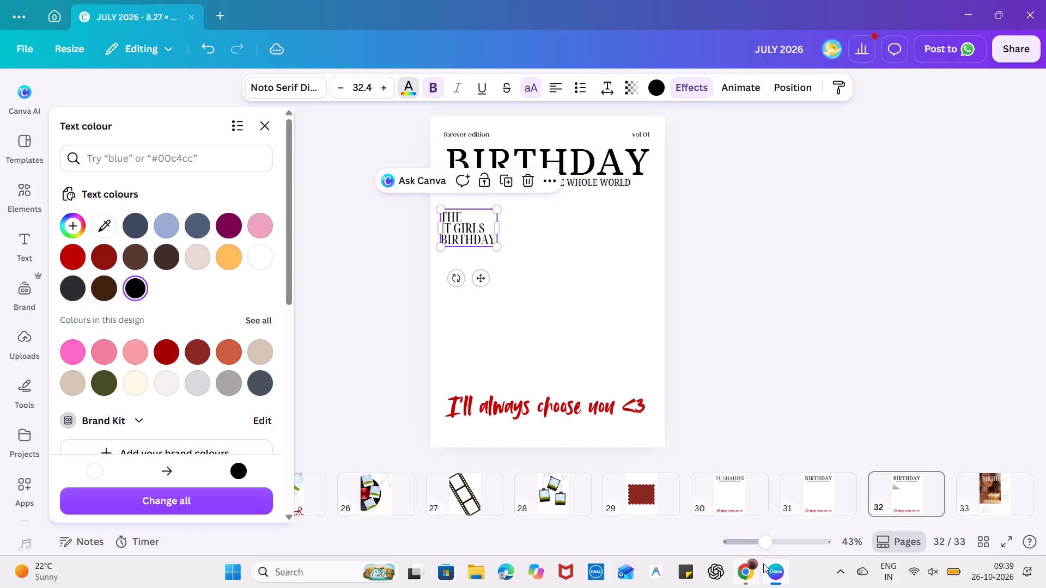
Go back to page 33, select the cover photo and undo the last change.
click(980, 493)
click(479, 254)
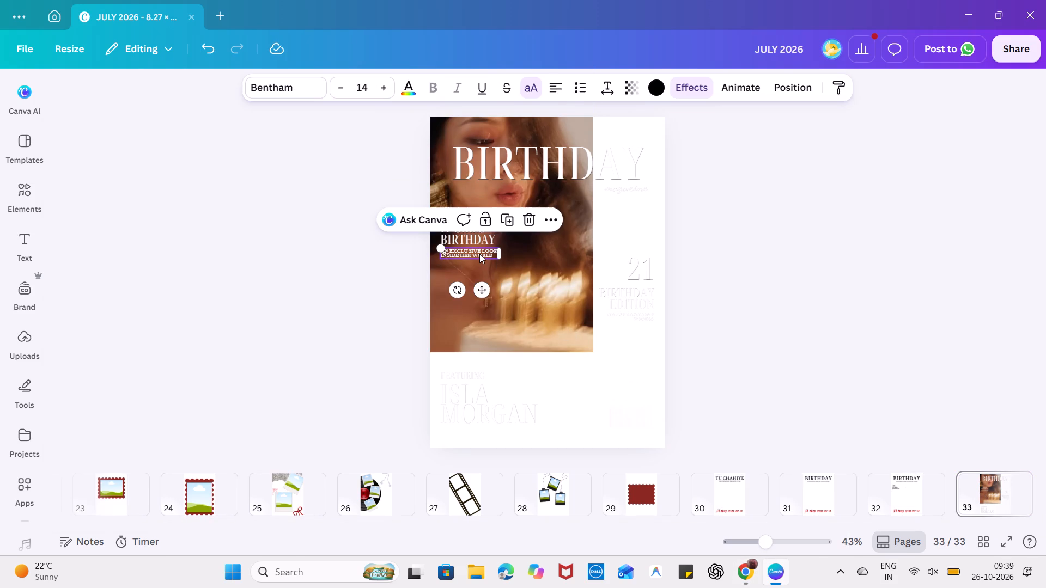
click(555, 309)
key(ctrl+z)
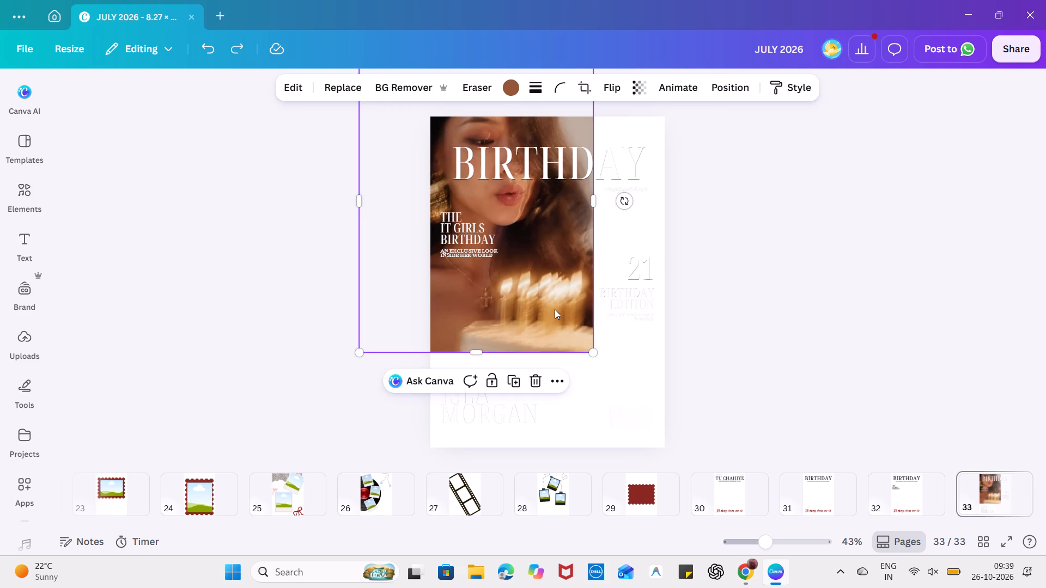
Enlarge the shifted cover photo from its lower corner so it covers the whole of page 33.
ctrl+click(555, 309)
click(555, 315)
drag(592, 351, 666, 474)
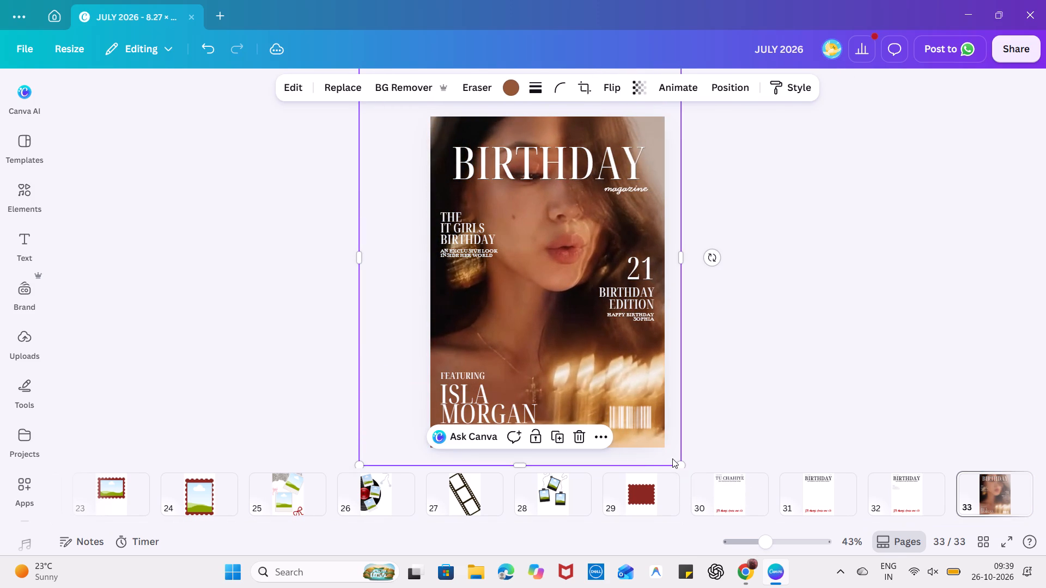
click(747, 385)
Copy the "AN EXCLUSIVE LOOK INSIDE HER WORLD" subheading from page 33 and paste it onto page 32.
click(463, 252)
key(ctrl+c)
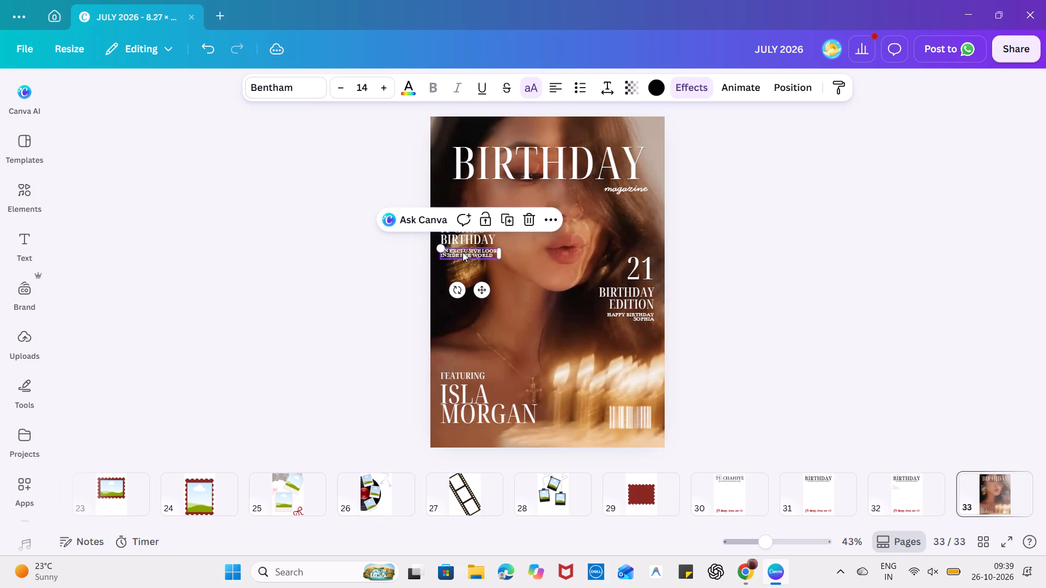
click(899, 487)
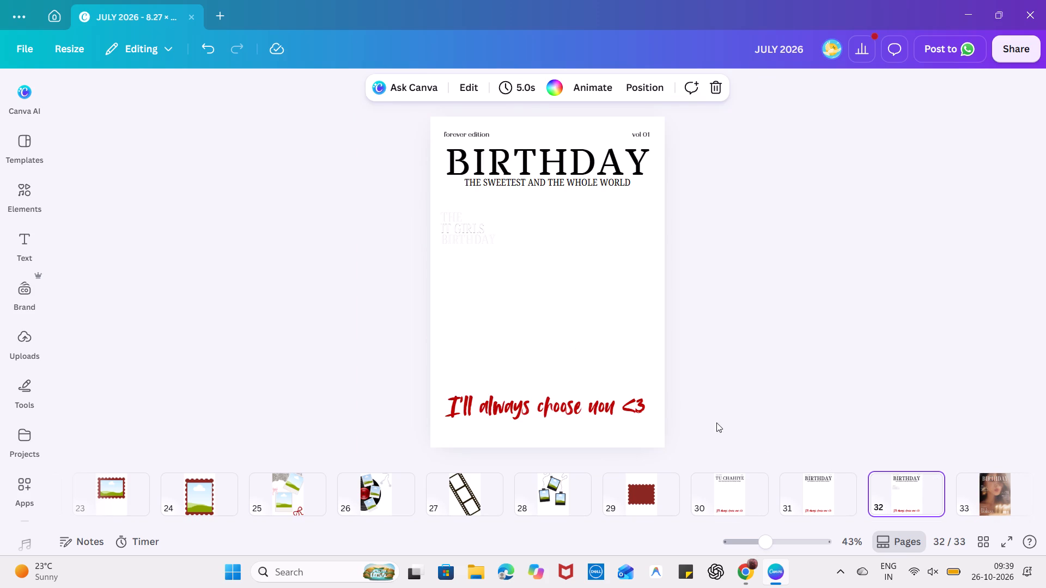
scroll(905, 508, left, 3)
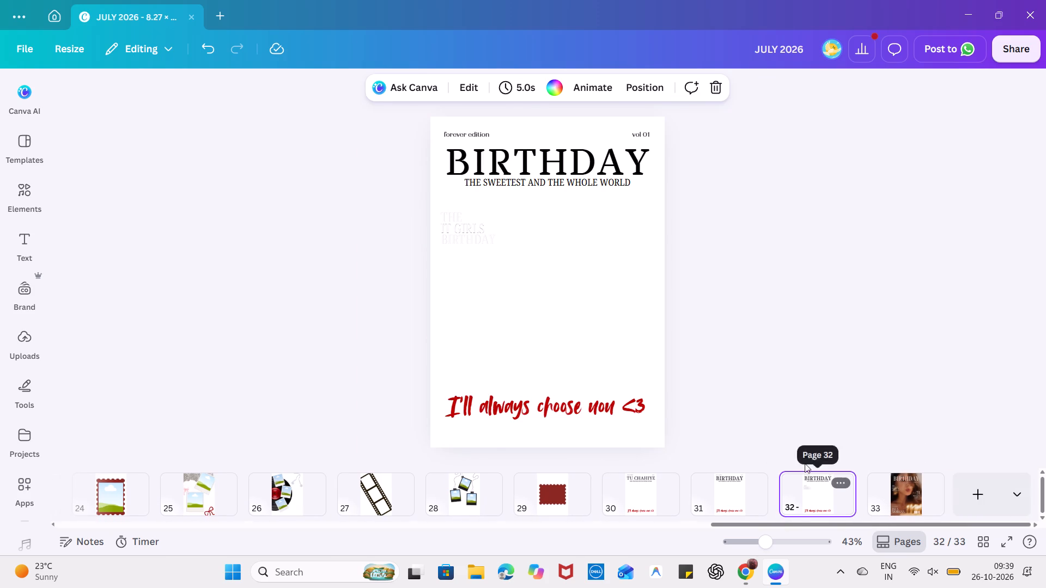
click(600, 310)
key(ctrl+v)
Recolour both the "THE IT GIRLS BIRTHDAY" heading and its subheading on page 32 black.
drag(544, 281, 433, 199)
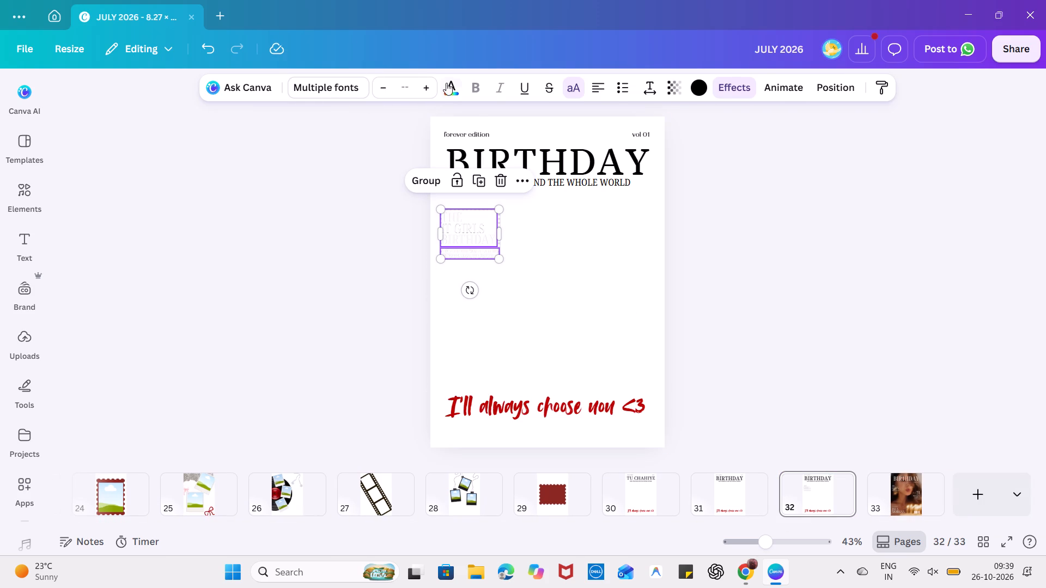
click(447, 87)
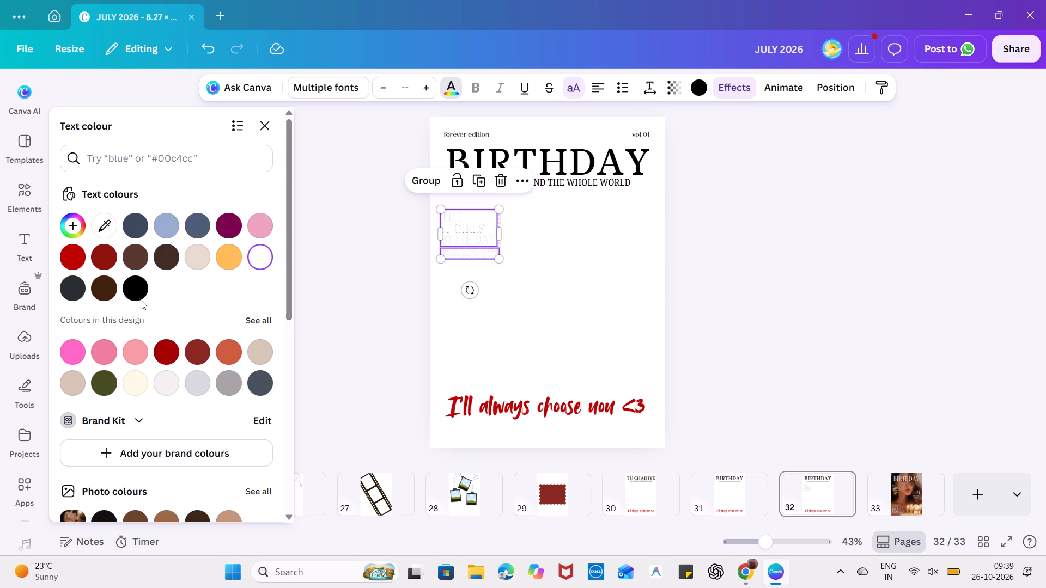
click(133, 294)
click(695, 309)
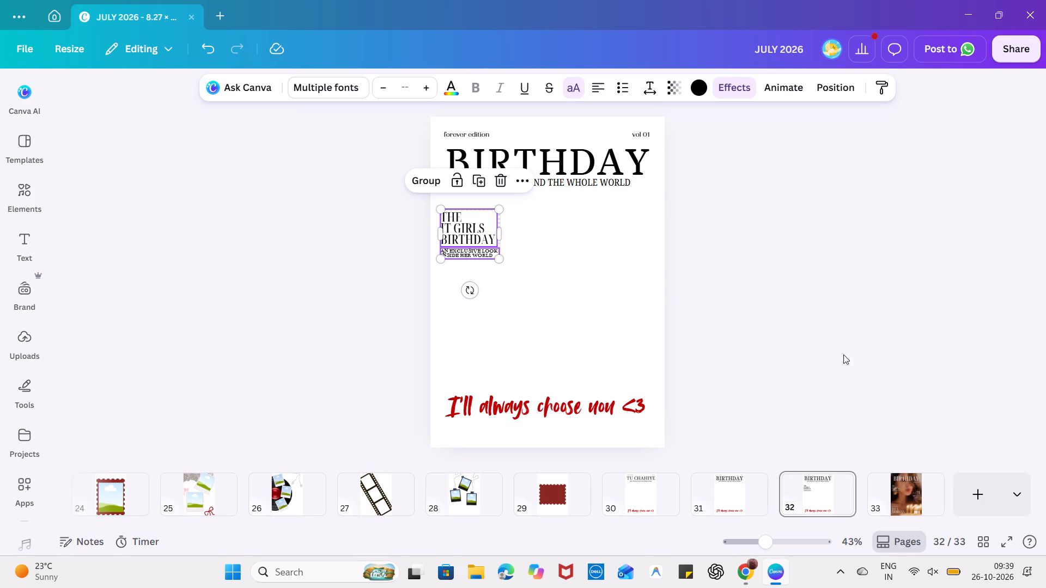
Copy the large "21" text from page 33 and paste it onto page 32.
click(921, 499)
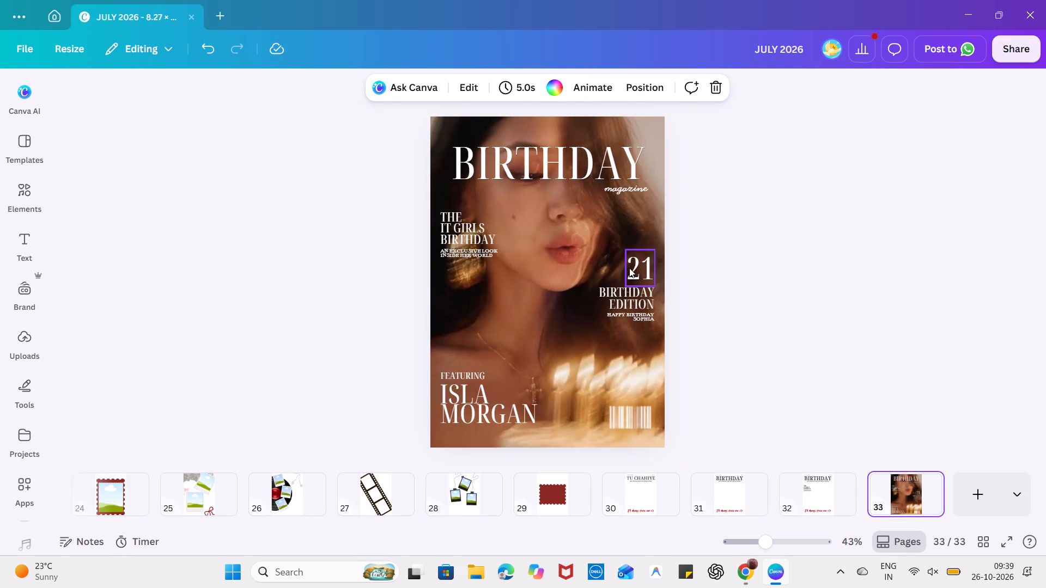
click(629, 266)
key(ctrl+c)
click(822, 473)
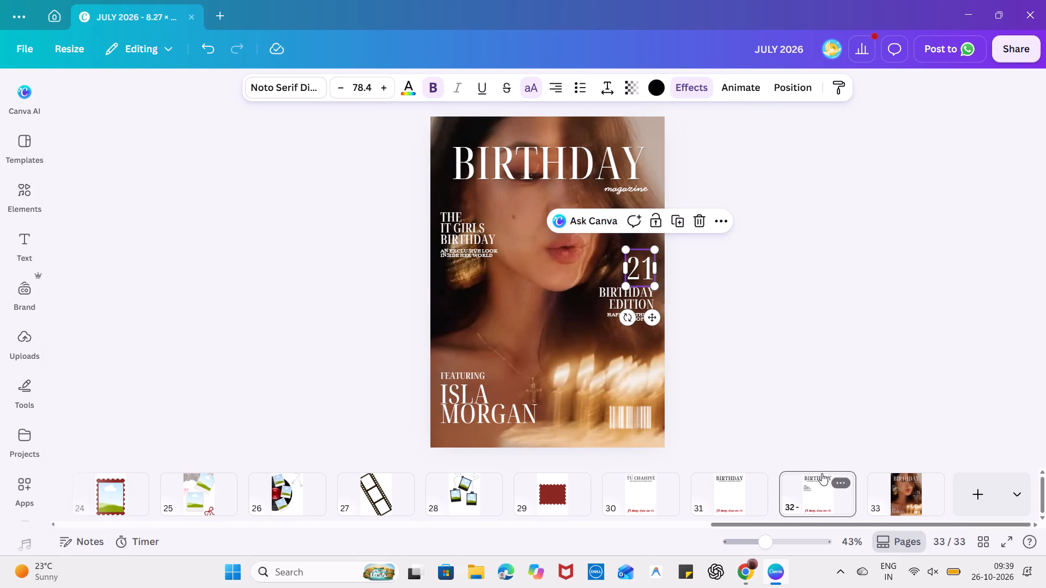
key(ctrl+v)
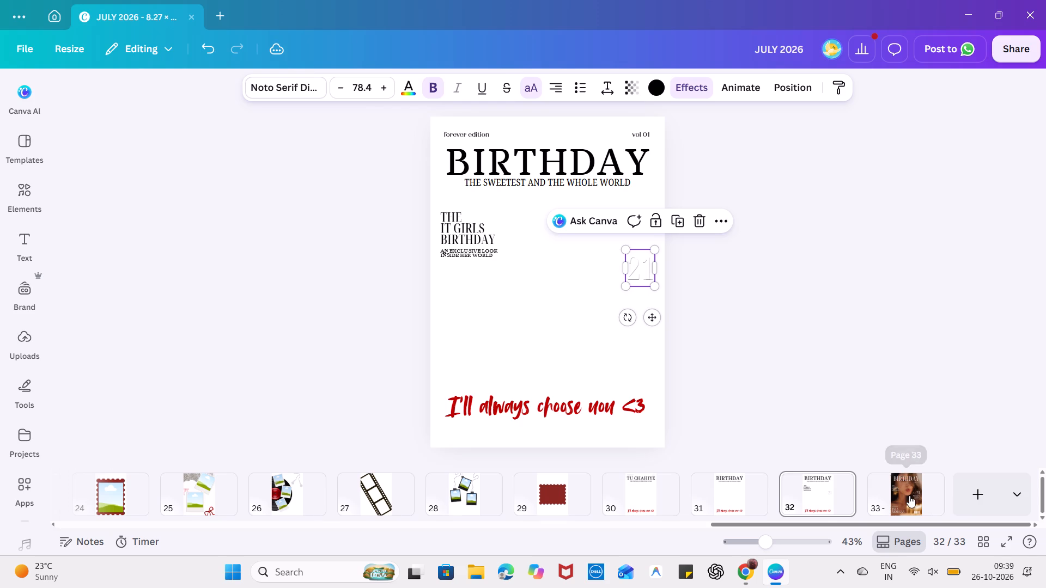
Copy the "BIRTHDAY EDITION" text from page 33 and paste it onto page 32.
click(909, 495)
click(631, 299)
key(ctrl+c)
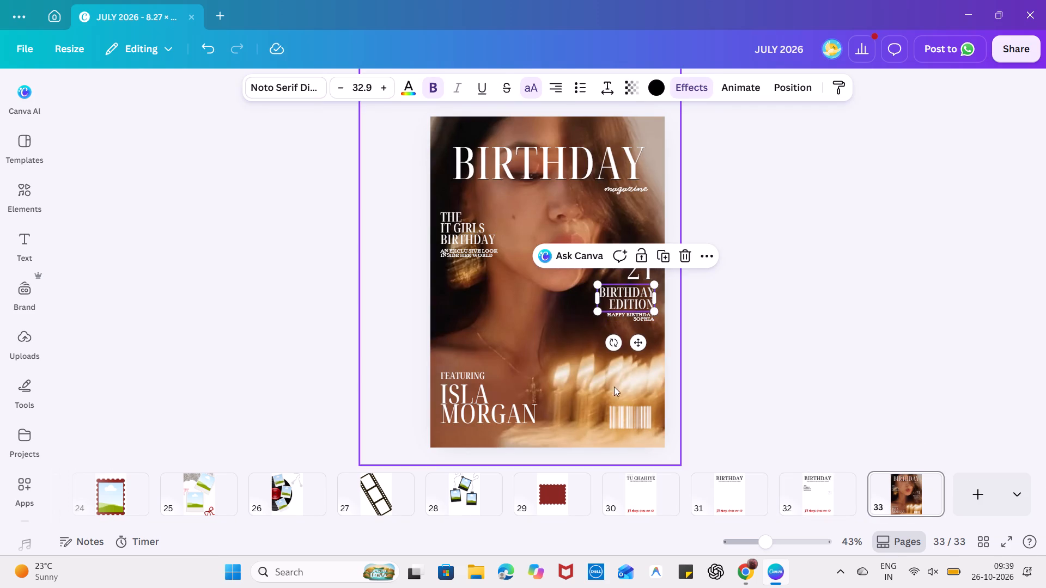
click(828, 492)
click(621, 334)
key(ctrl+v)
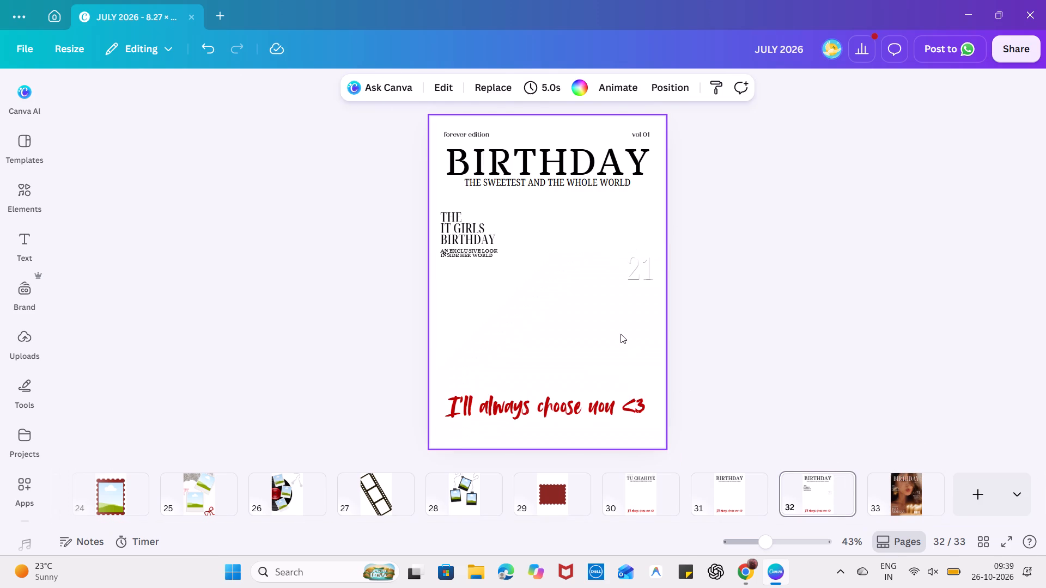
Copy the small "HAPPY BIRTHDAY SOPHIA" text from page 33 and paste it onto page 32.
click(894, 492)
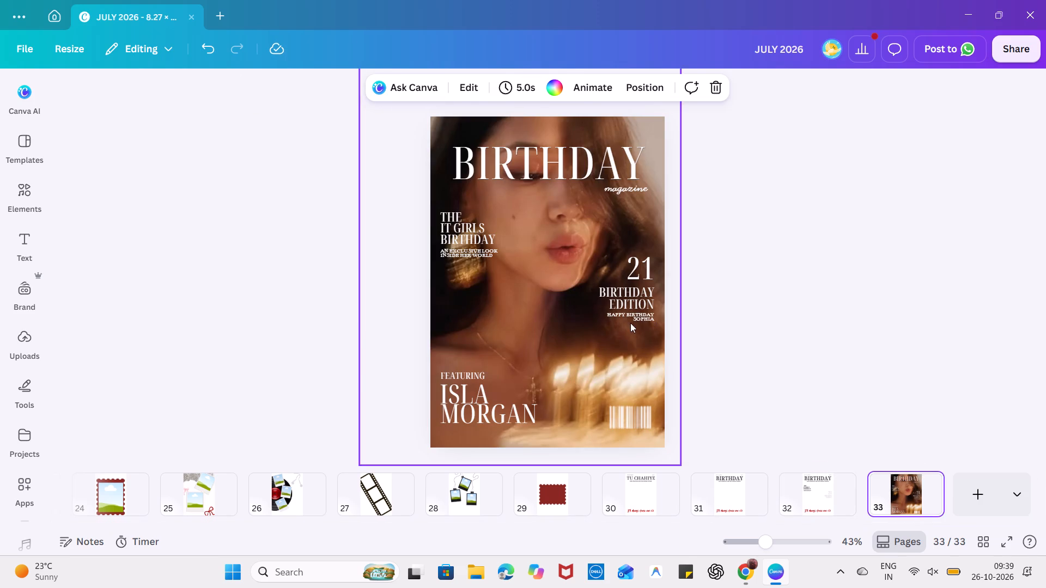
click(629, 316)
key(ctrl+c)
click(825, 488)
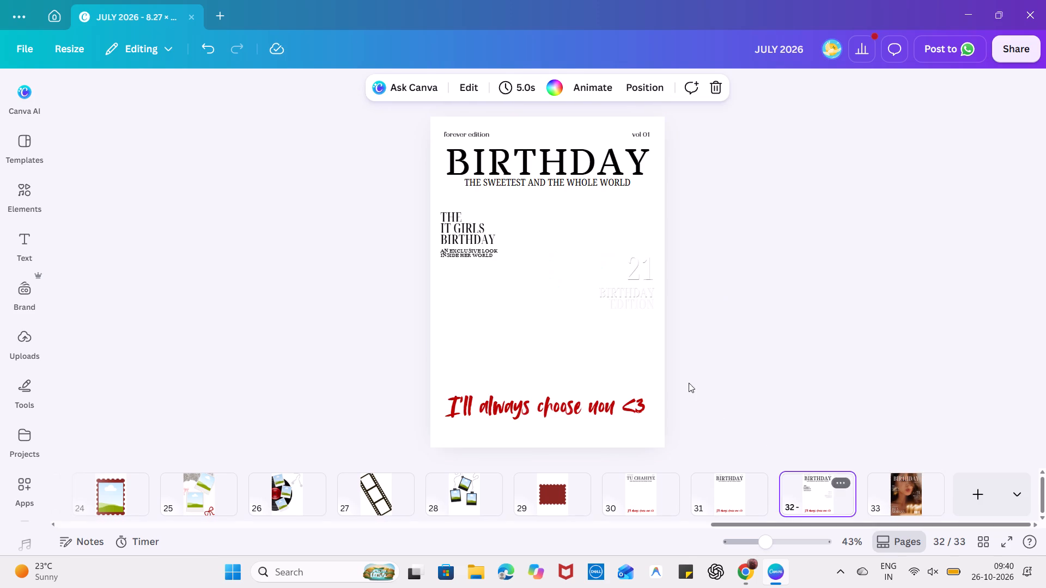
key(ctrl+v)
Recolour the "21", "BIRTHDAY EDITION" and "HAPPY BIRTHDAY SOPHIA" texts on page 32 black together.
drag(581, 331, 666, 206)
click(451, 86)
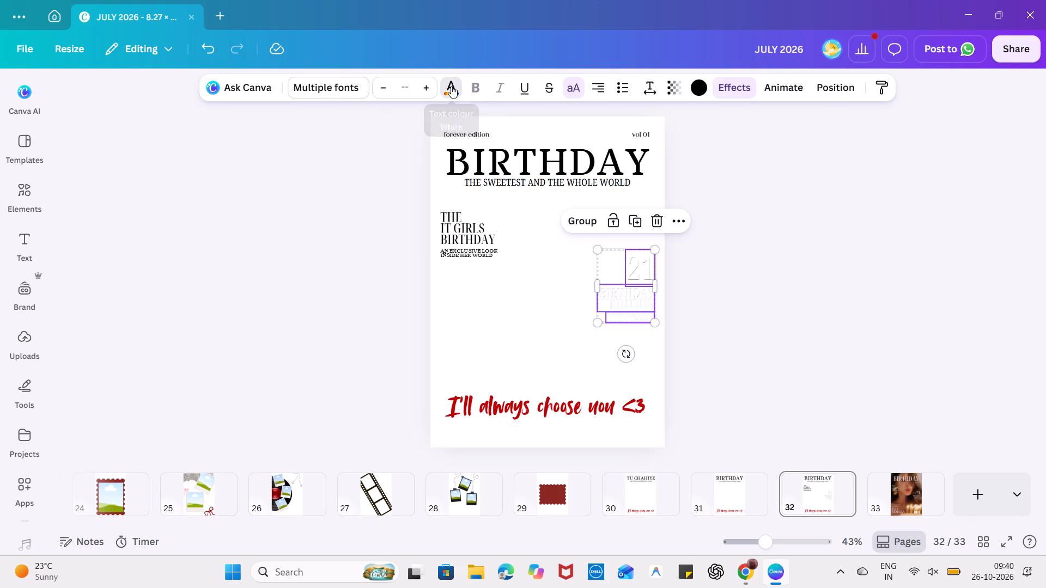
click(137, 277)
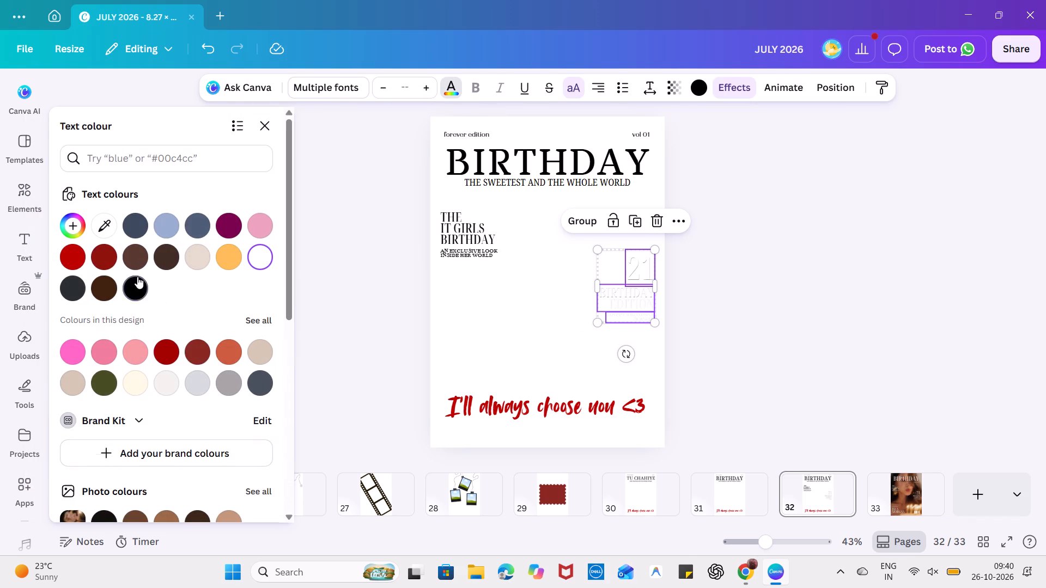
click(560, 317)
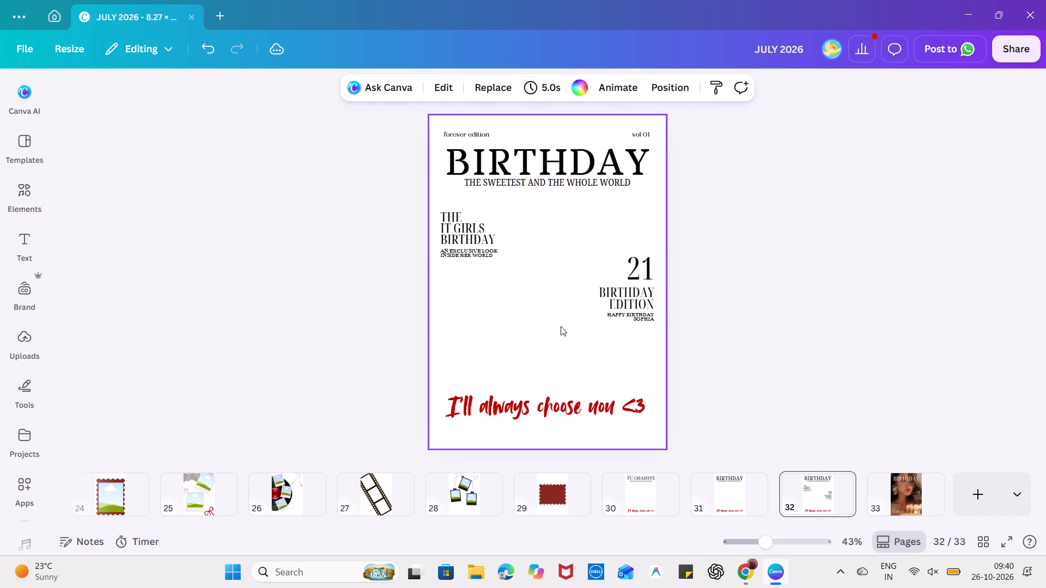
Copy the barcode image from page 33, paste it onto page 32 and select it there.
click(898, 488)
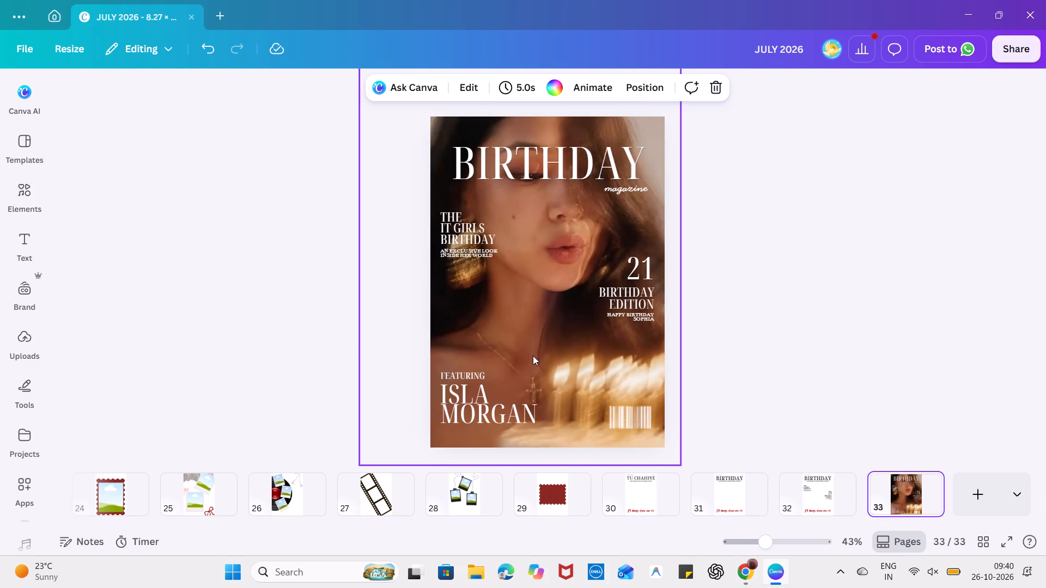
click(638, 414)
key(ctrl+c)
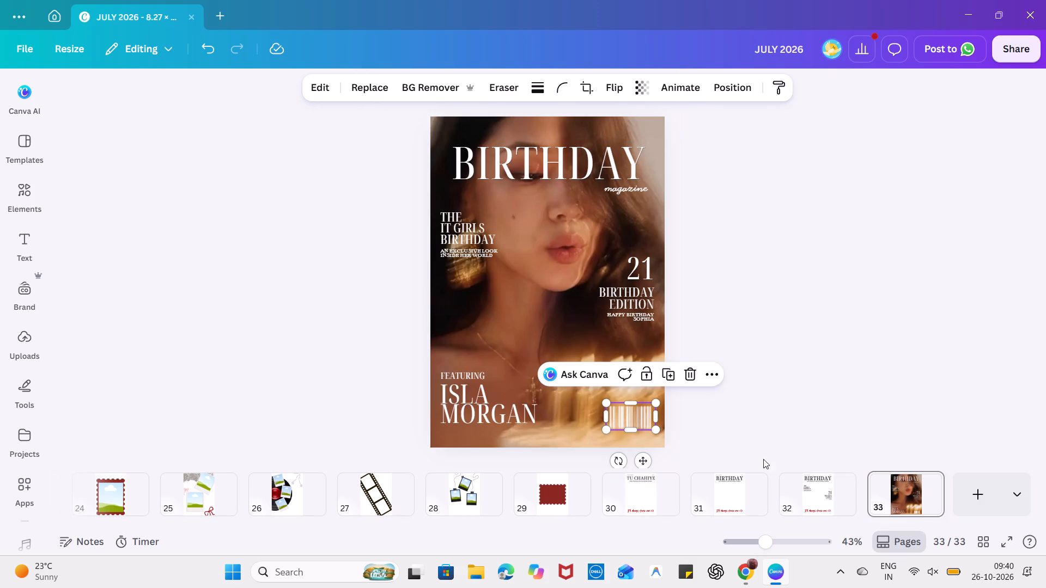
click(825, 483)
click(633, 380)
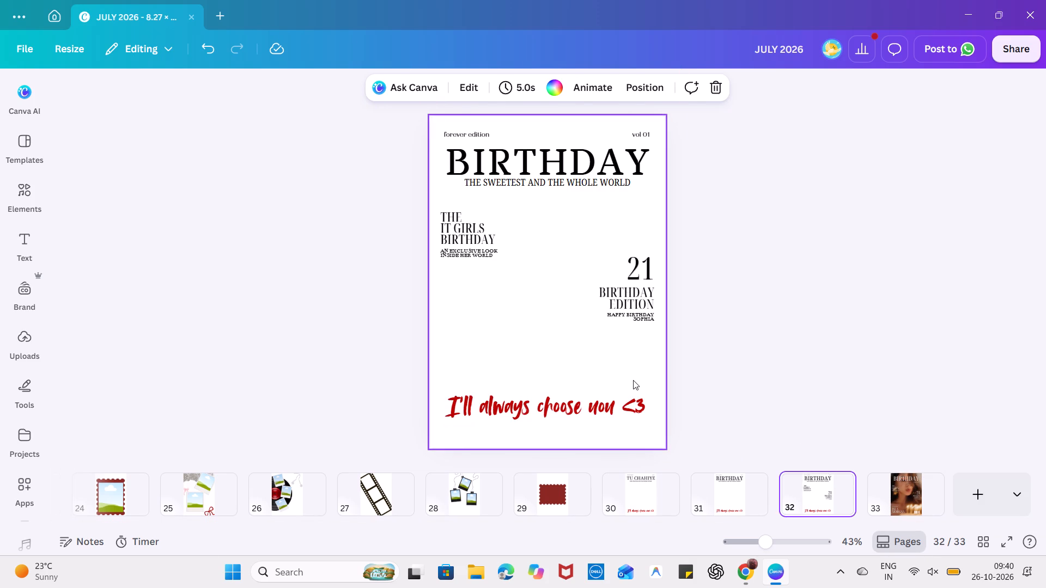
key(ctrl+v)
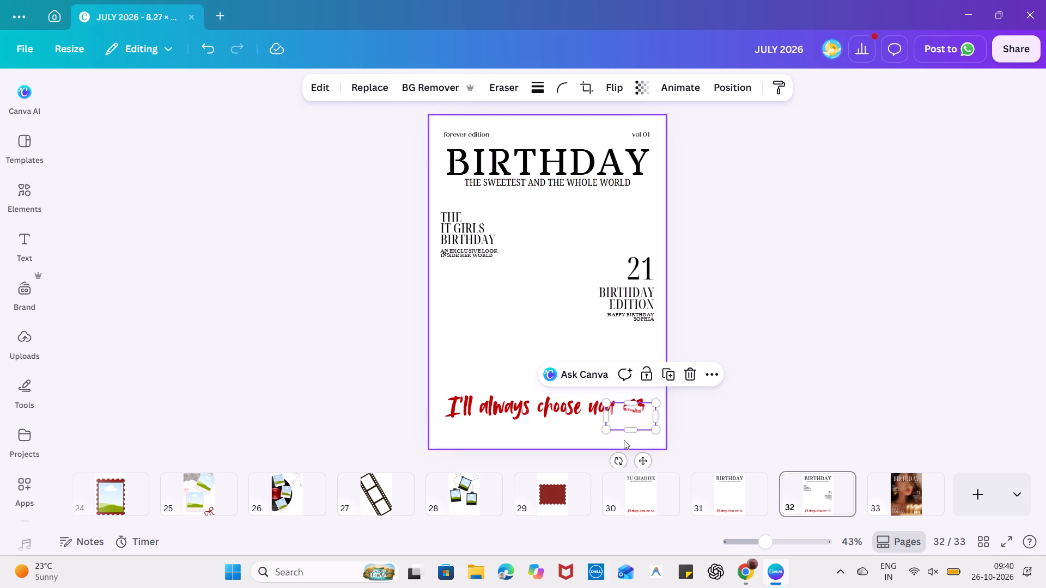
click(636, 414)
click(636, 414)
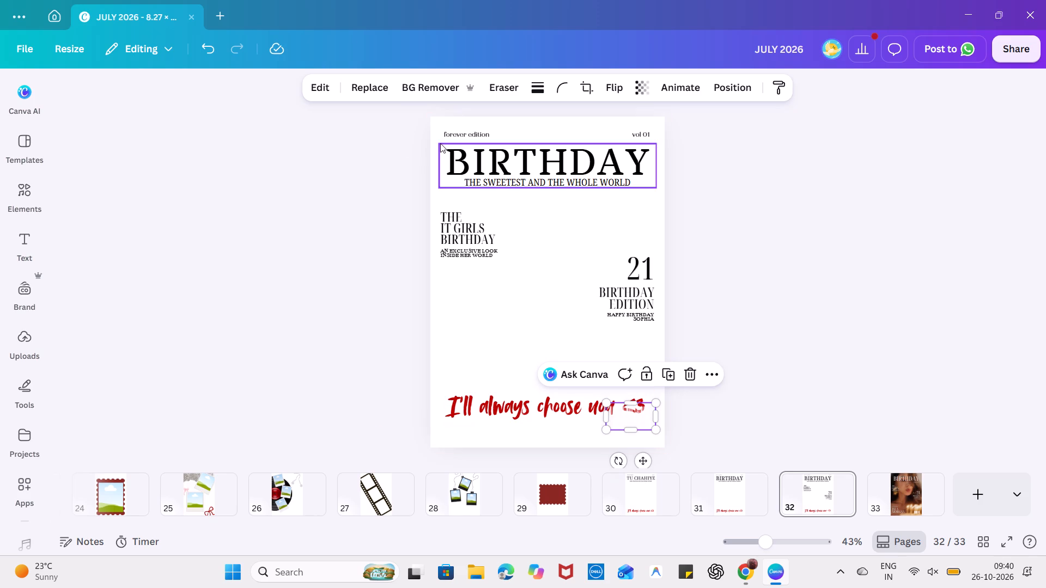
Move the pasted barcode image off the red handwritten line on page 32 and delete it.
click(324, 78)
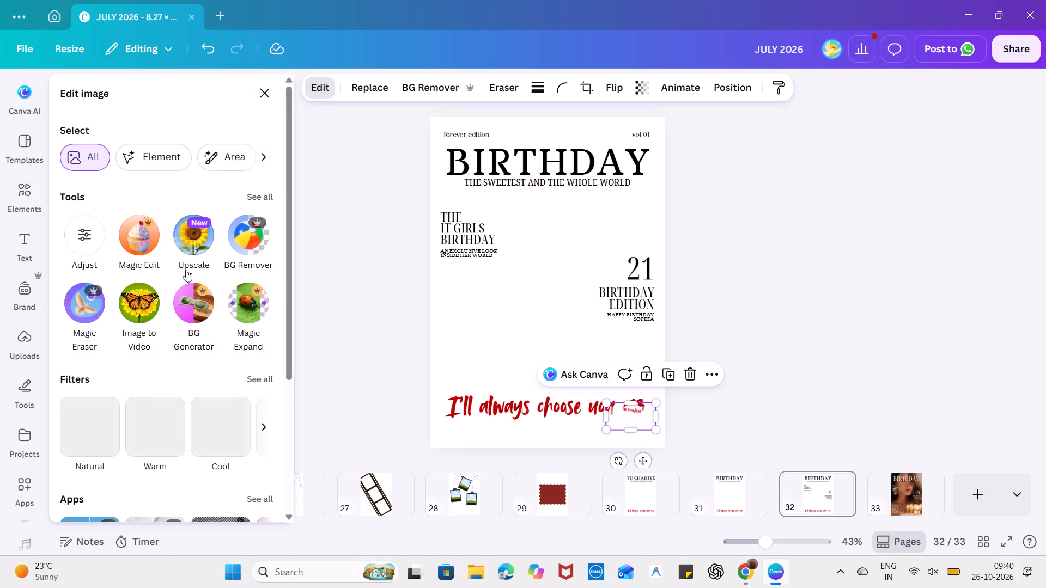
drag(630, 421, 604, 399)
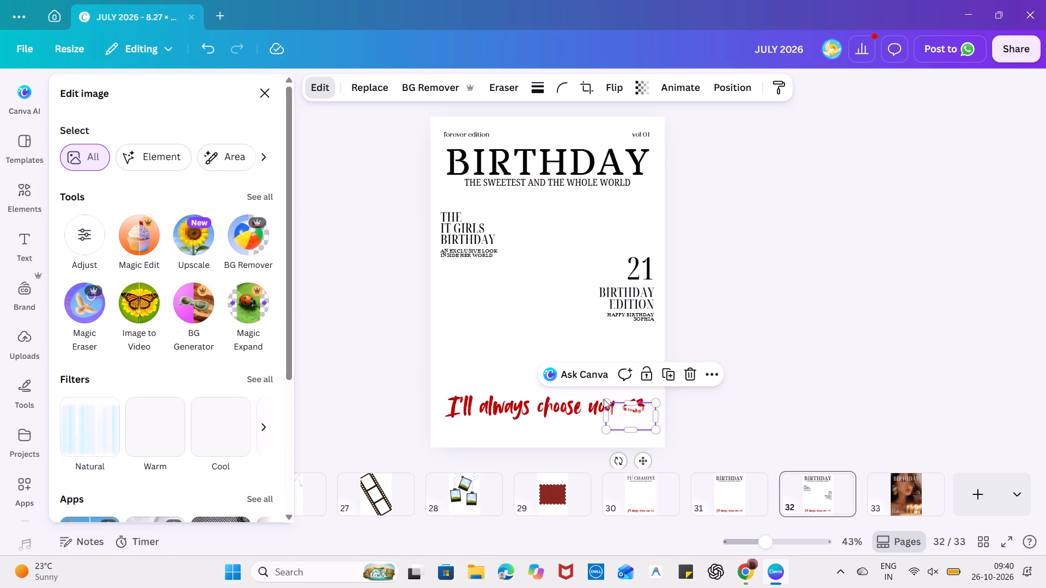
drag(604, 399, 575, 362)
click(609, 374)
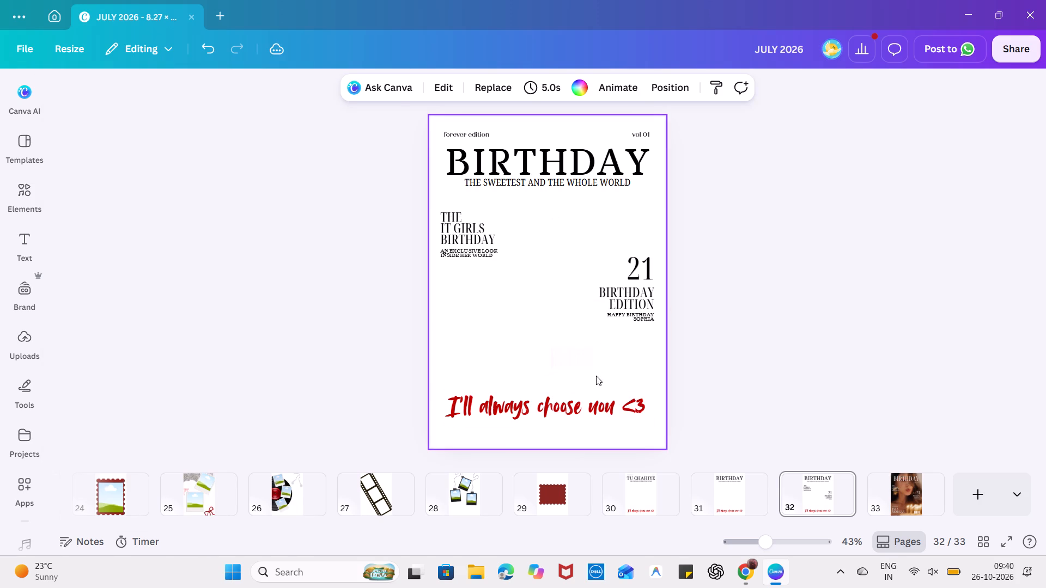
click(588, 359)
key(Delete)
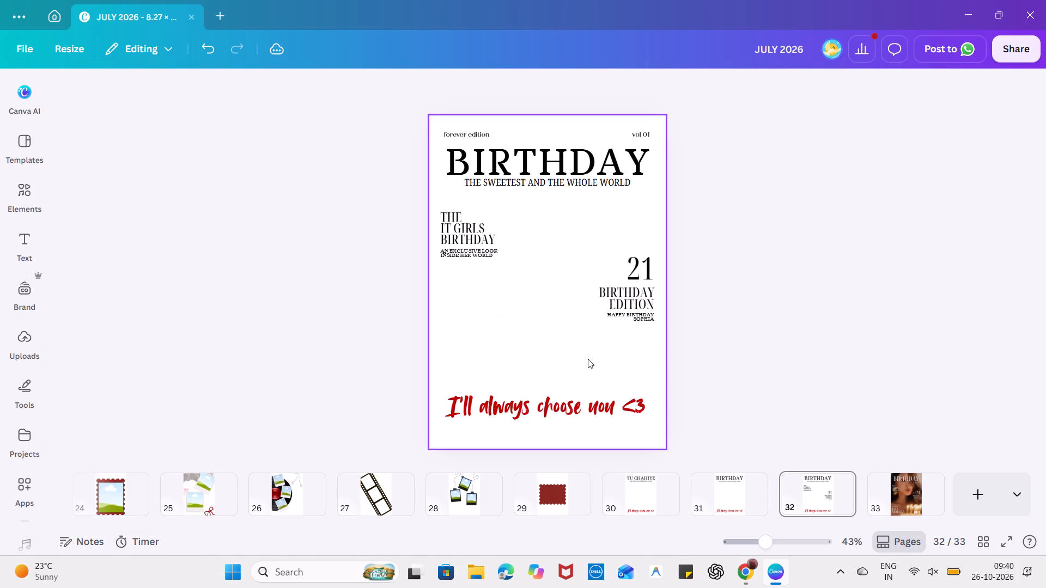
Switch to Pinterest in Chrome, browse the birthday magazine ideas, and open the Birthday Newsletter pin to examine its related newspaper-style designs.
click(741, 574)
scroll(680, 357, down, 1)
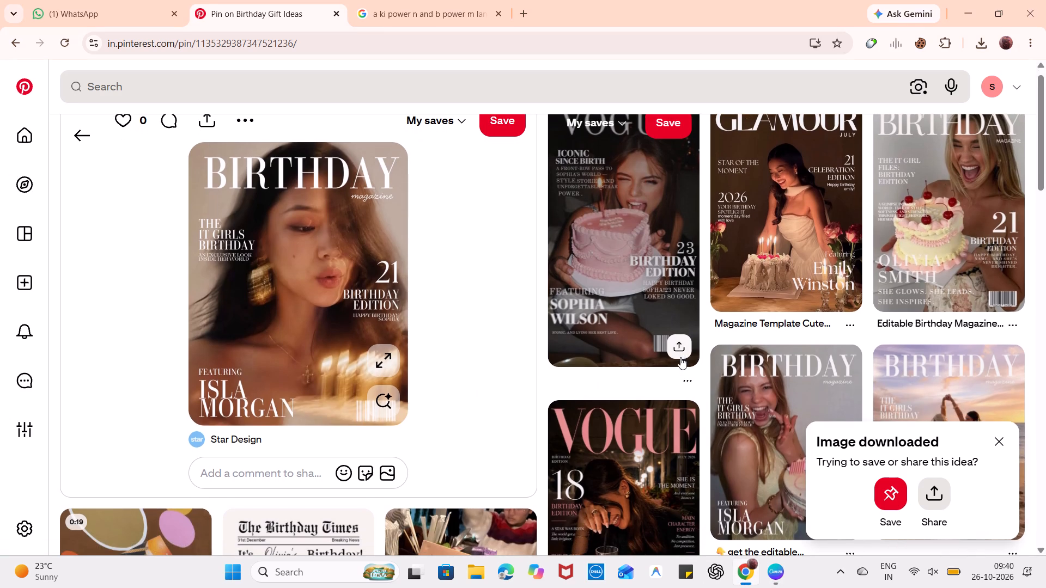
scroll(421, 345, down, 2)
scroll(421, 345, up, 1)
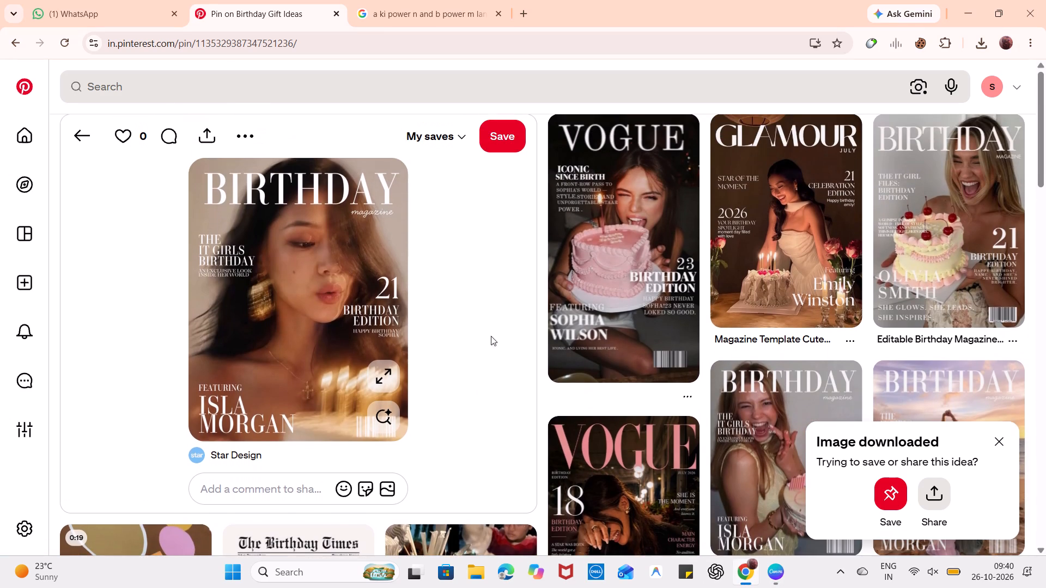
scroll(538, 337, down, 3)
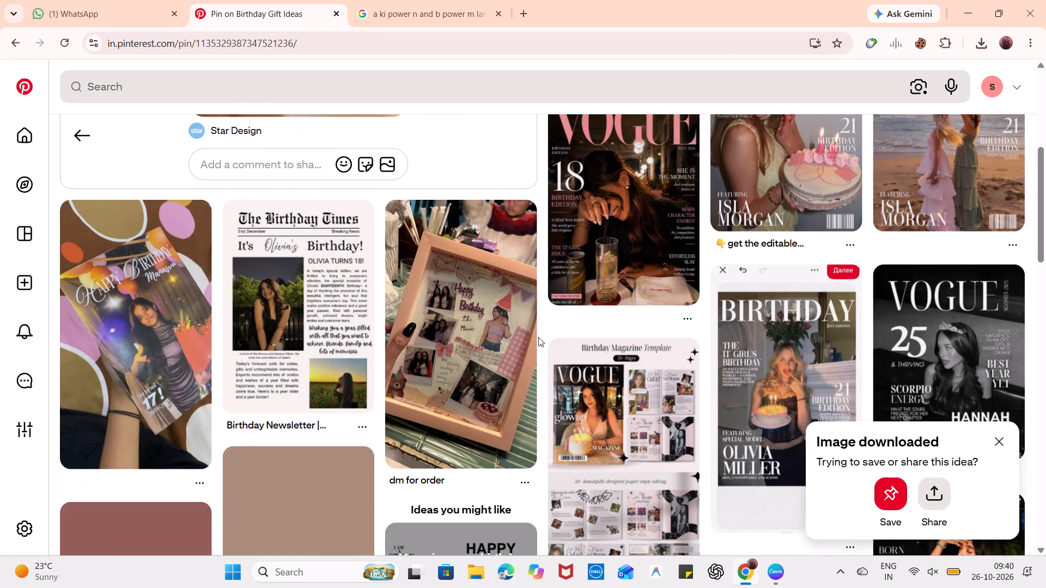
click(310, 356)
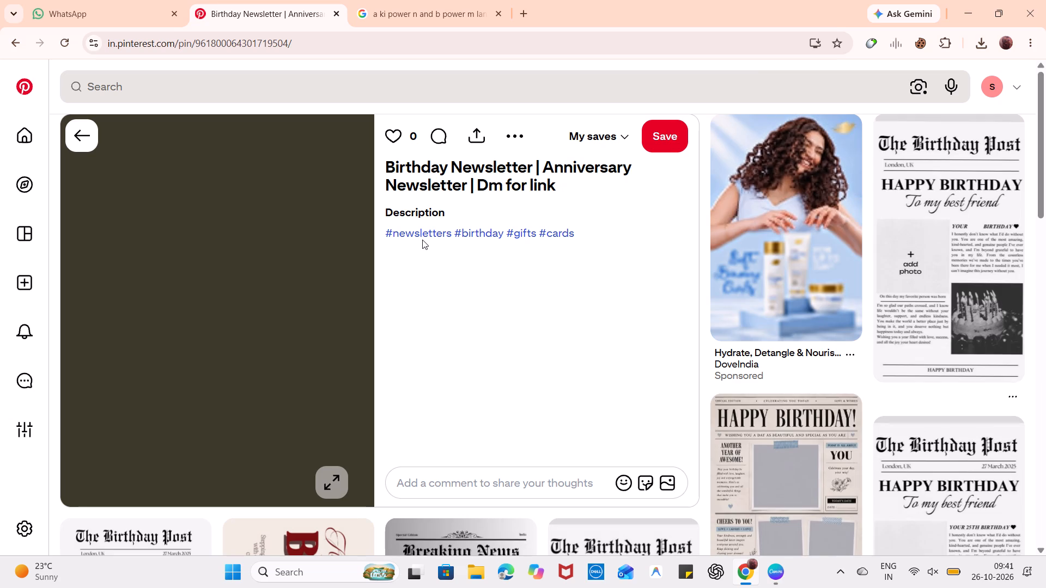
scroll(517, 279, down, 2)
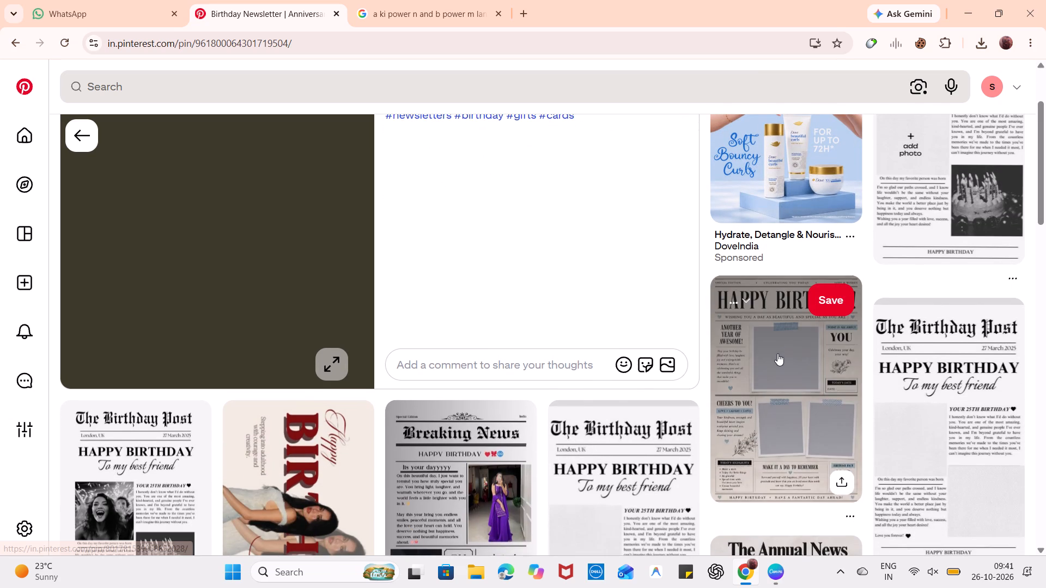
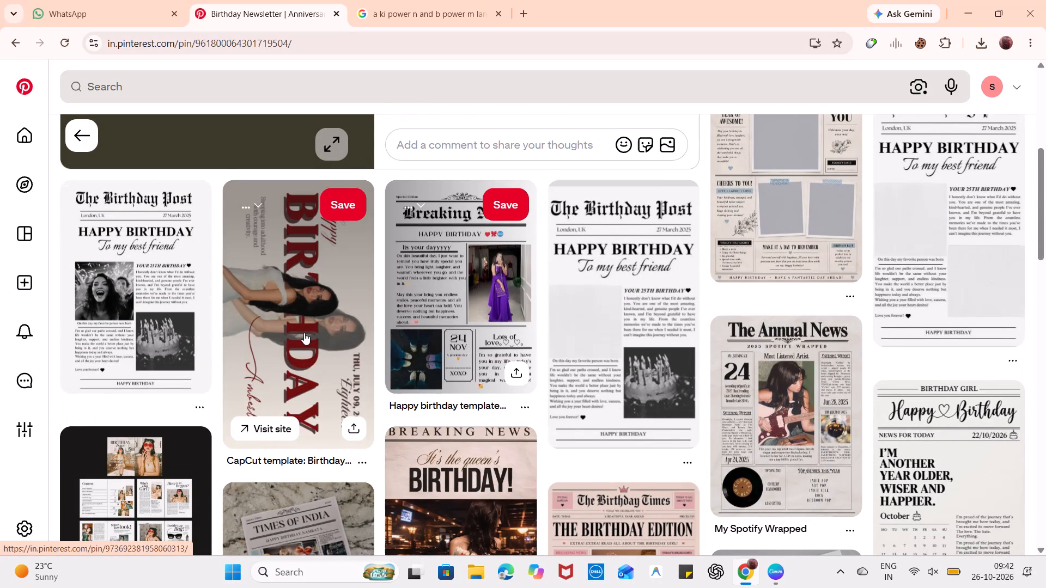
Check the Birthday Newsletter pin's extra options and examine the related newspaper-style birthday designs below it.
scroll(304, 333, up, 6)
click(511, 149)
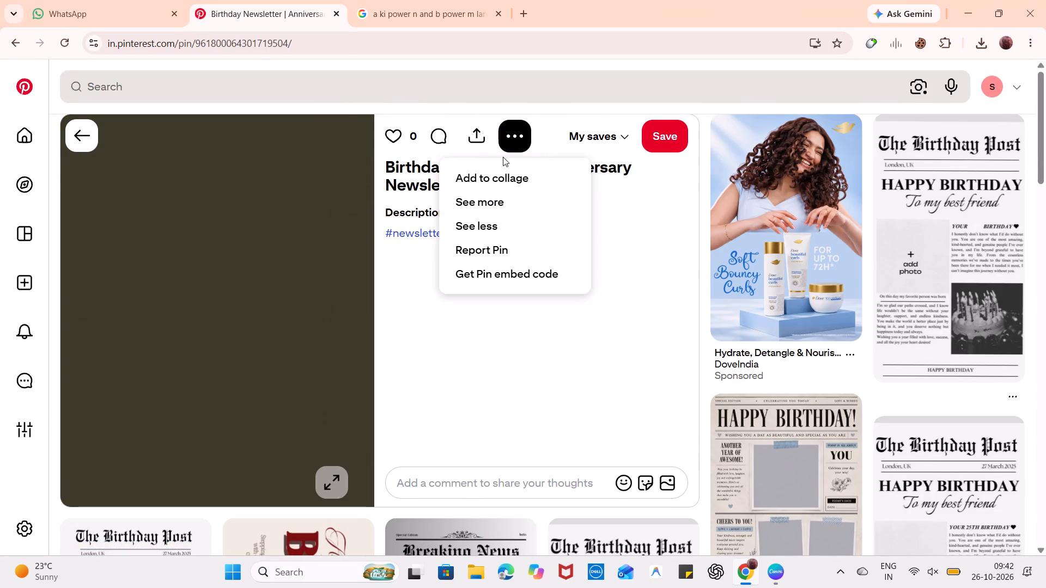
click(429, 357)
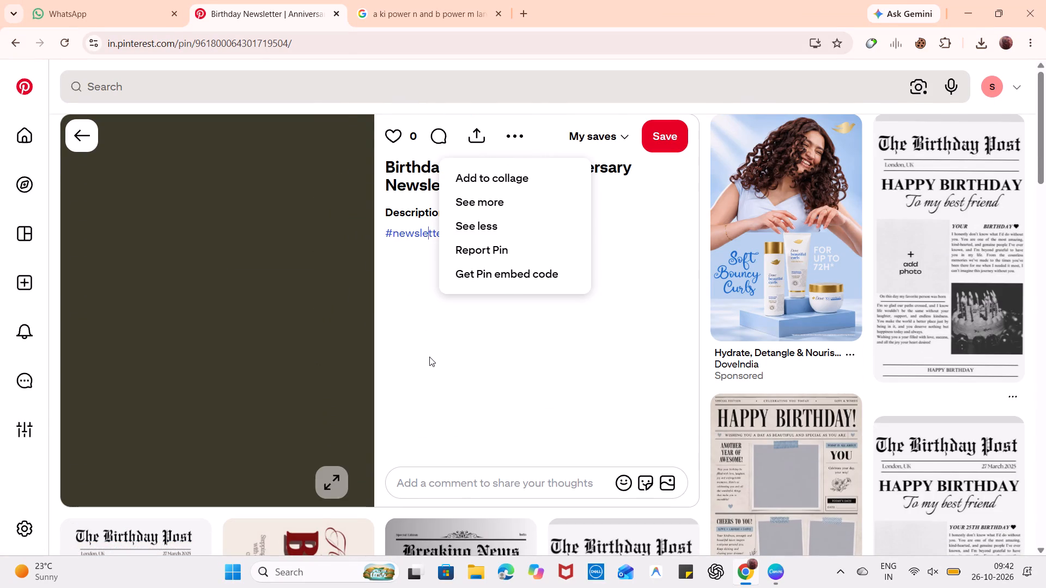
scroll(429, 357, down, 6)
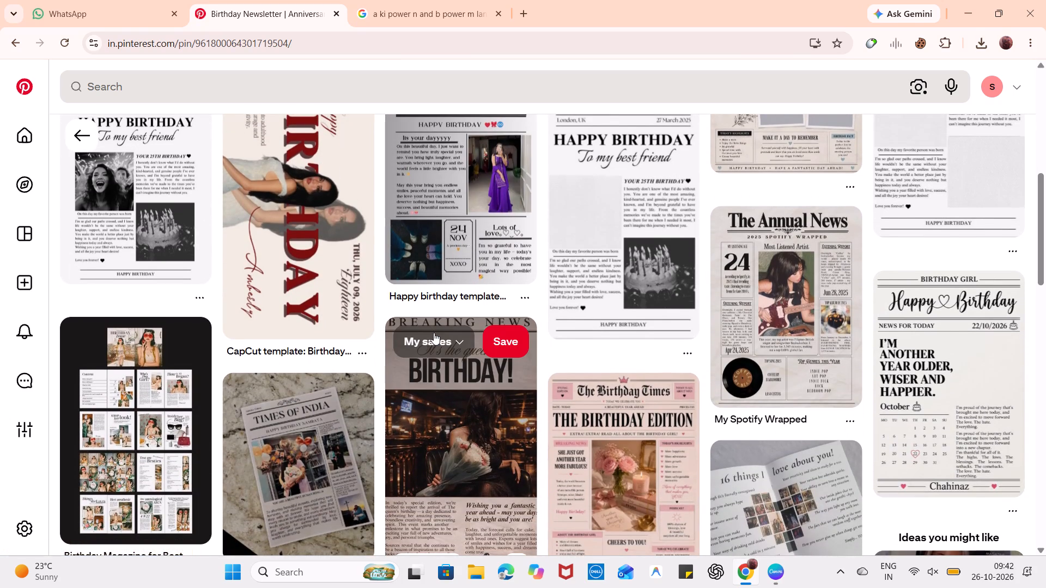
scroll(434, 333, down, 2)
scroll(580, 296, up, 3)
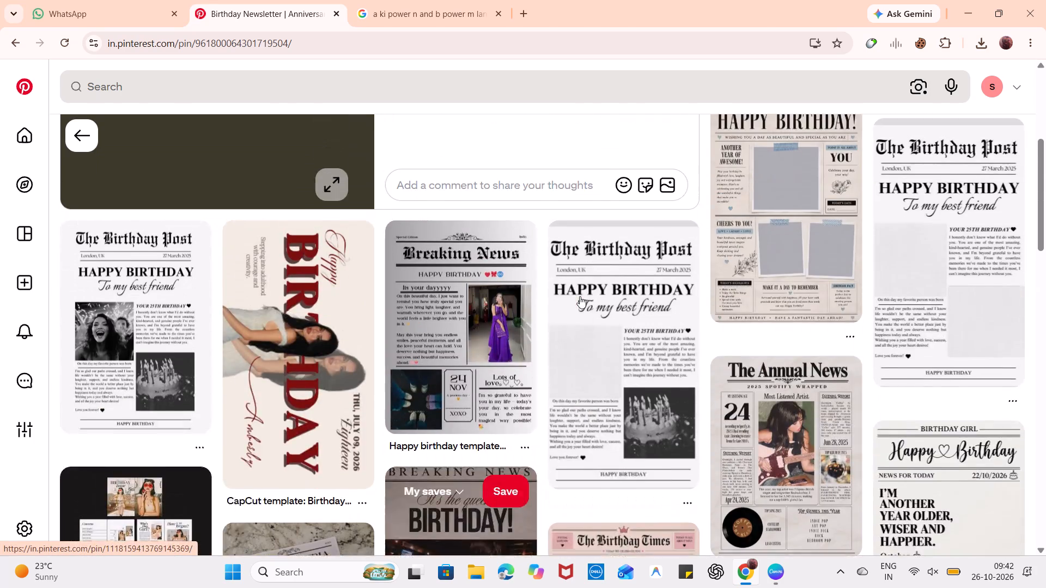
scroll(580, 296, up, 3)
scroll(647, 281, up, 2)
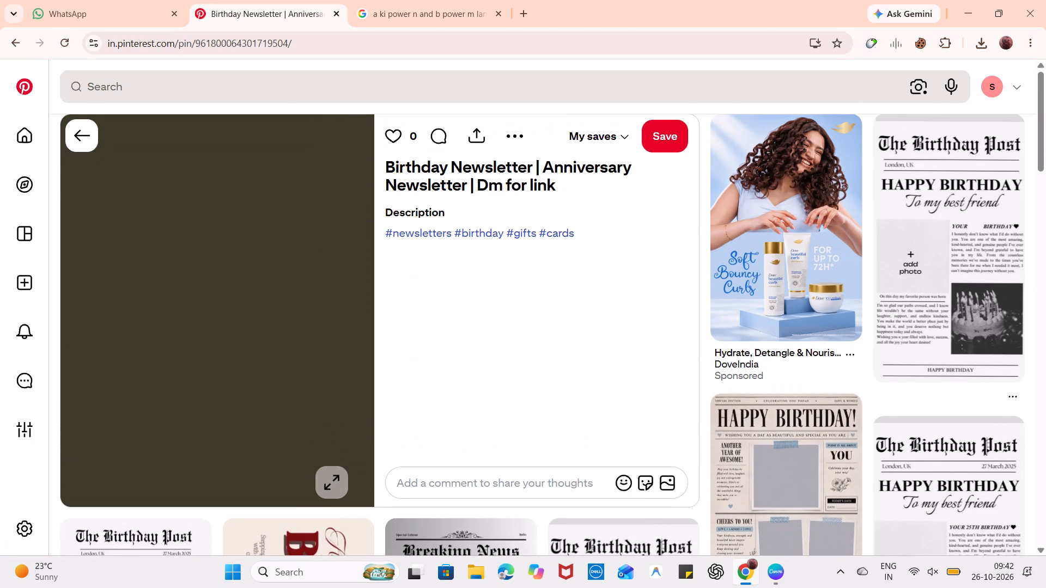
Return to the Star Design birthday magazine cover pin and examine its related Birthday and Vogue-style cover designs.
click(68, 130)
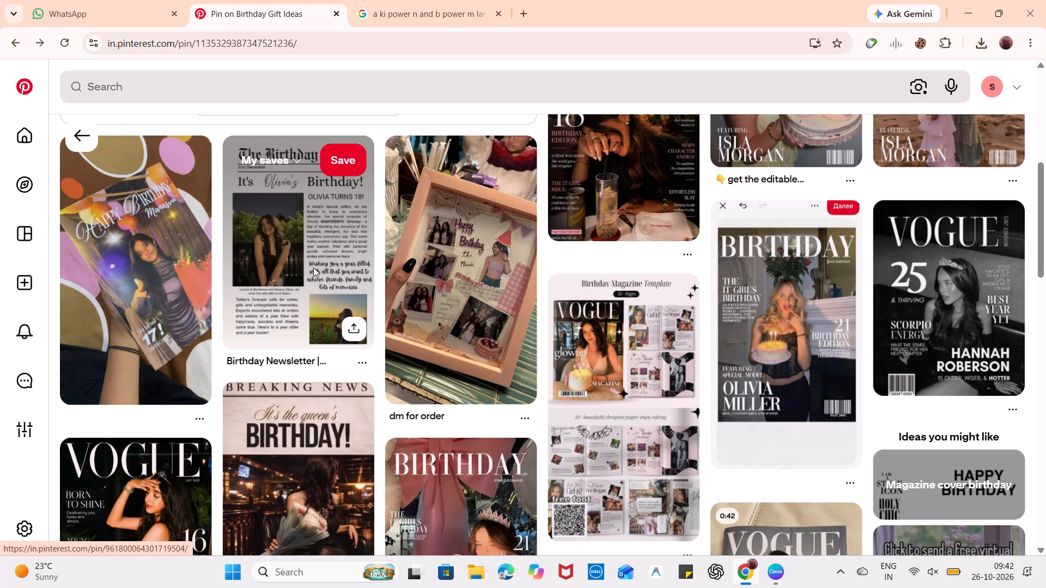
scroll(437, 363, down, 1)
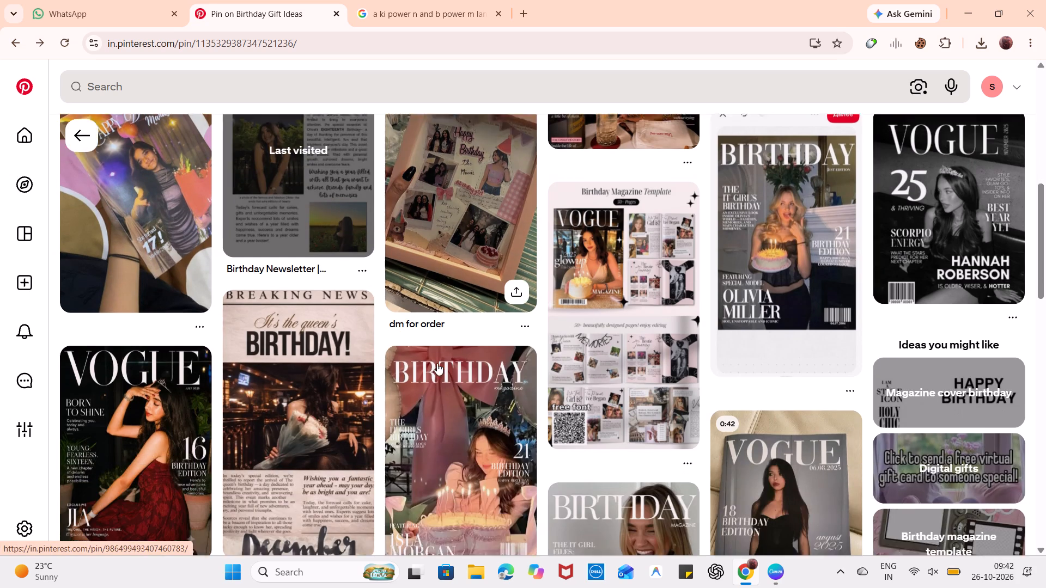
scroll(437, 363, down, 3)
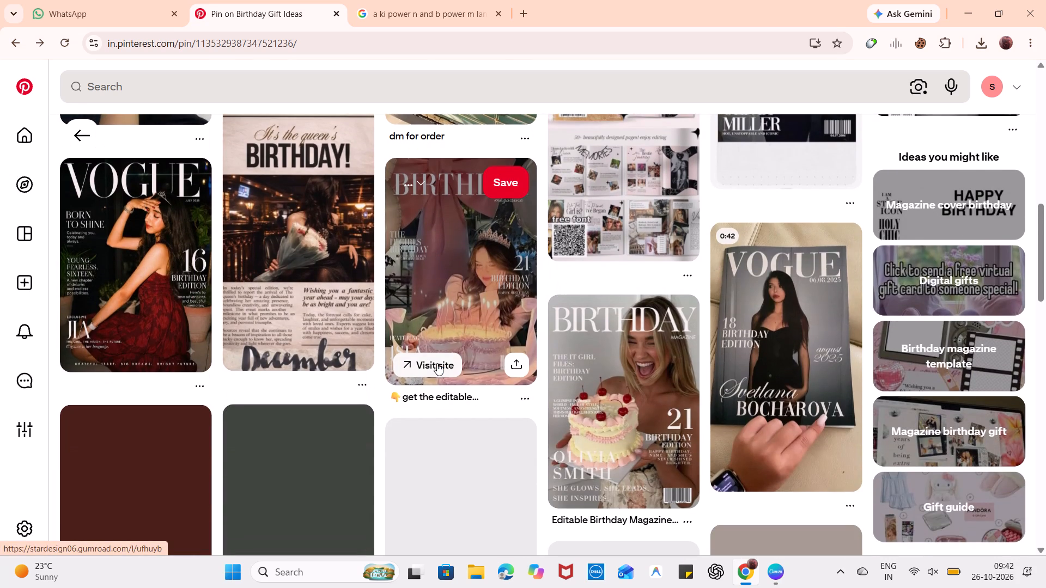
scroll(437, 363, down, 2)
scroll(471, 391, up, 1)
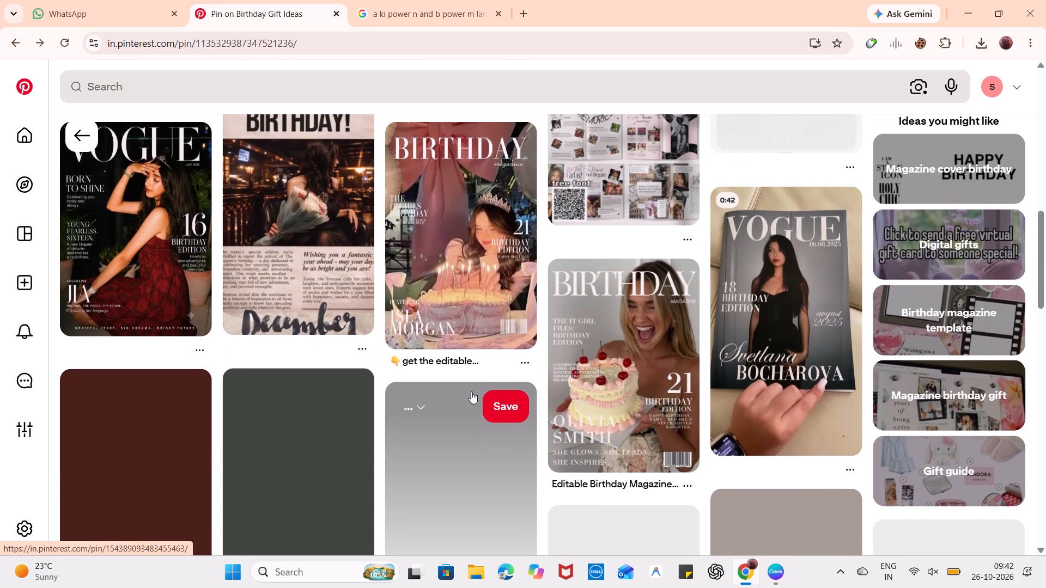
scroll(796, 328, left, 1)
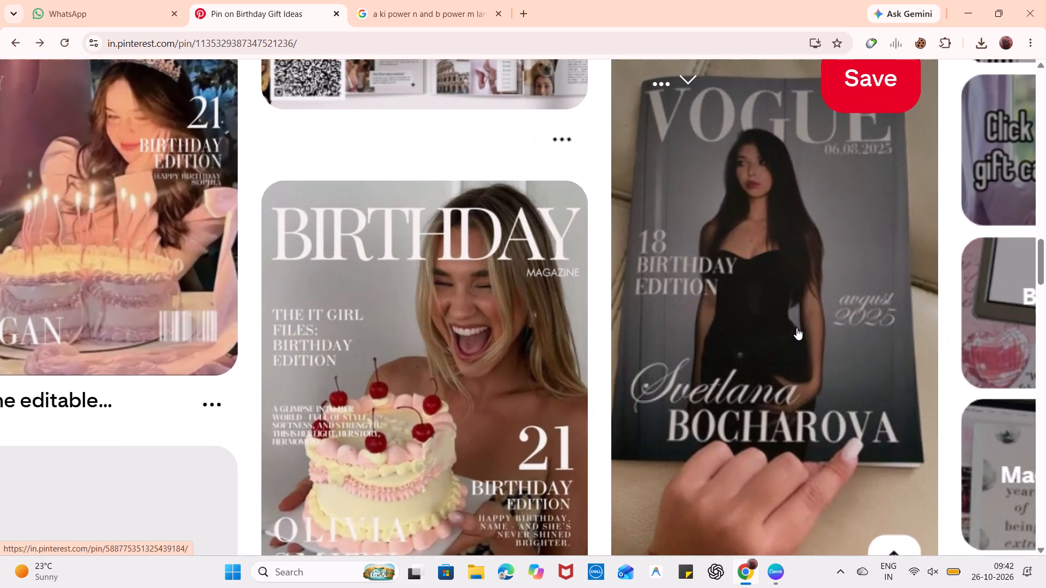
scroll(796, 328, left, 3)
scroll(796, 328, up, 2)
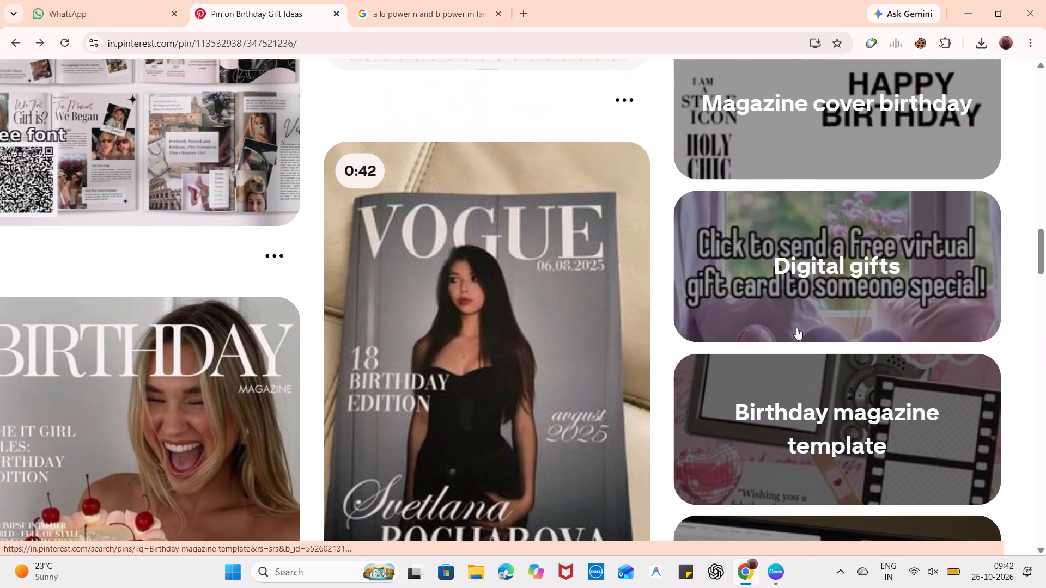
scroll(796, 328, up, 6)
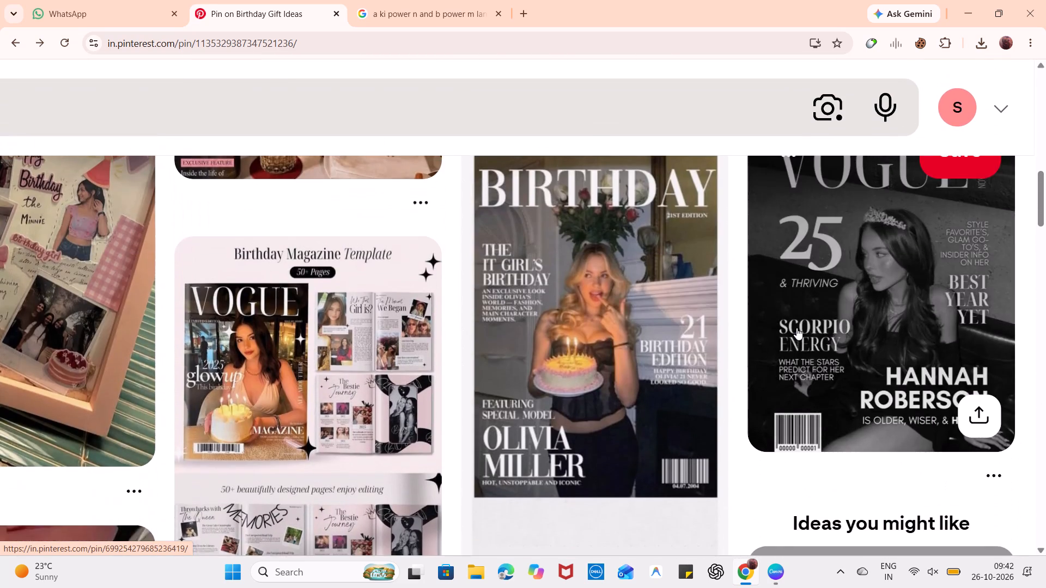
scroll(796, 328, up, 3)
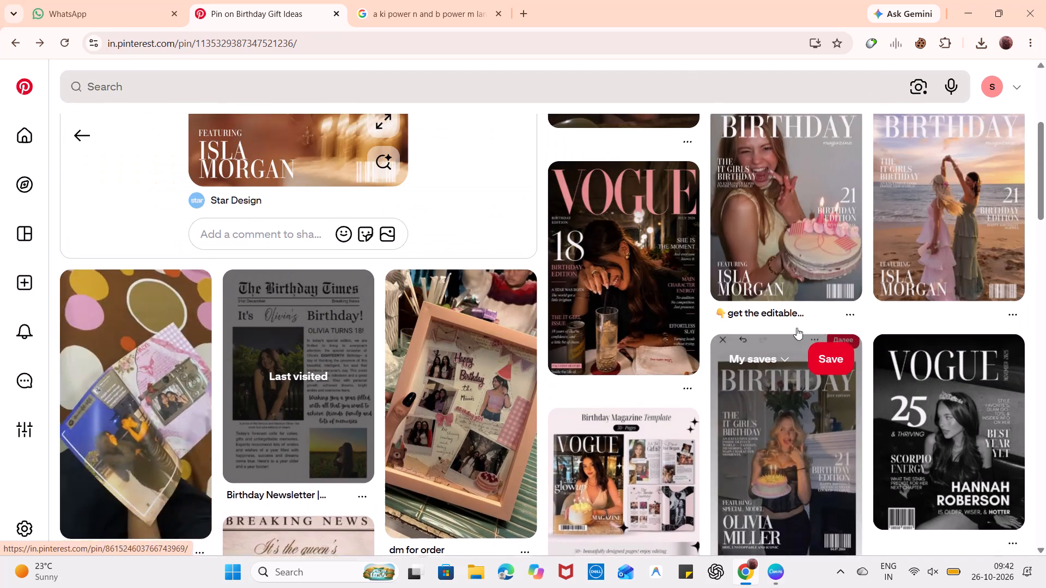
scroll(796, 328, up, 1)
scroll(756, 272, up, 3)
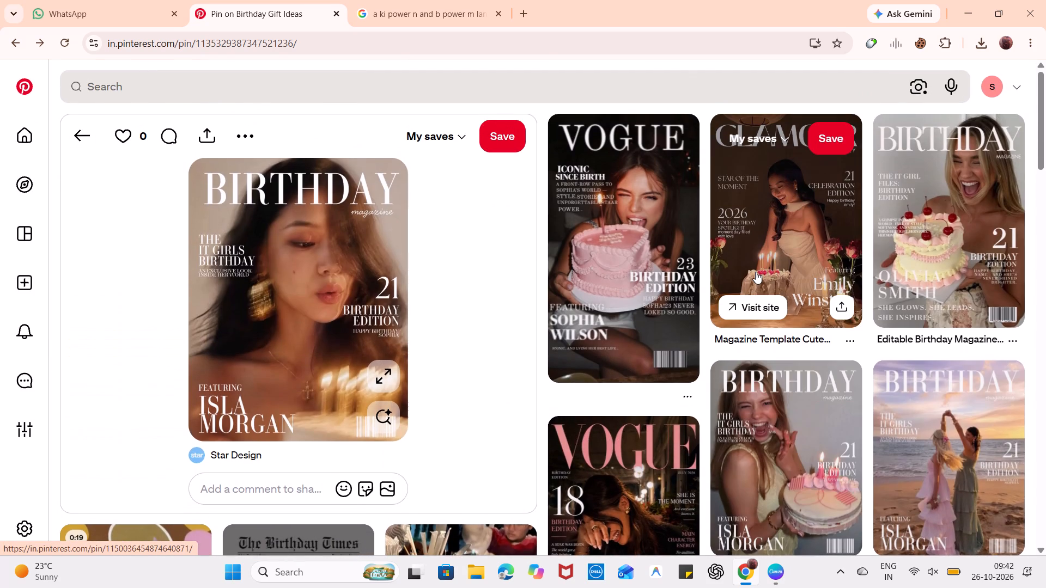
Open the related video pin of a hand-held printed birthday magazine, beside the Birthday Newsletter pin.
scroll(756, 272, down, 4)
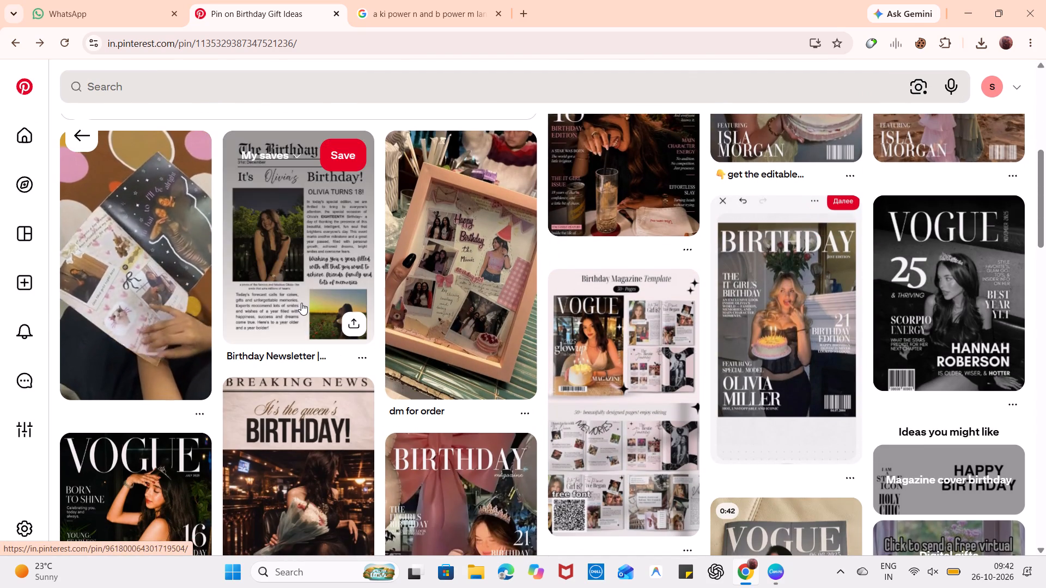
click(131, 303)
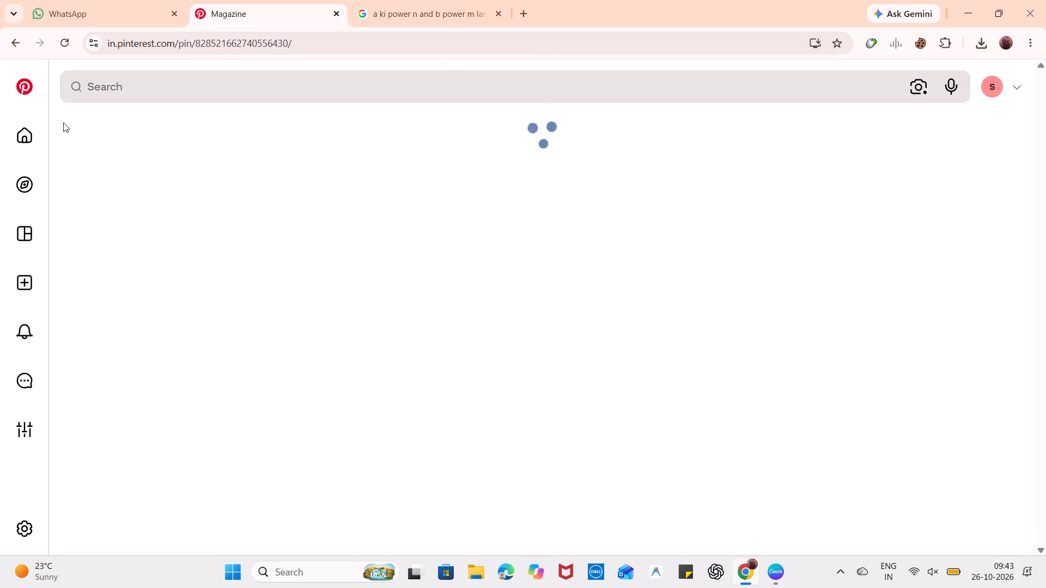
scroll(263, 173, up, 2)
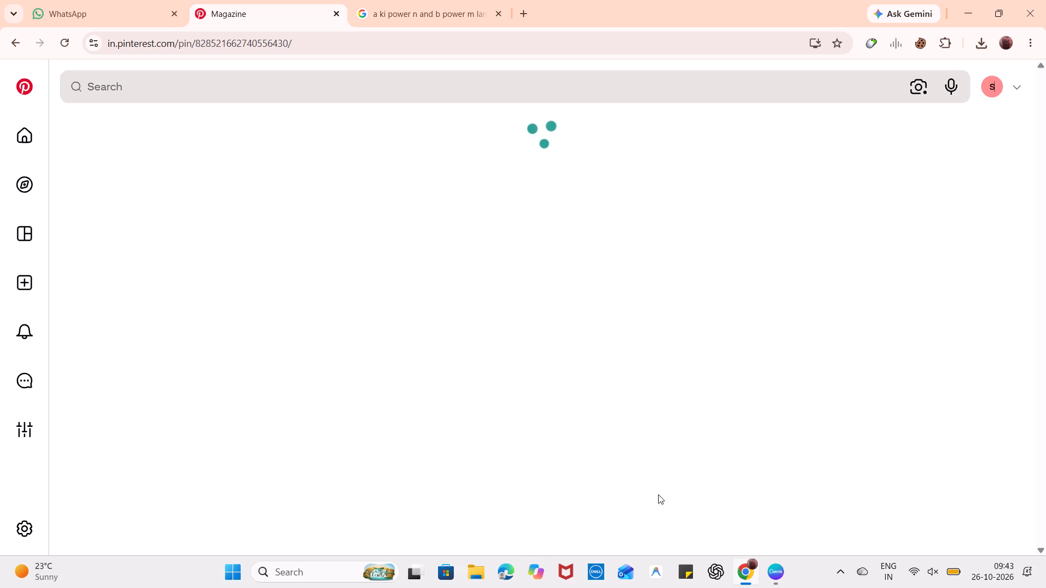
Open the list of available Wi-Fi networks and select the Redmi 13 5G network.
click(938, 578)
click(853, 313)
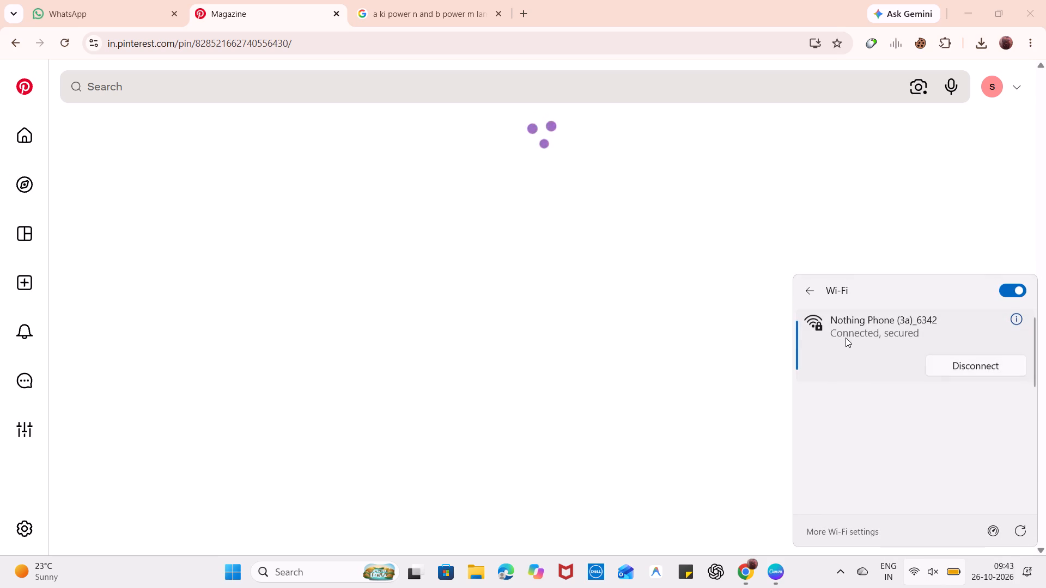
scroll(842, 369, up, 2)
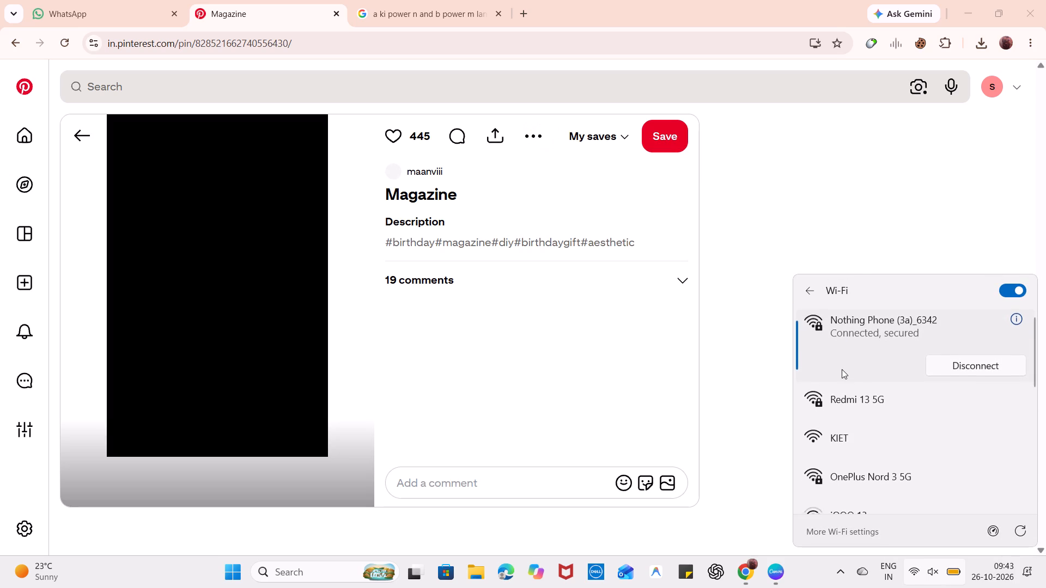
scroll(842, 369, up, 2)
click(844, 396)
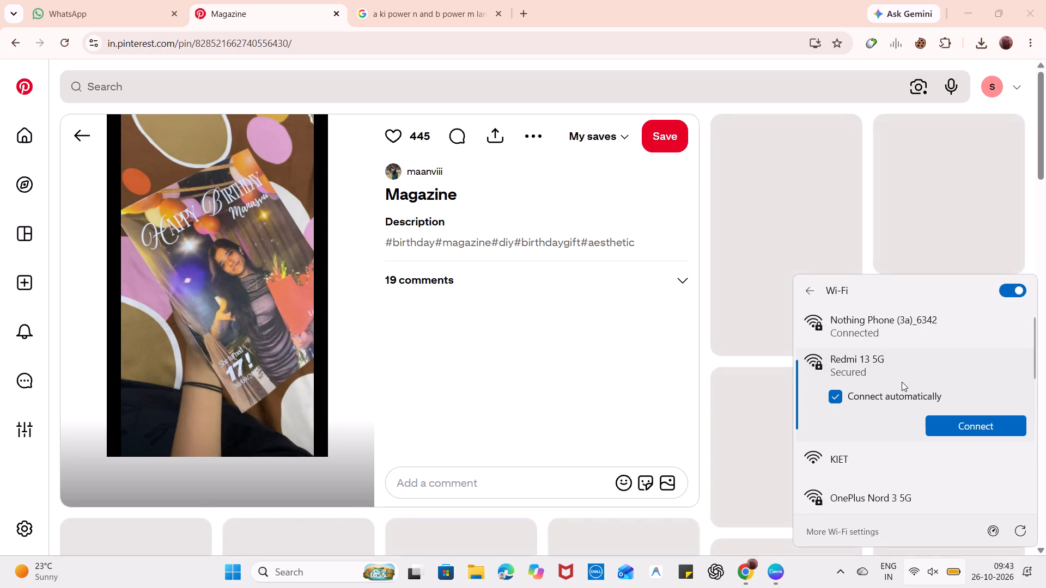
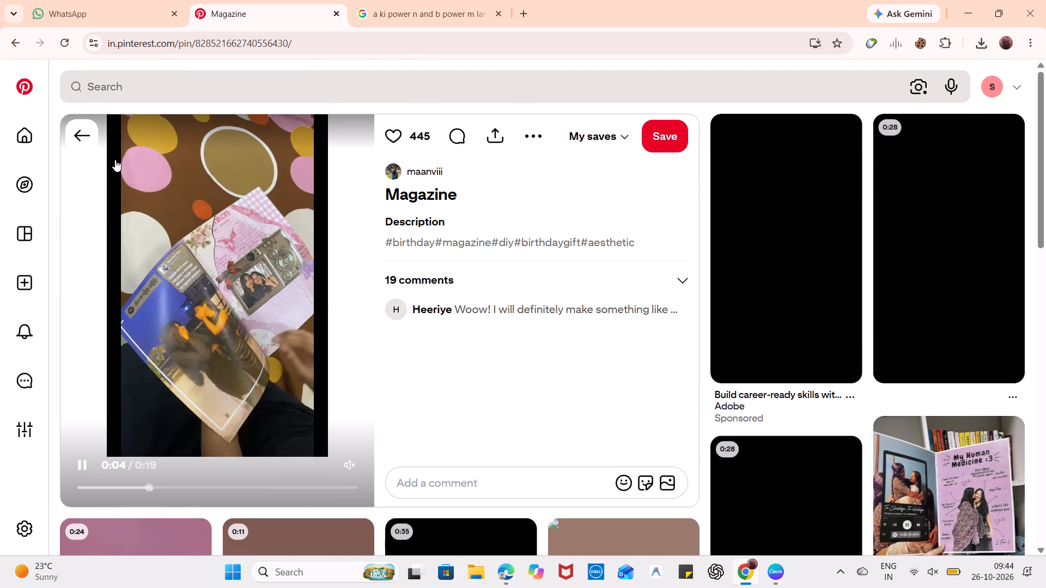
Return to the Star Design birthday cover pin and look over its related birthday and Vogue-style designs.
scroll(129, 252, up, 2)
click(86, 139)
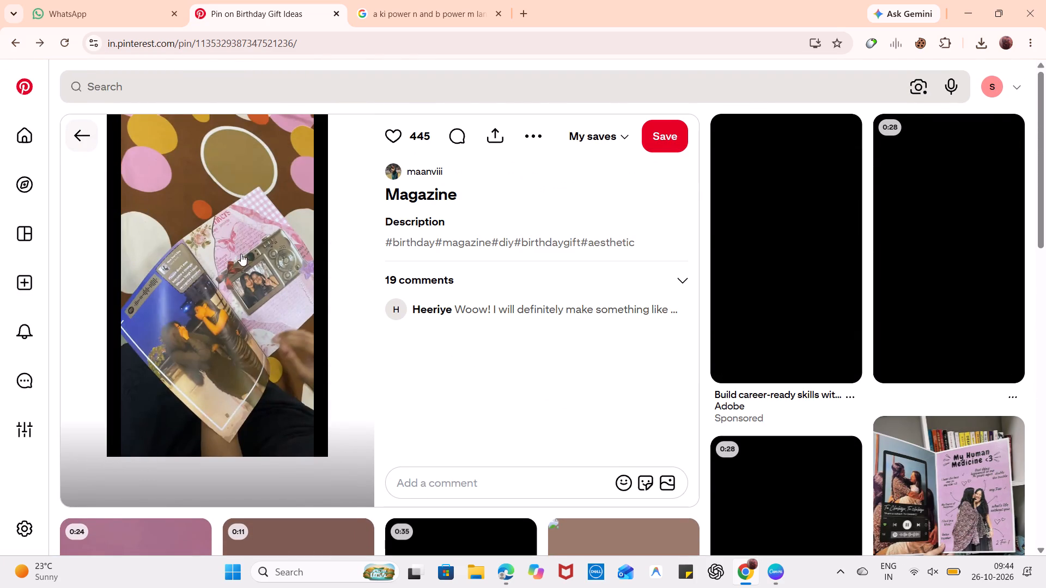
scroll(252, 276, down, 1)
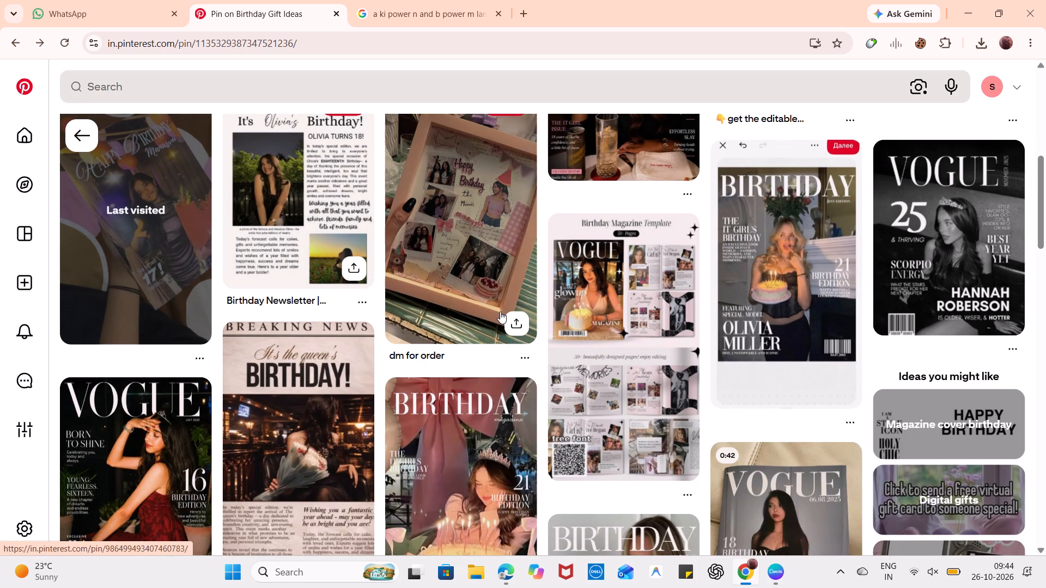
scroll(500, 311, up, 2)
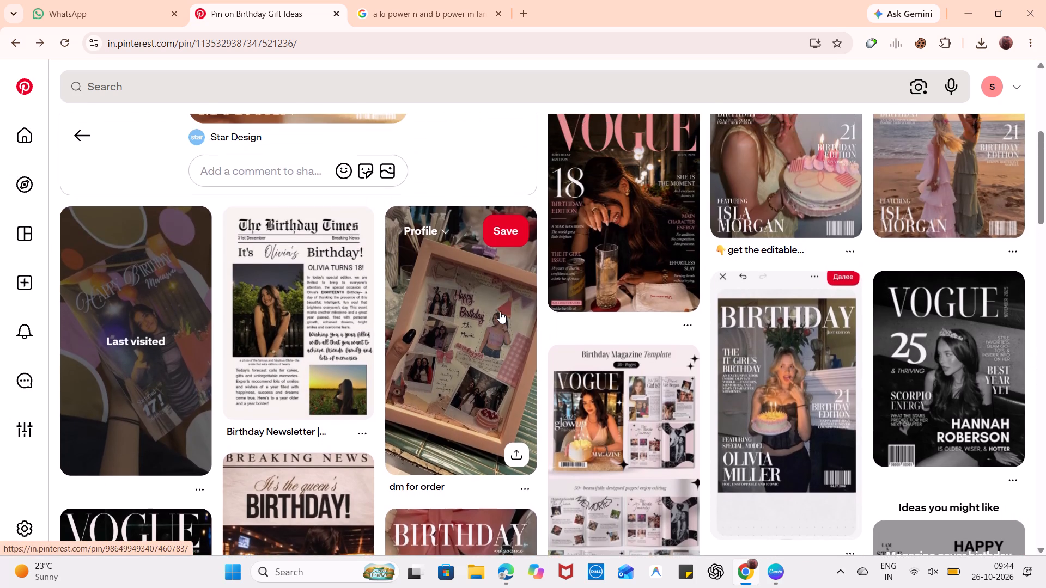
scroll(500, 311, up, 1)
Reopen the Birthday Newsletter pin, check its extra options and examine the related newspaper-style birthday designs.
click(256, 411)
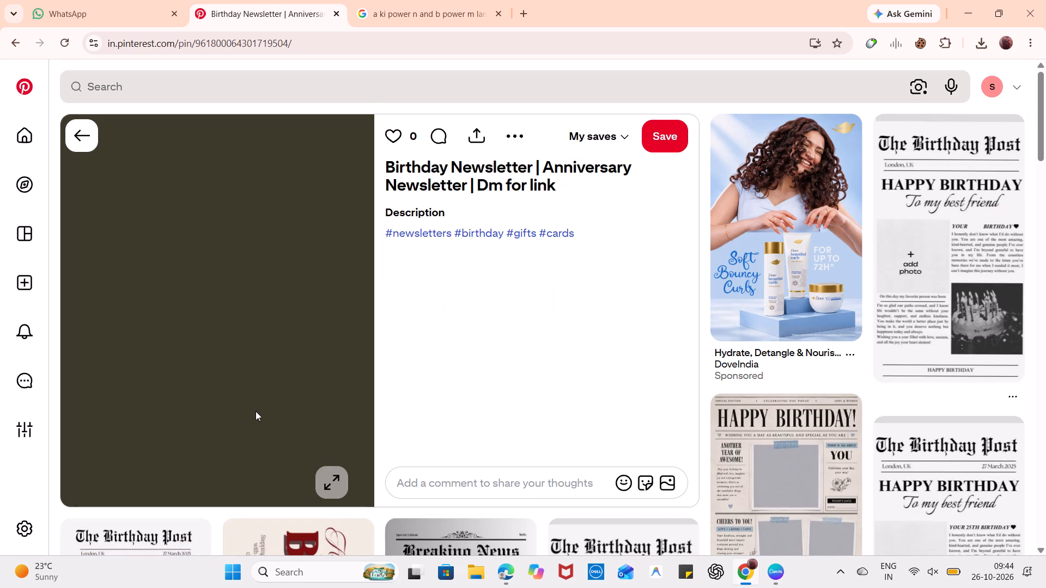
click(524, 140)
scroll(705, 256, down, 1)
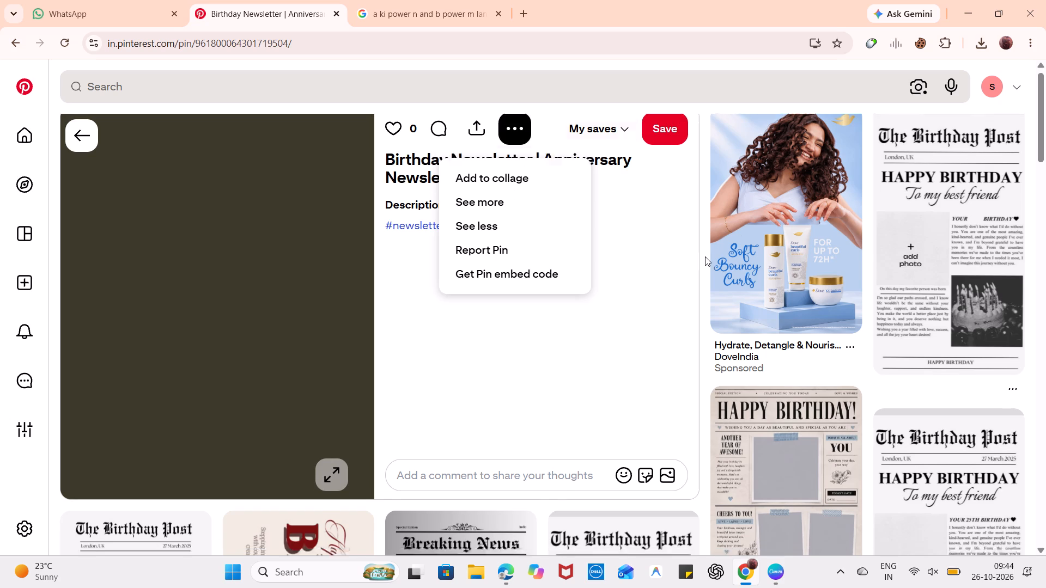
scroll(705, 256, down, 1)
scroll(920, 240, down, 3)
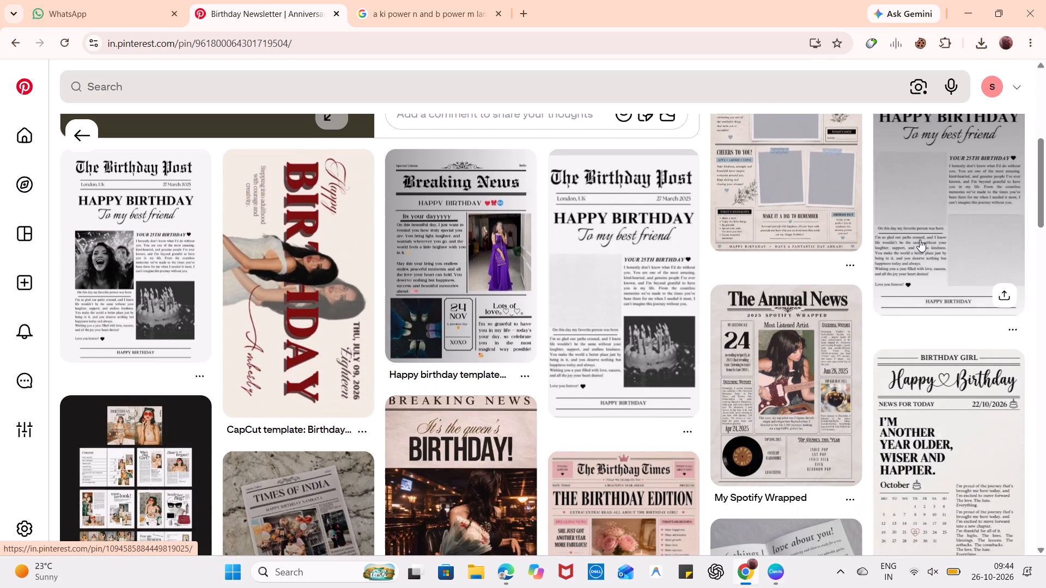
scroll(920, 240, down, 4)
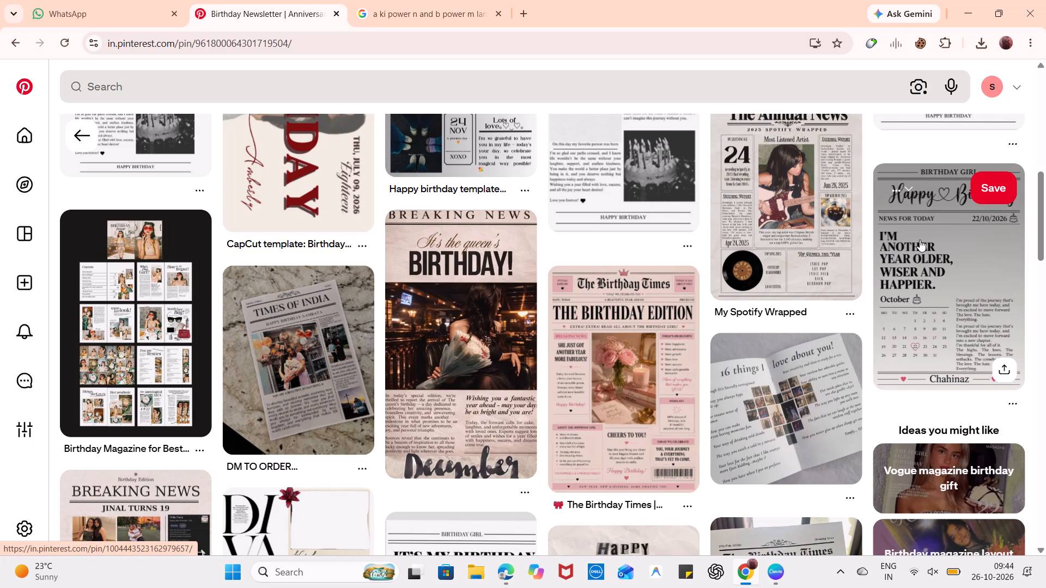
scroll(920, 240, down, 1)
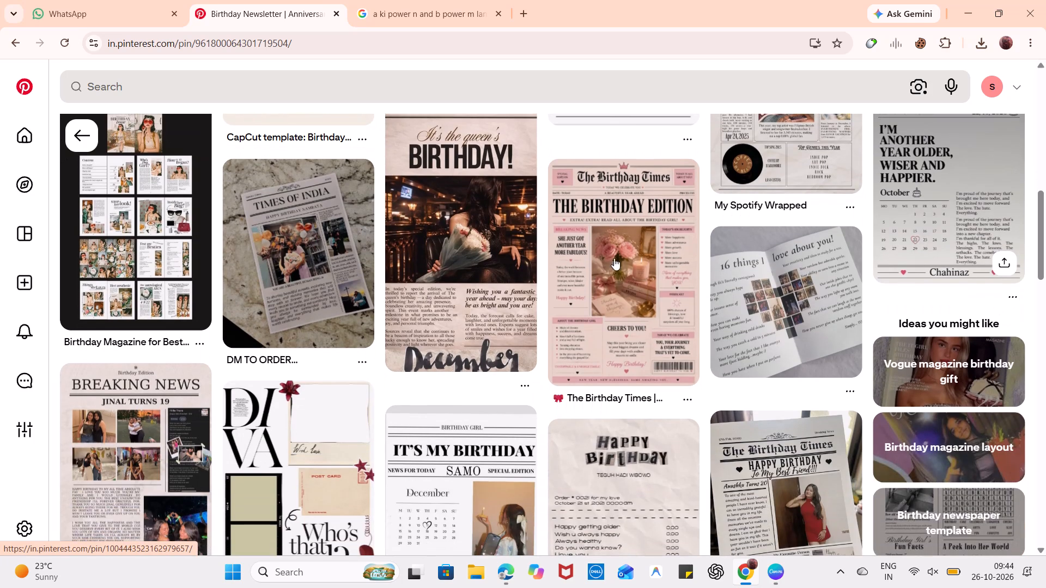
scroll(584, 271, down, 1)
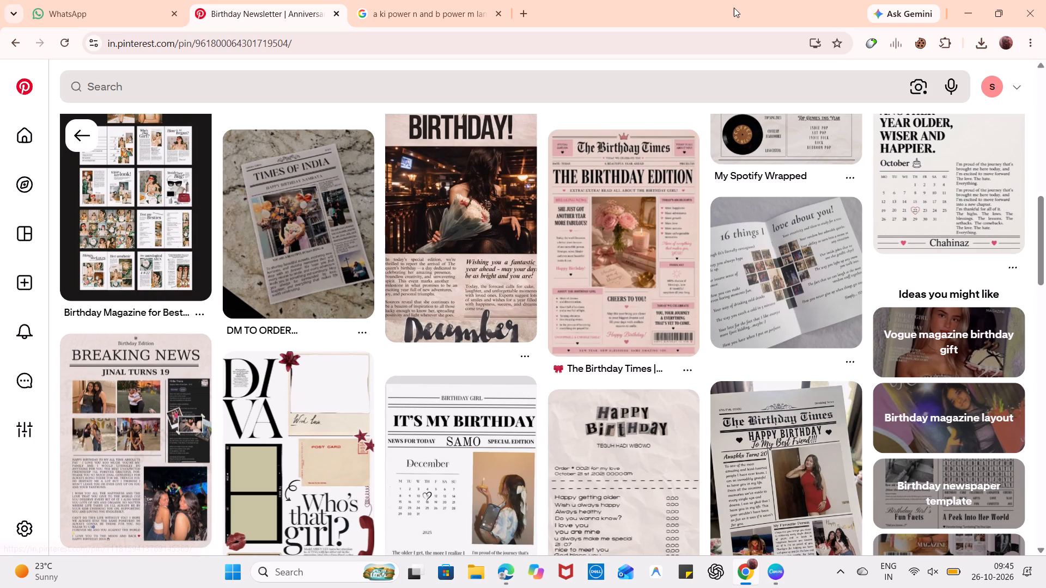
scroll(746, 310, down, 4)
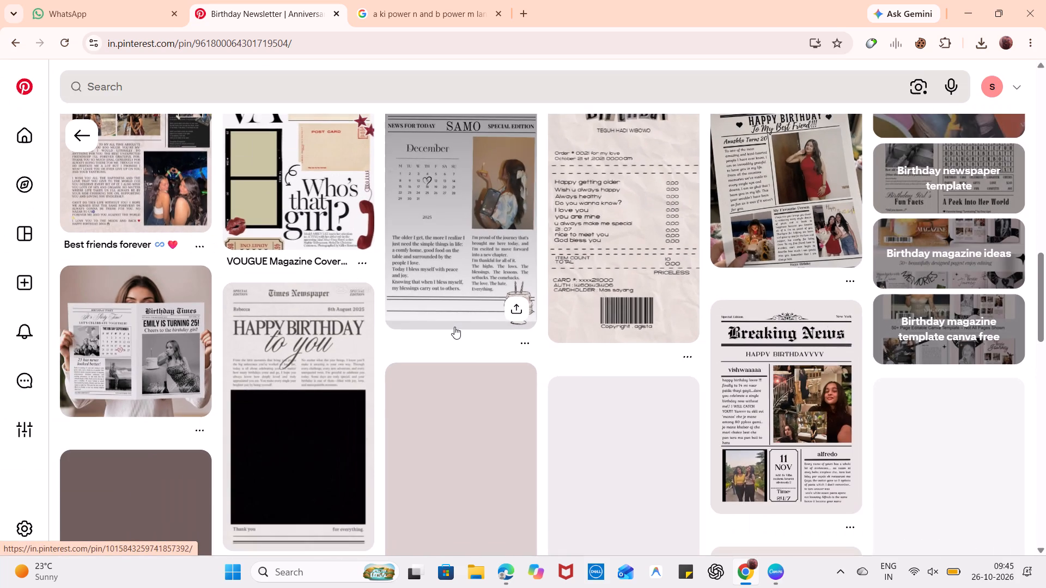
scroll(454, 327, up, 5)
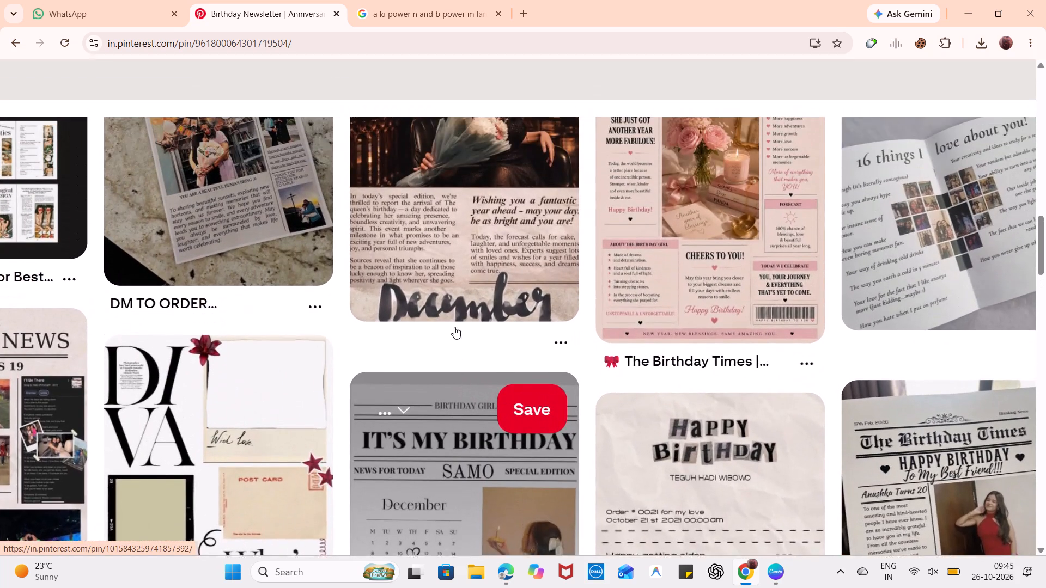
scroll(454, 327, up, 5)
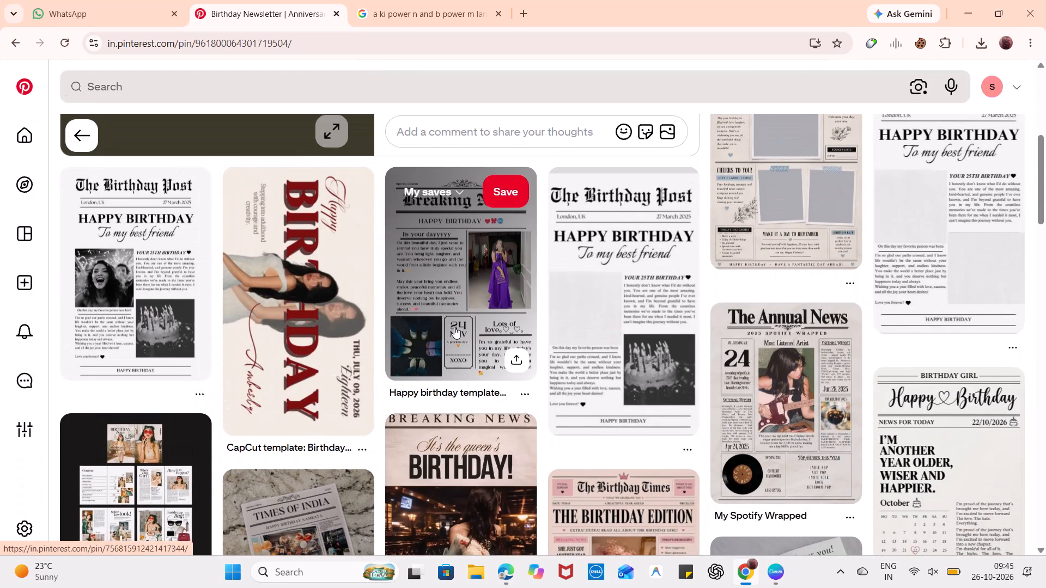
scroll(454, 327, up, 4)
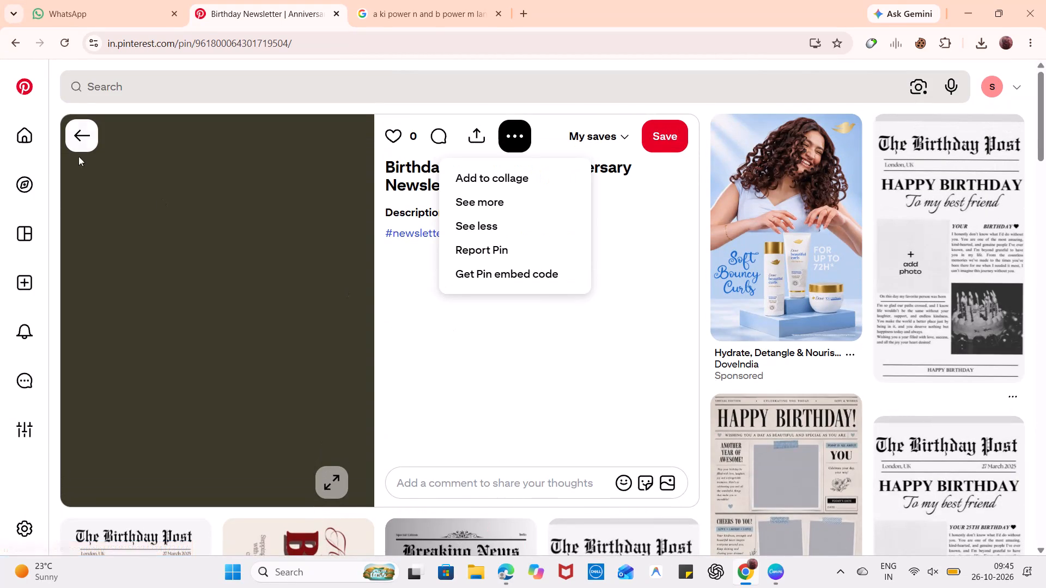
From the Star Design pin's related designs, open the "get the editable magazine template" pin and check its extra options.
click(73, 128)
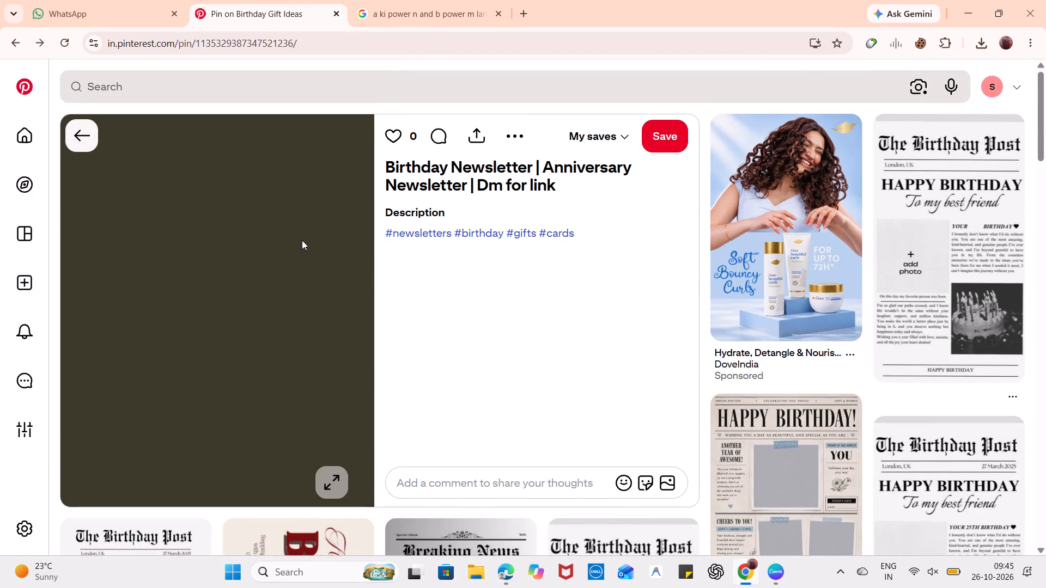
scroll(350, 299, down, 1)
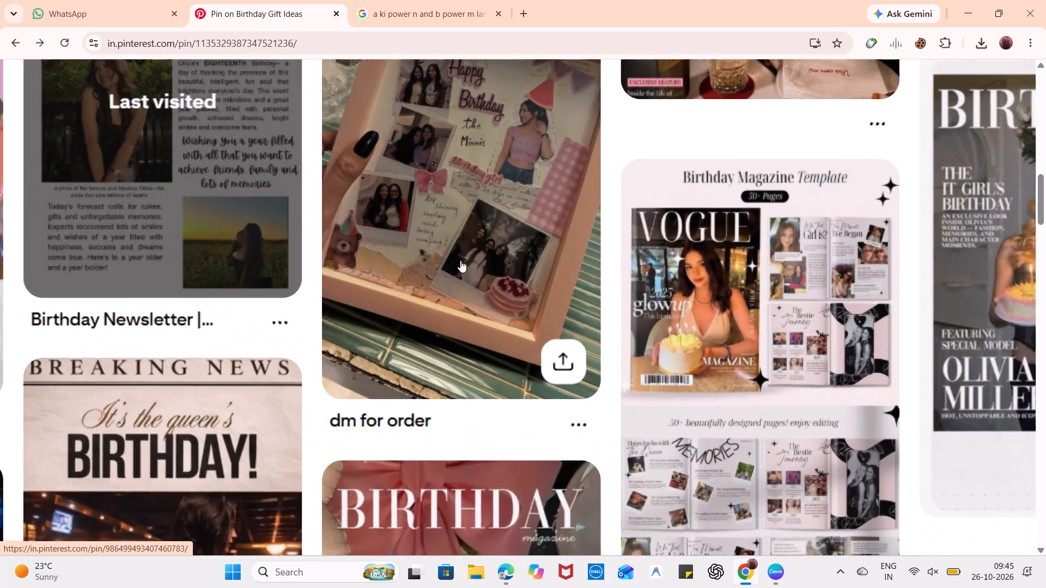
scroll(460, 260, down, 3)
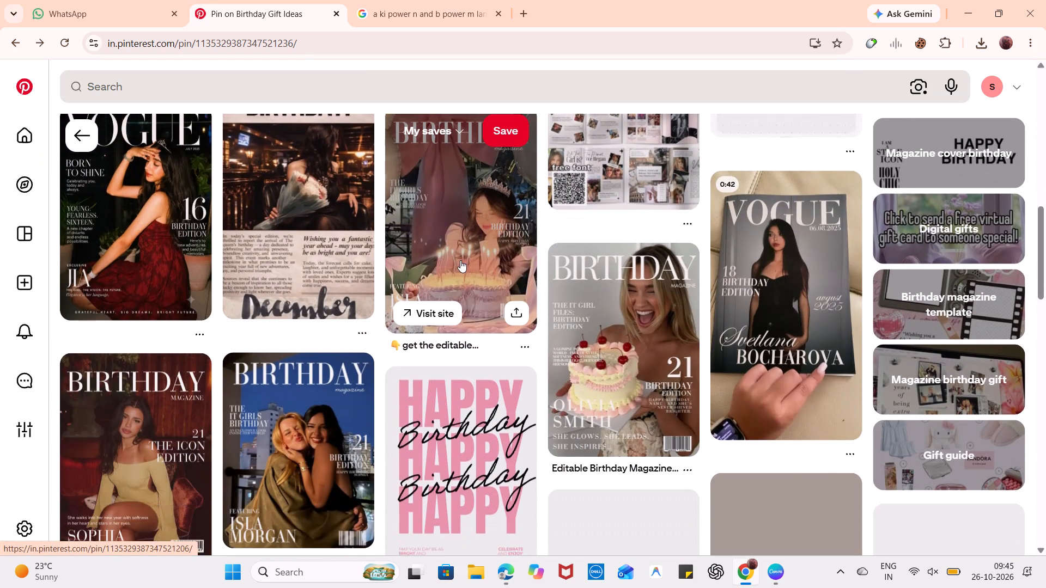
scroll(460, 260, down, 1)
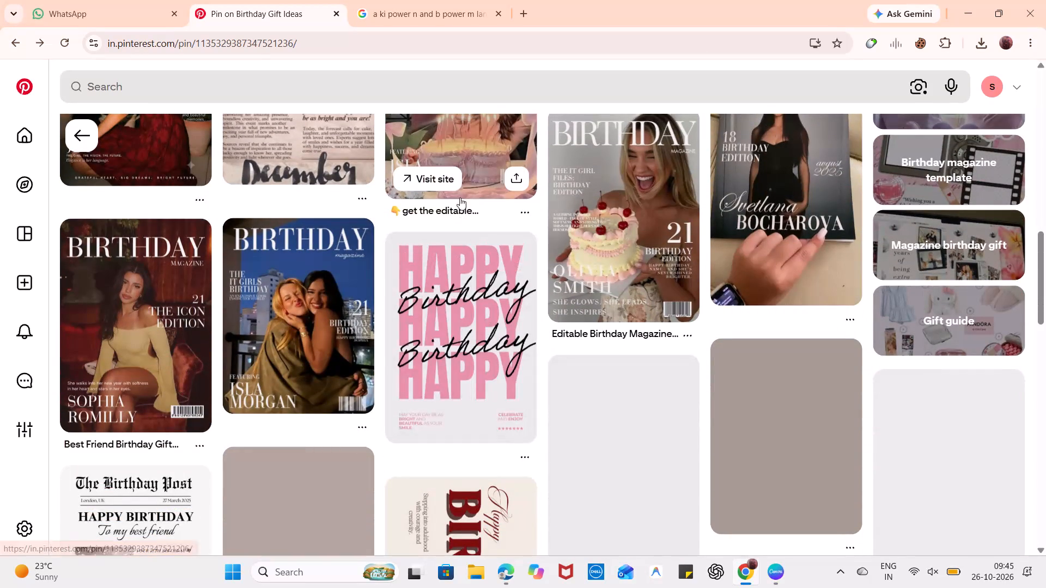
click(473, 155)
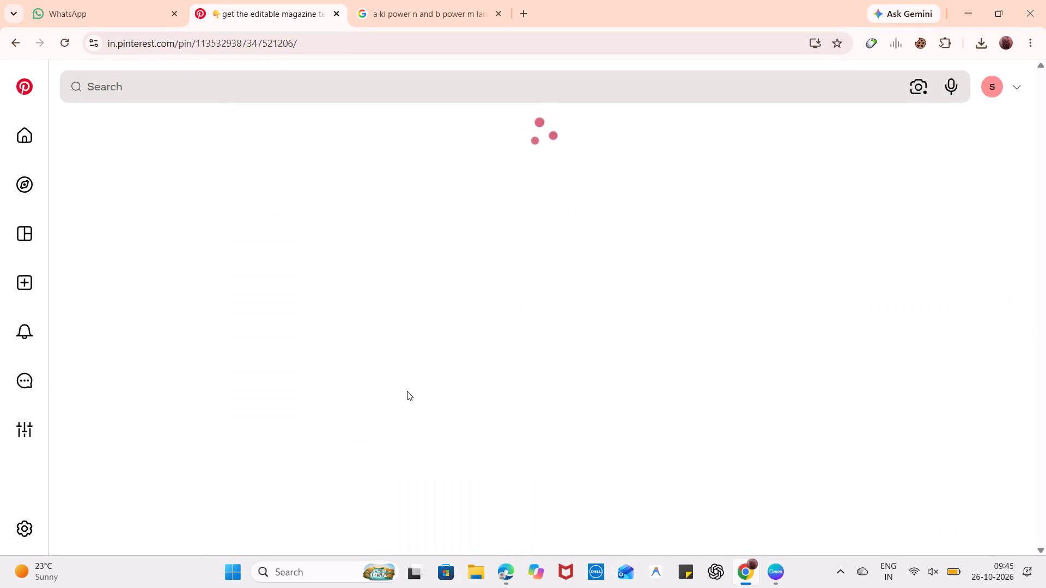
click(413, 320)
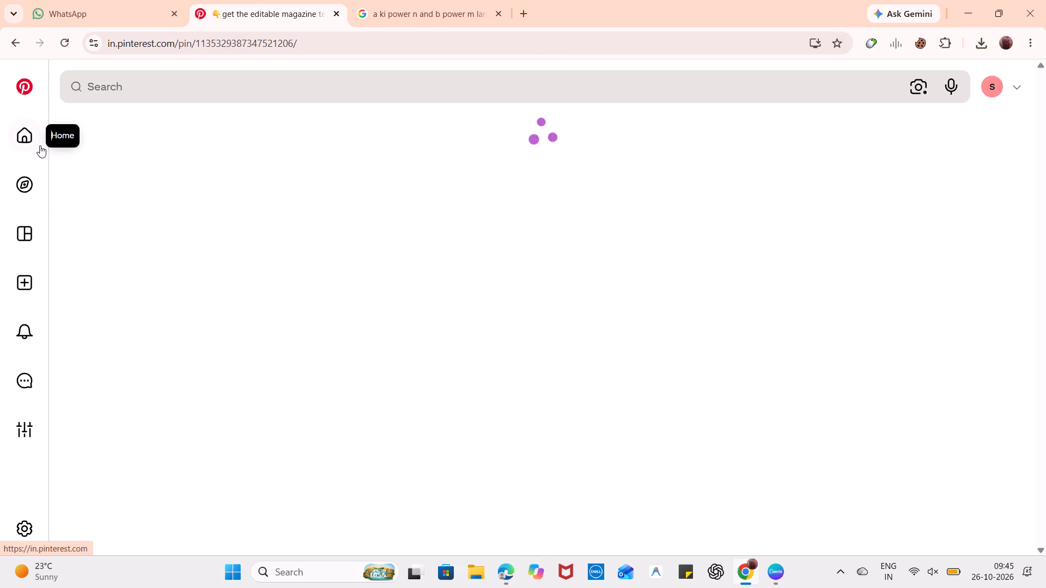
scroll(264, 216, down, 1)
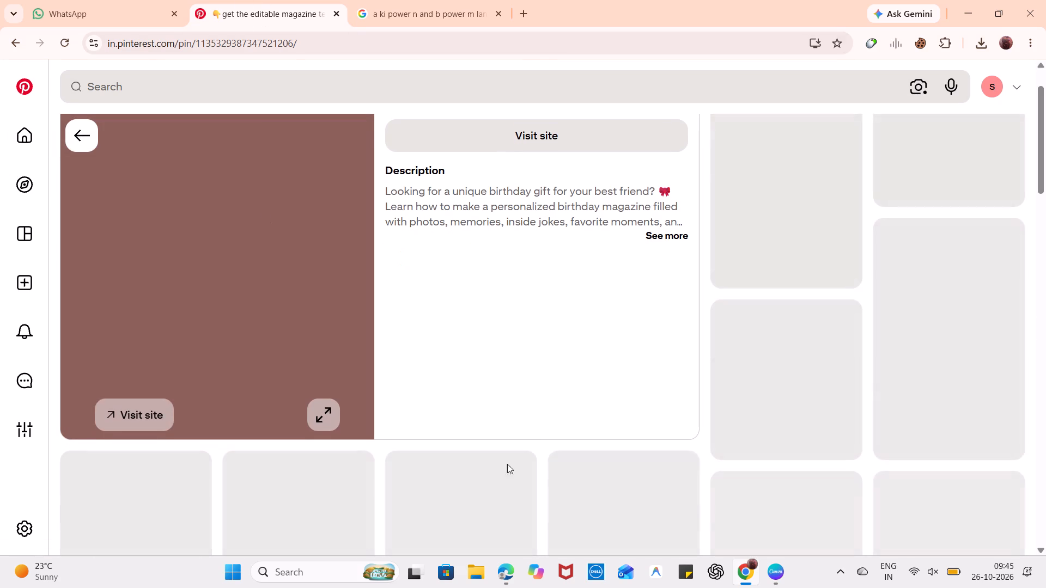
scroll(449, 299, up, 2)
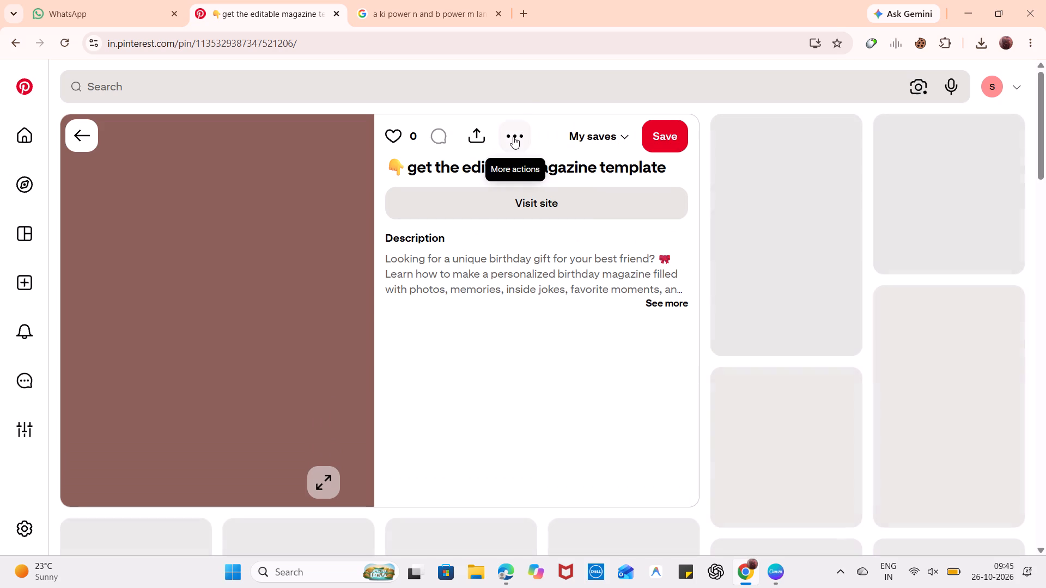
click(513, 138)
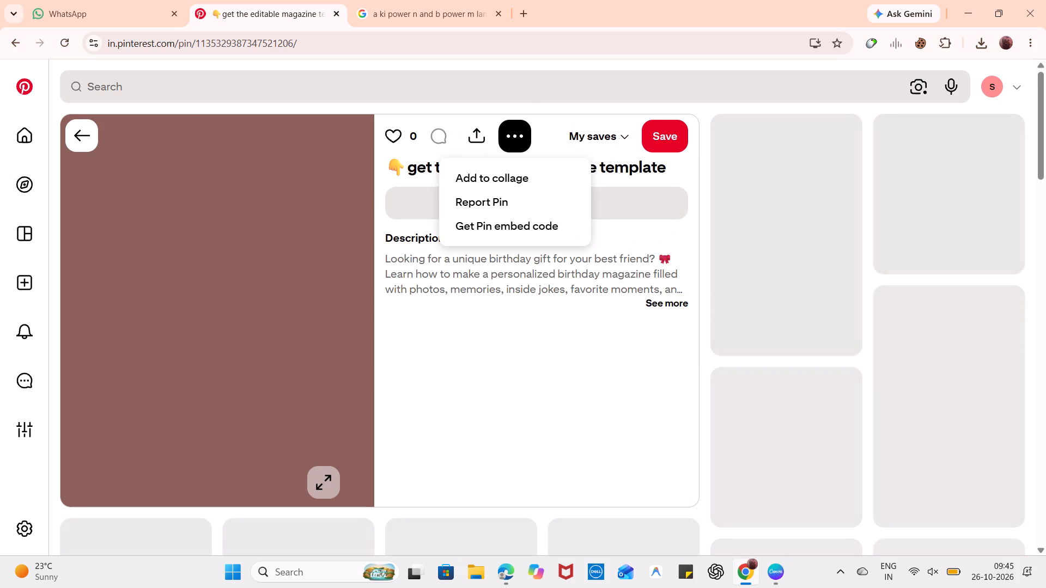
Return to the Star Design pin and open the related "Birthday Magazine for bestie" pin showing a laptop.
click(86, 138)
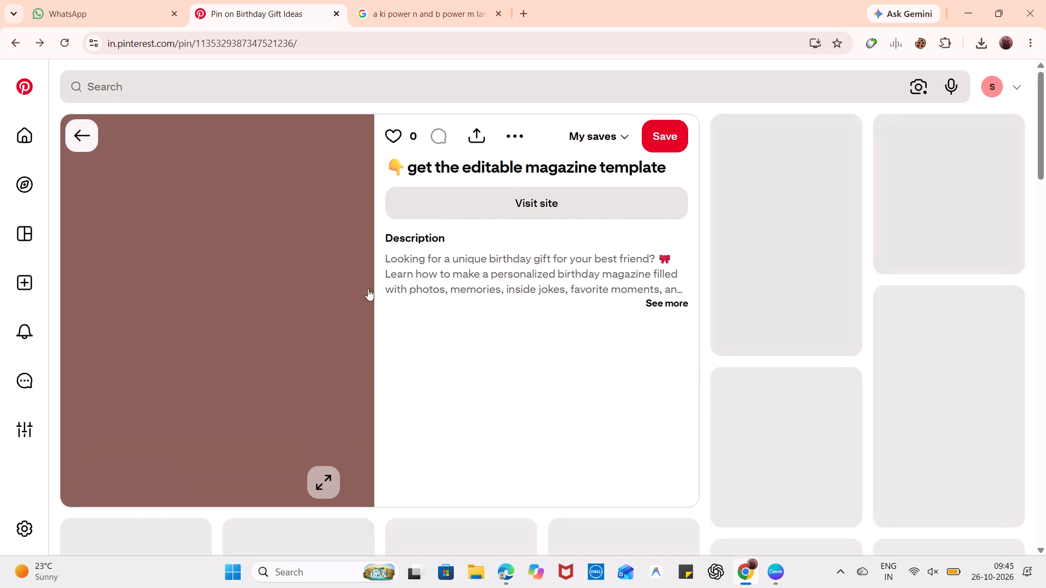
scroll(384, 315, down, 3)
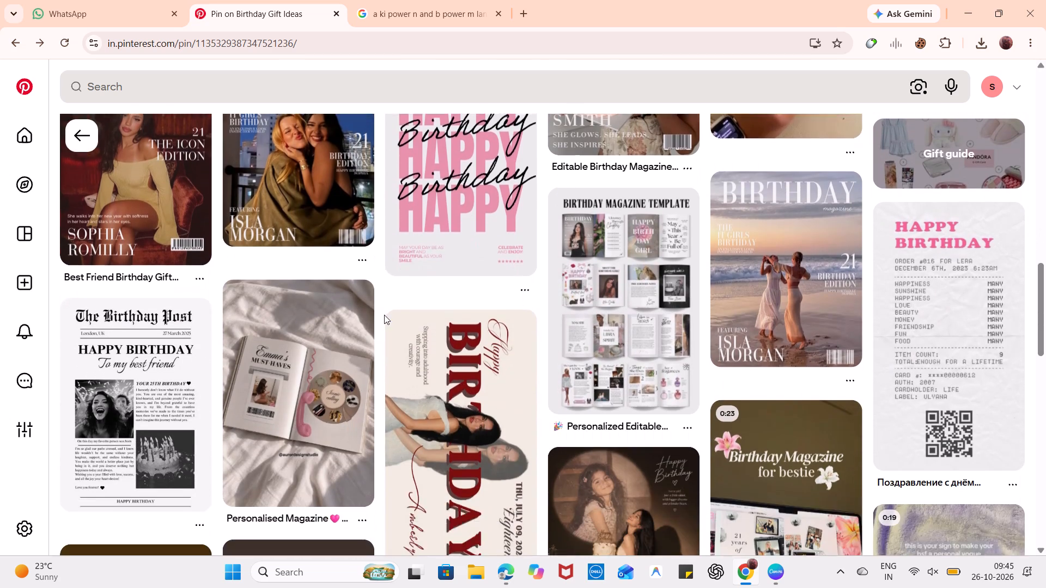
scroll(384, 315, down, 2)
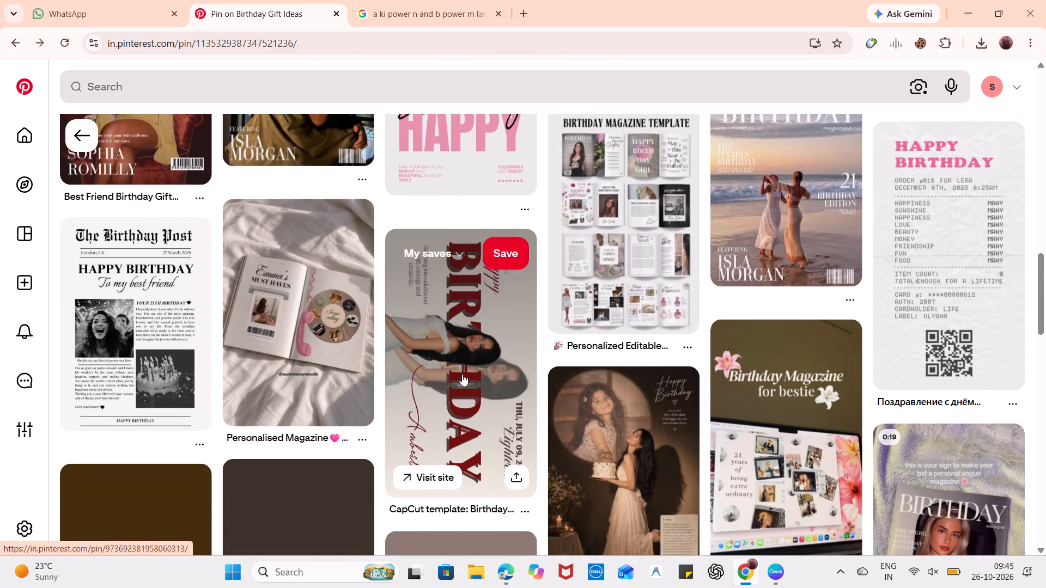
scroll(462, 374, down, 2)
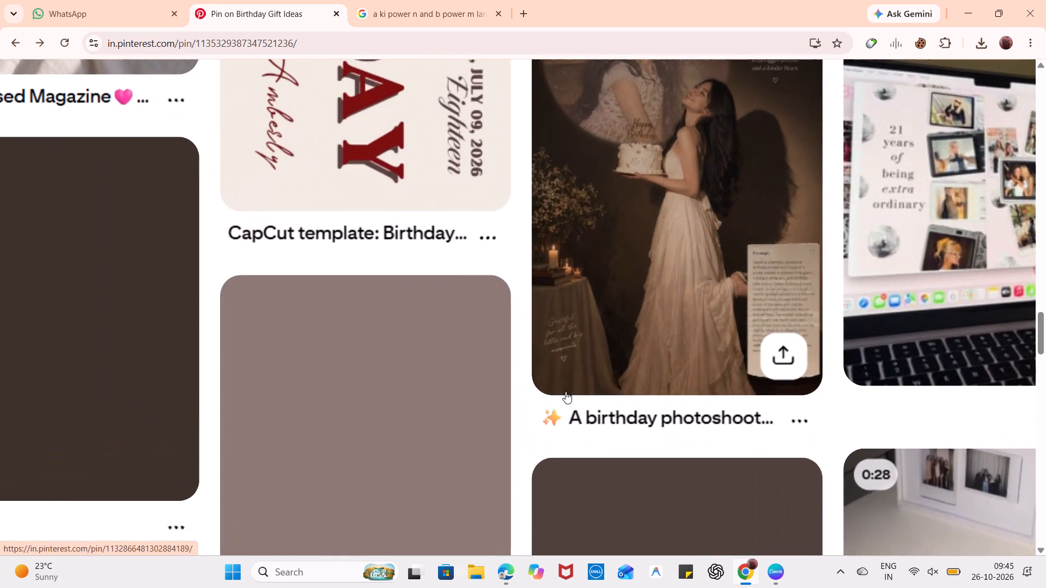
scroll(565, 391, left, 2)
scroll(565, 391, up, 1)
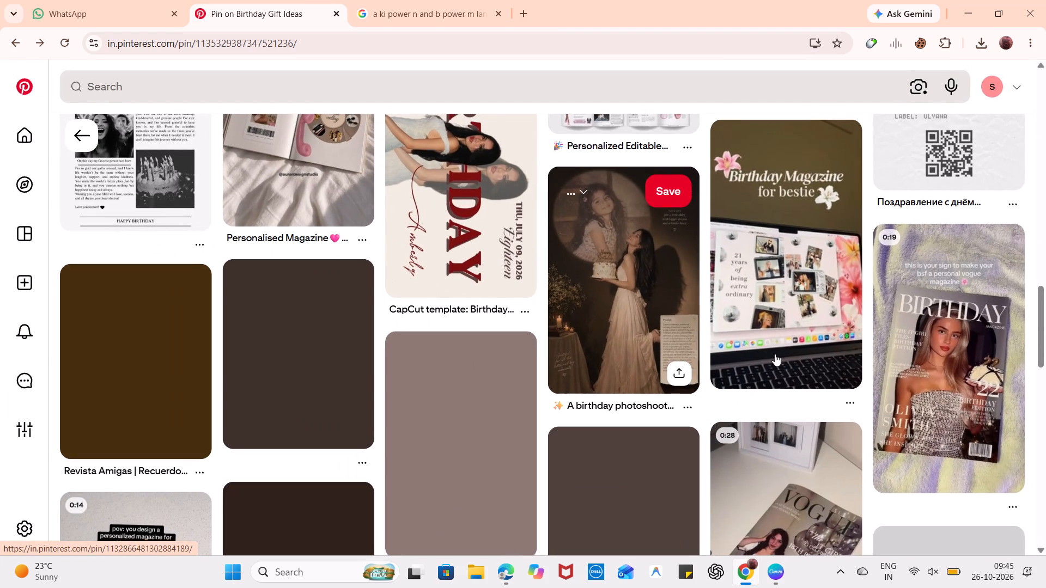
click(773, 352)
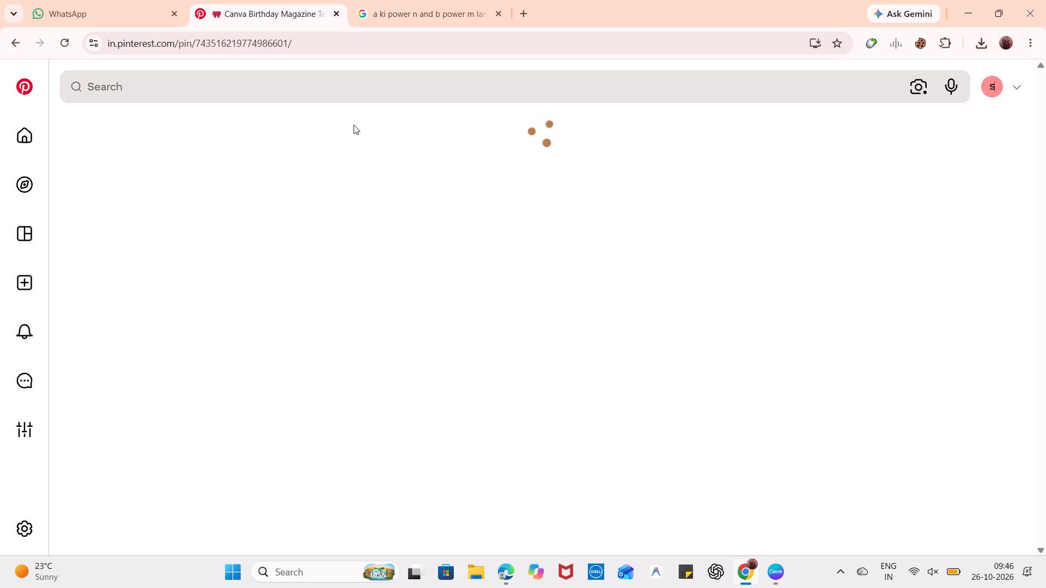
Browse the Pinterest home feed and open the pin of white packages tied with ribbons.
click(24, 133)
scroll(233, 253, down, 2)
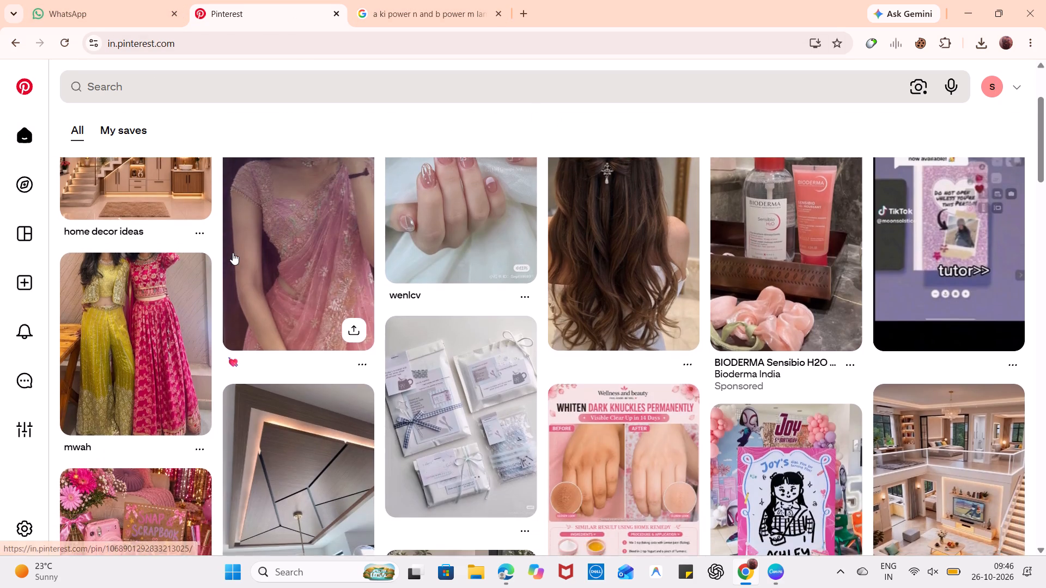
scroll(233, 253, down, 3)
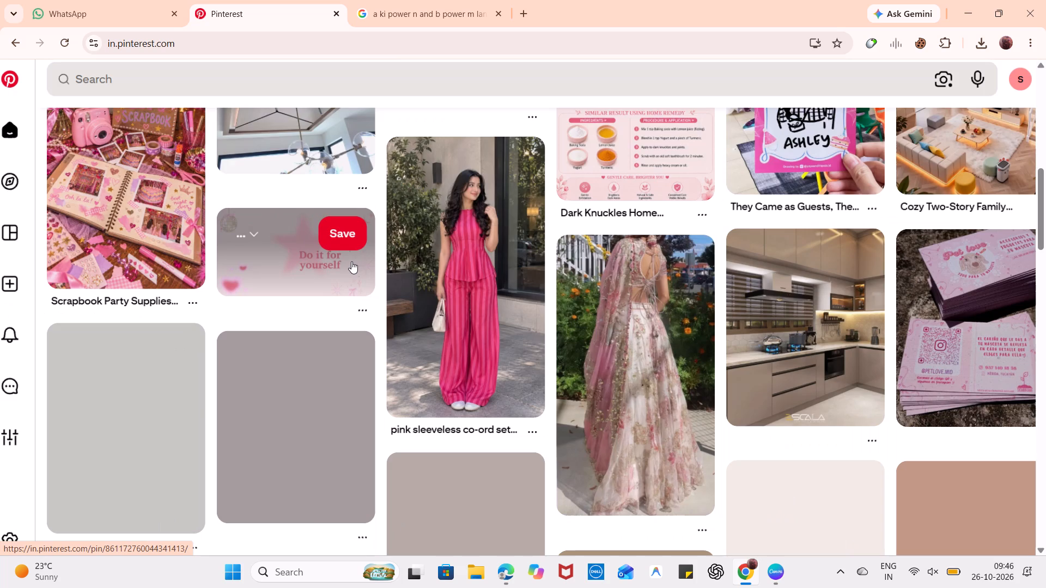
scroll(351, 261, up, 2)
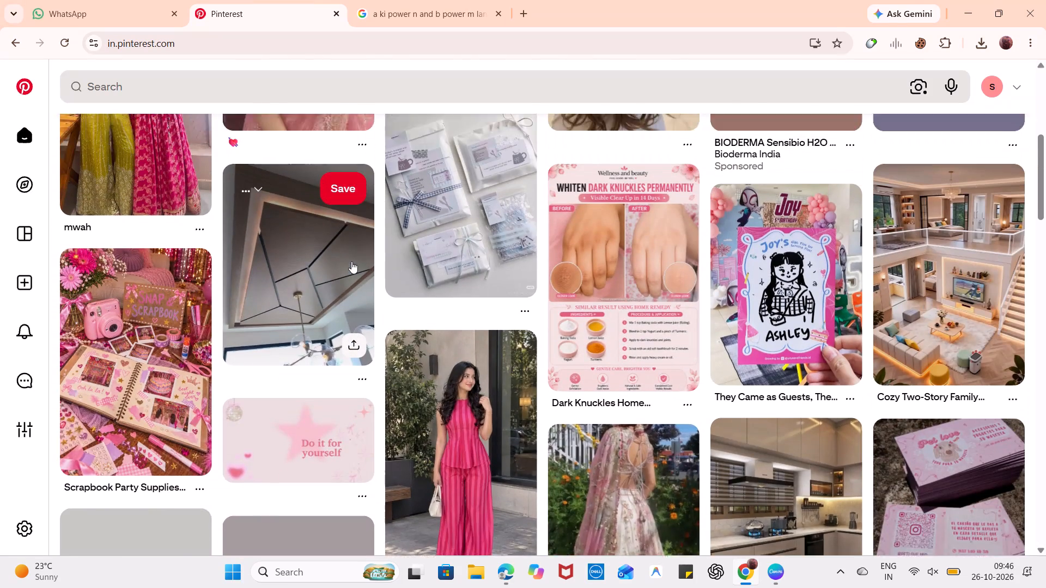
scroll(351, 261, up, 1)
click(446, 241)
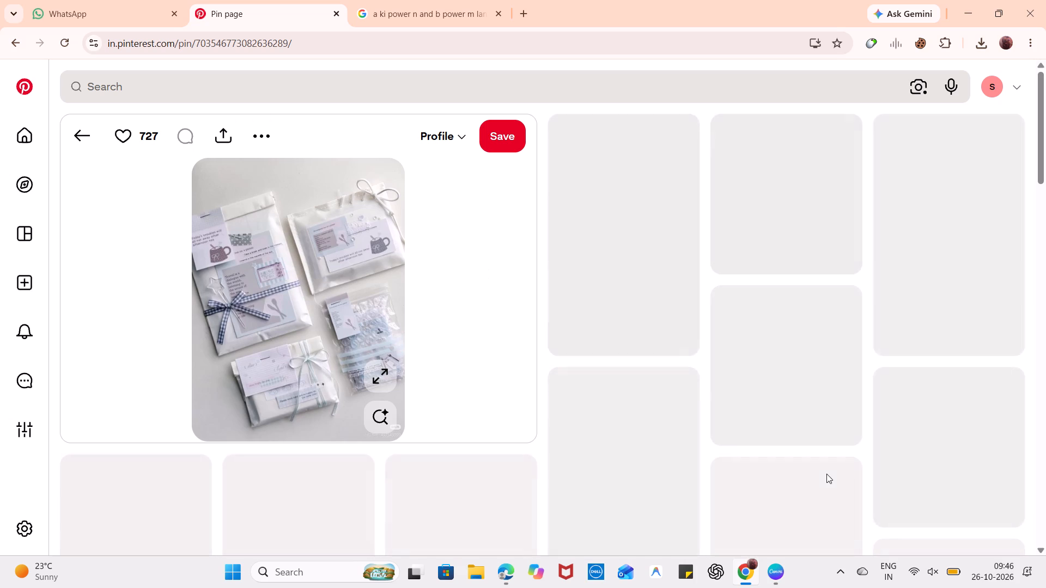
Switch to the JULY 2026 design in Canva and select its blank page 34.
click(770, 578)
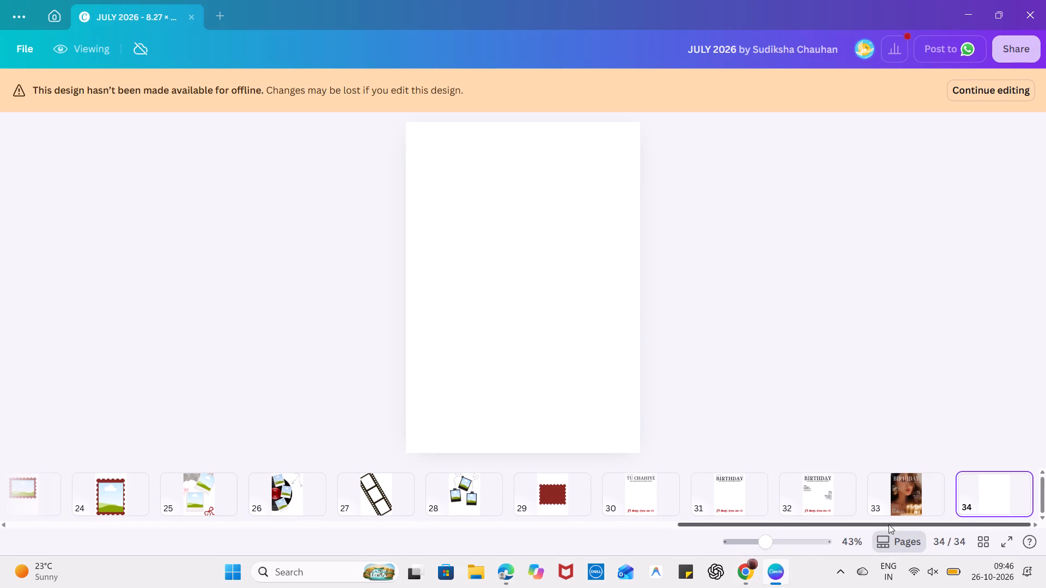
click(965, 491)
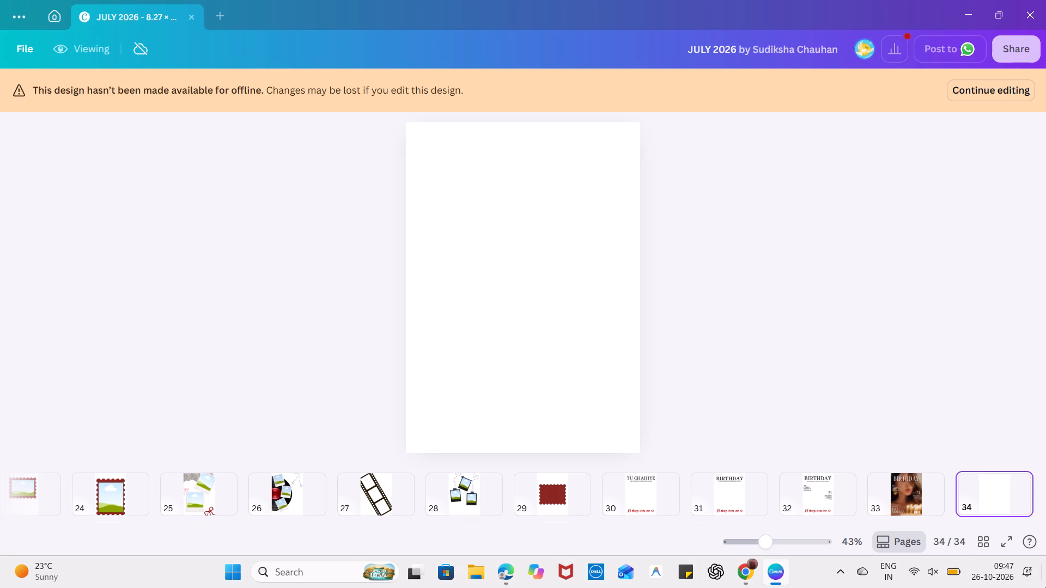
Check the design's save status and the computer's Wi-Fi connection and available networks.
click(932, 567)
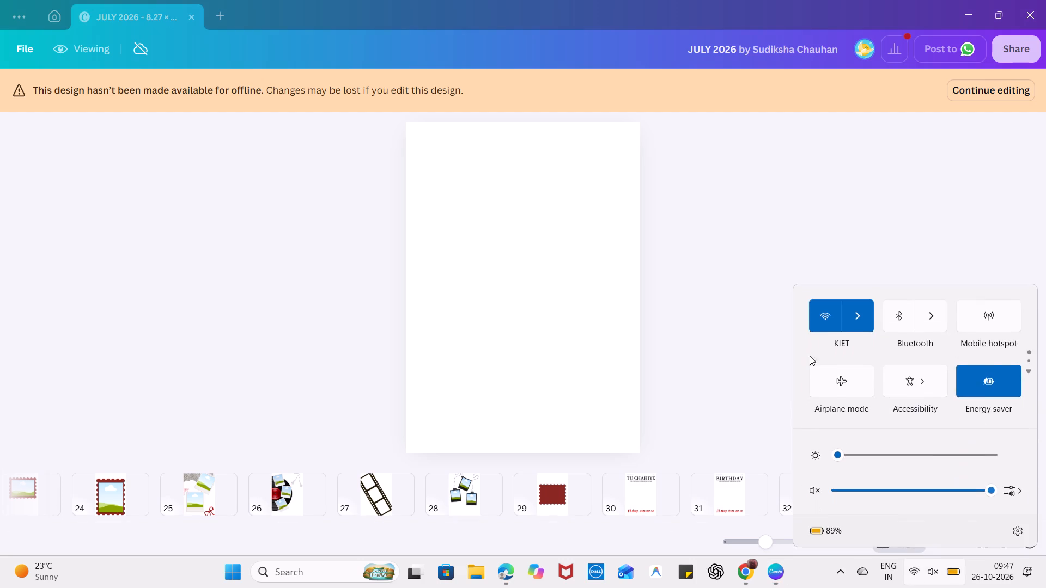
click(740, 171)
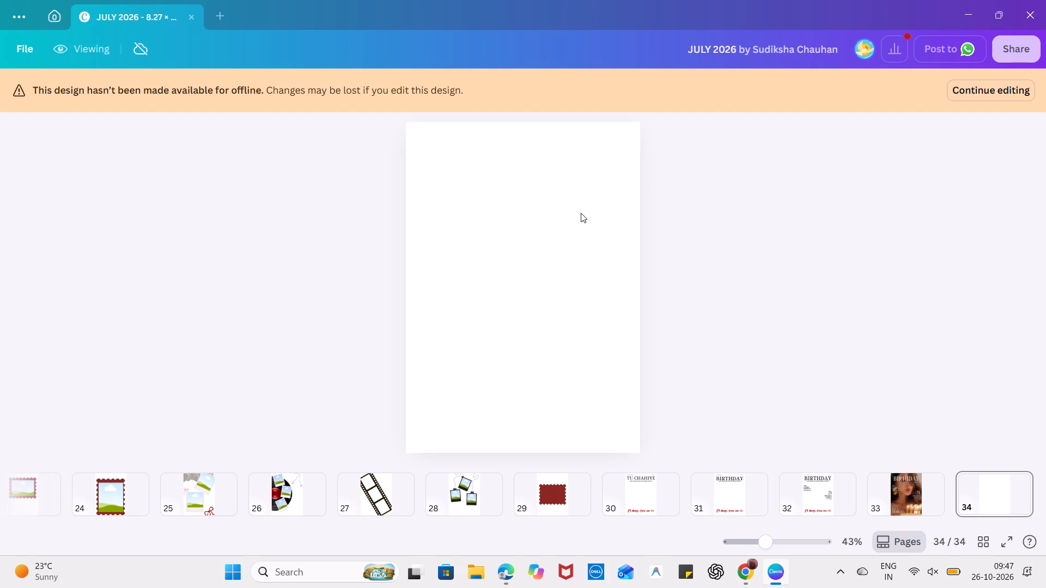
click(646, 81)
click(149, 43)
click(172, 81)
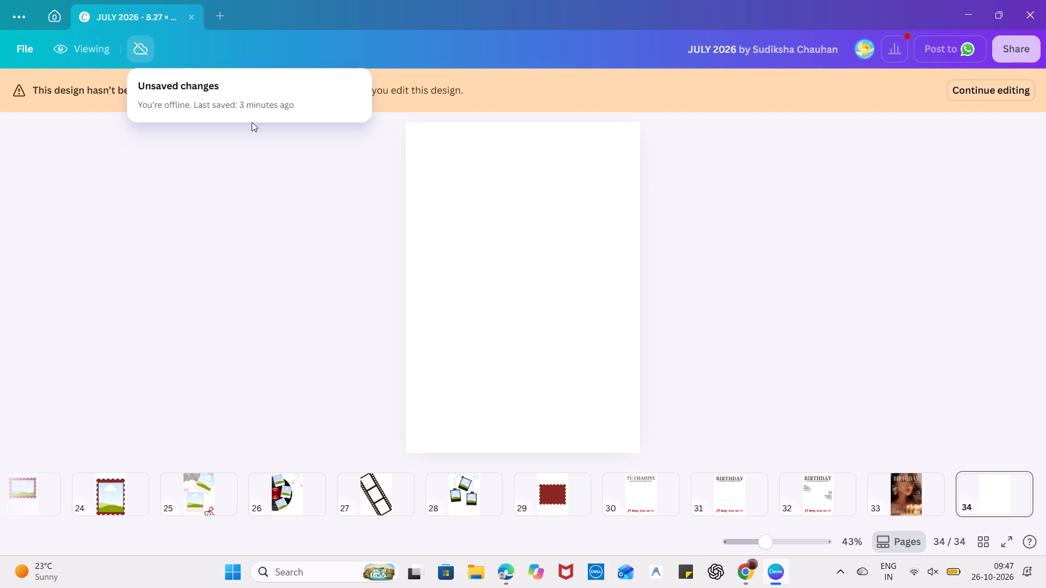
click(909, 577)
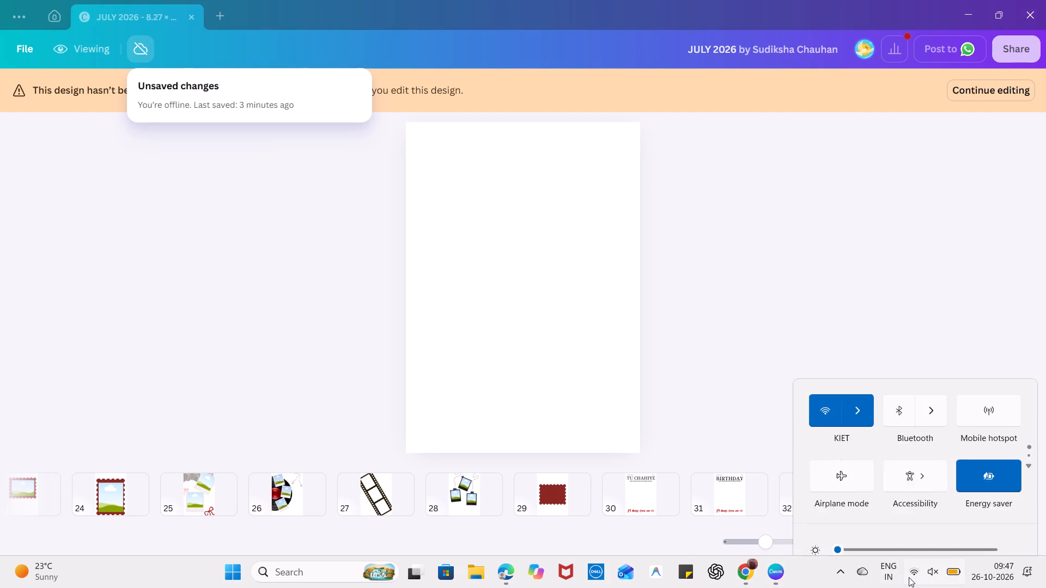
click(868, 313)
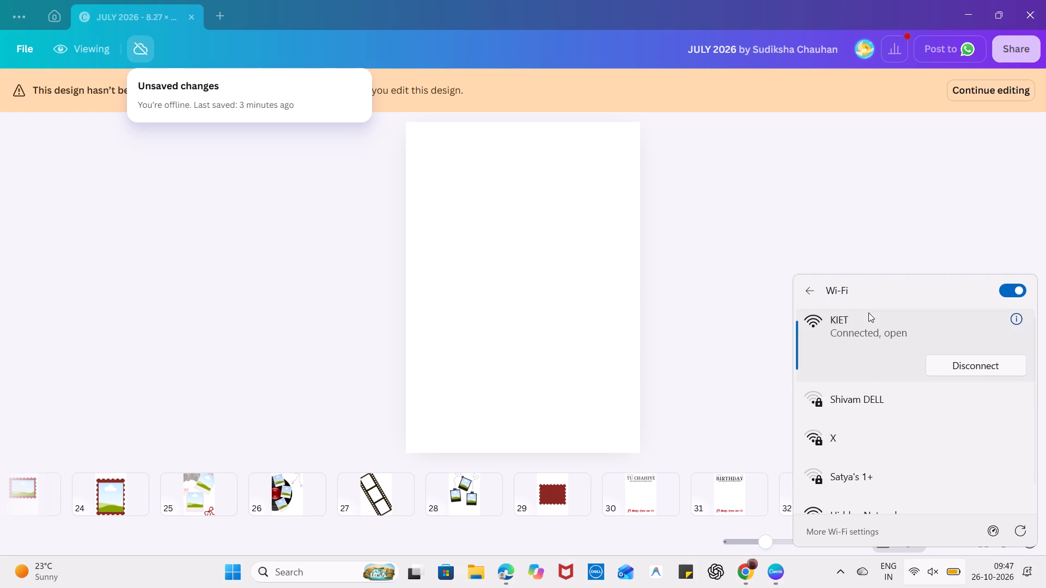
scroll(896, 420, up, 4)
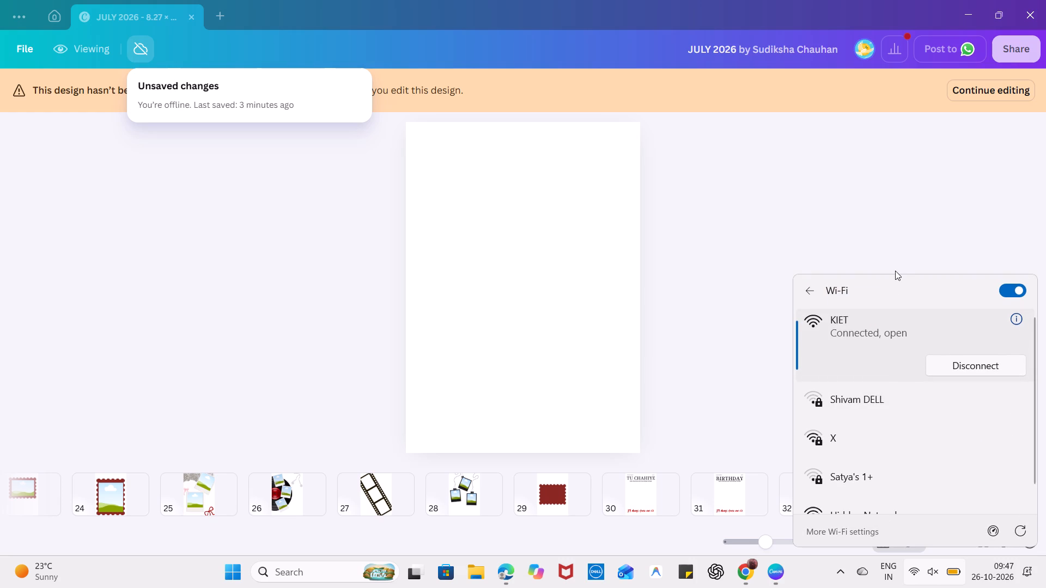
click(895, 271)
click(507, 272)
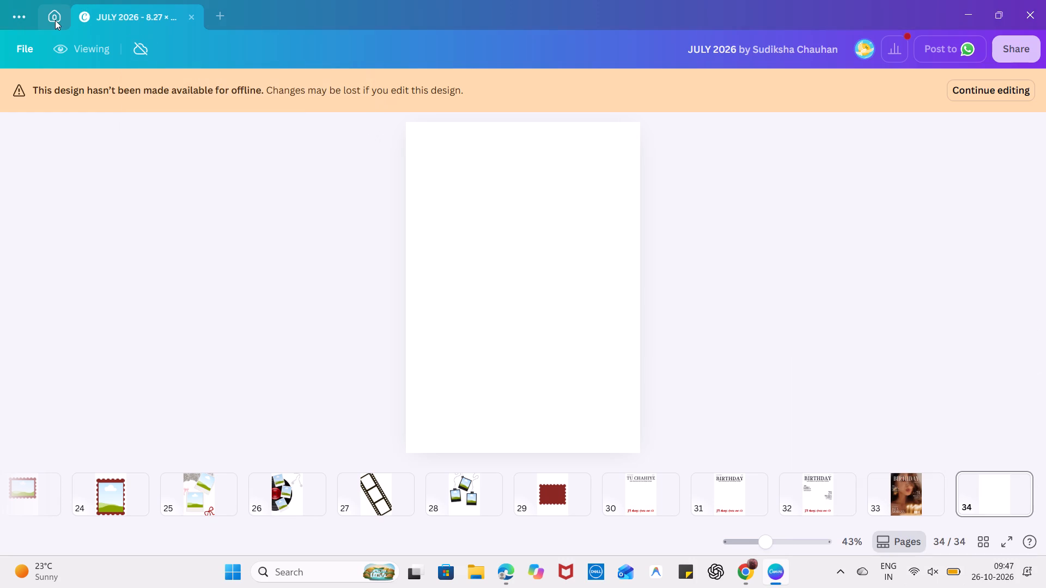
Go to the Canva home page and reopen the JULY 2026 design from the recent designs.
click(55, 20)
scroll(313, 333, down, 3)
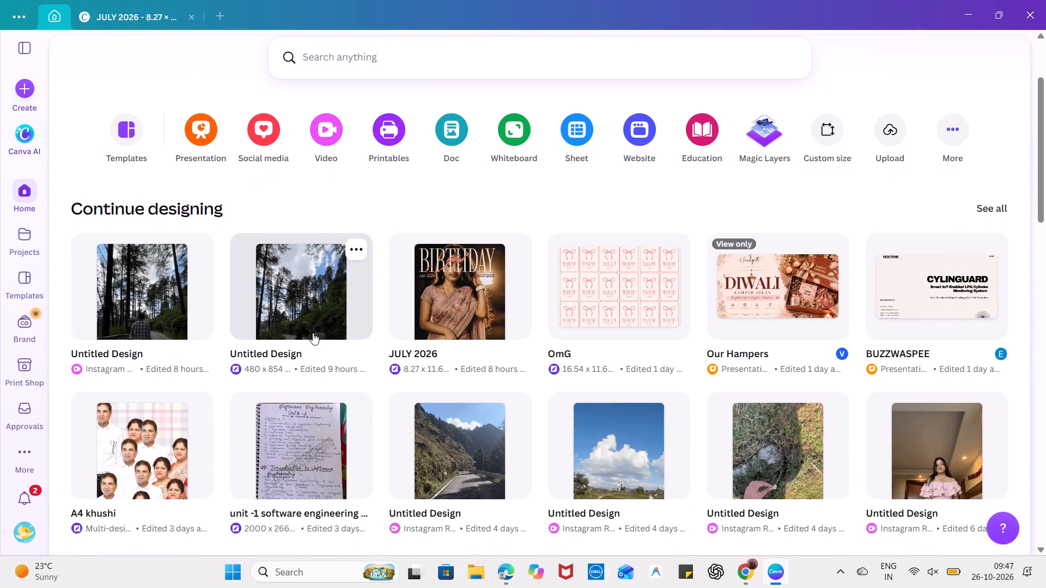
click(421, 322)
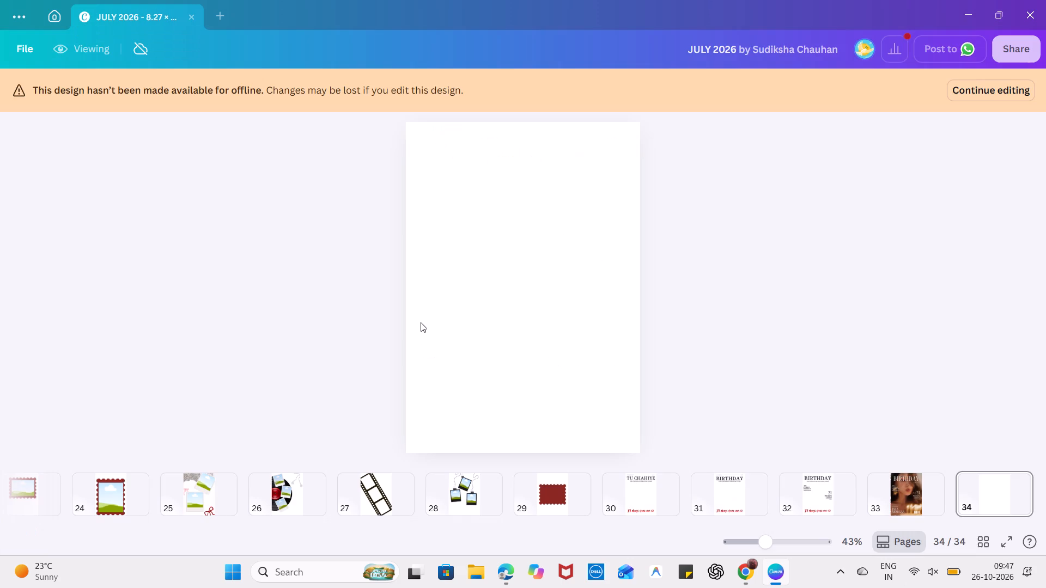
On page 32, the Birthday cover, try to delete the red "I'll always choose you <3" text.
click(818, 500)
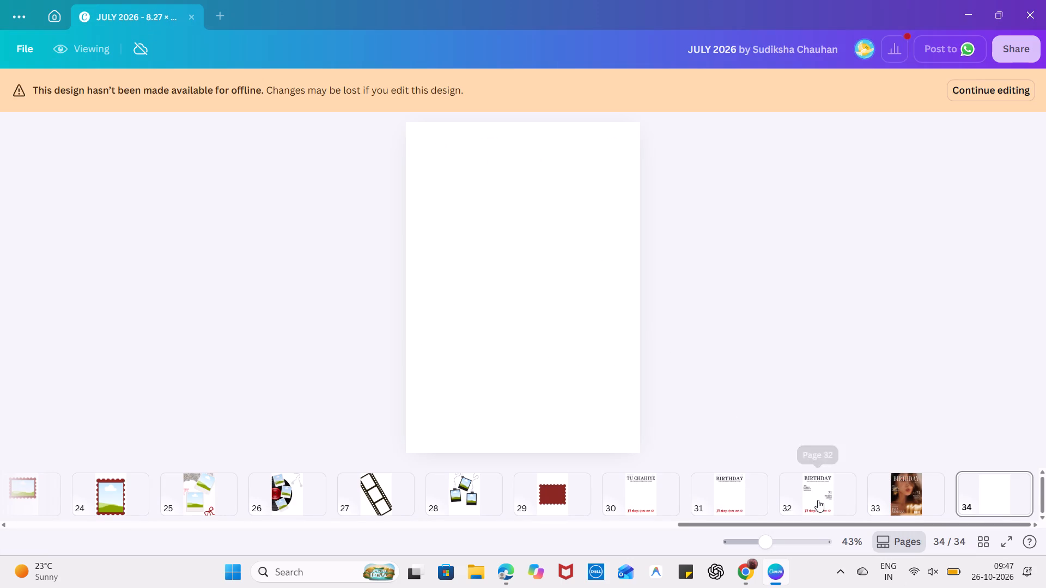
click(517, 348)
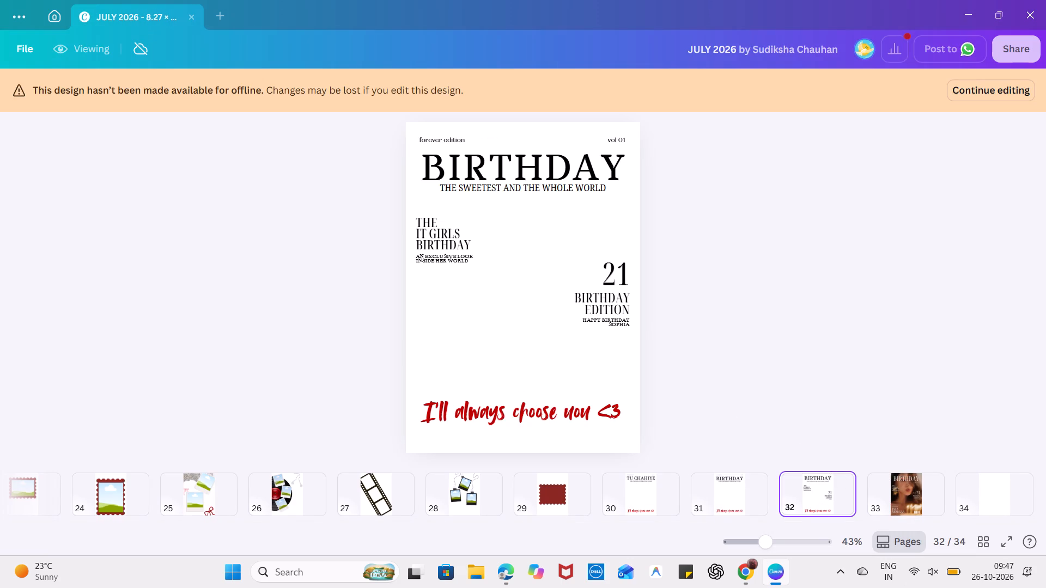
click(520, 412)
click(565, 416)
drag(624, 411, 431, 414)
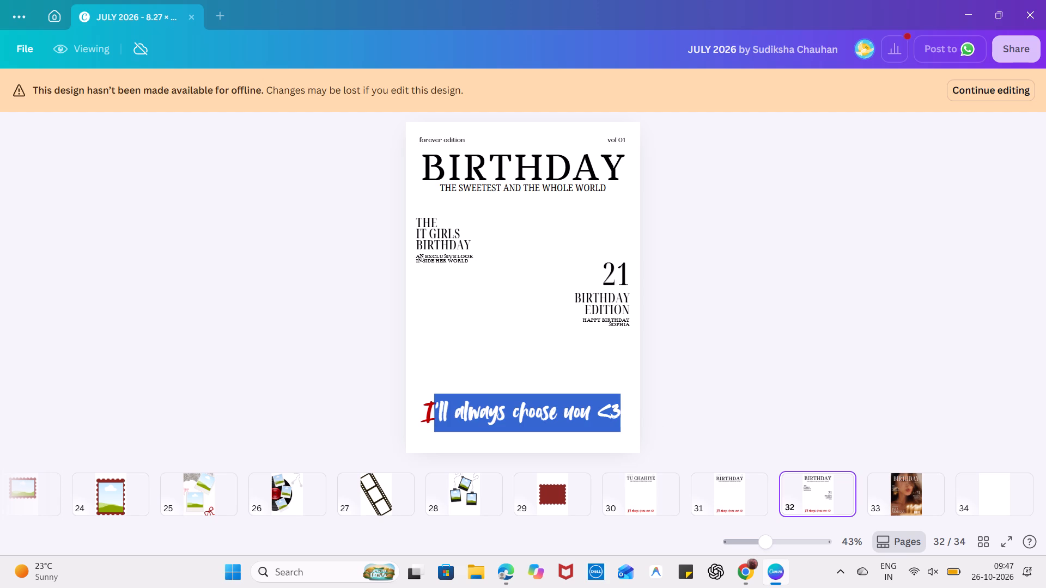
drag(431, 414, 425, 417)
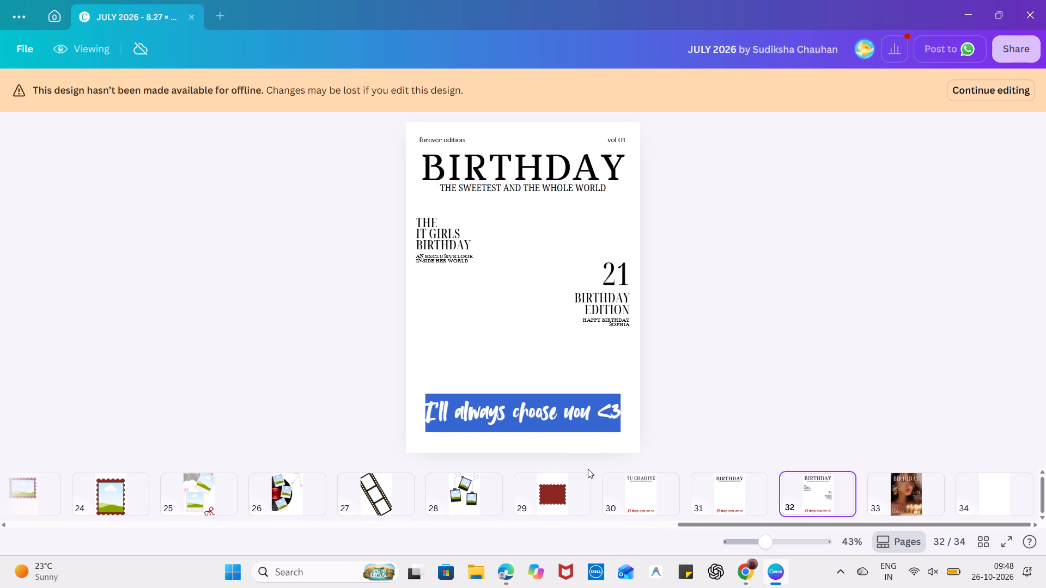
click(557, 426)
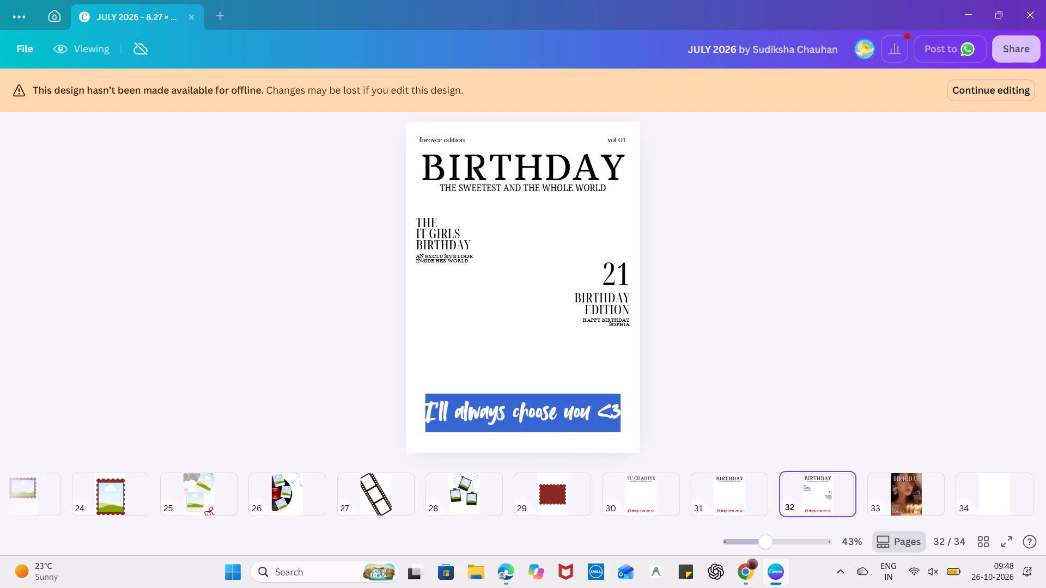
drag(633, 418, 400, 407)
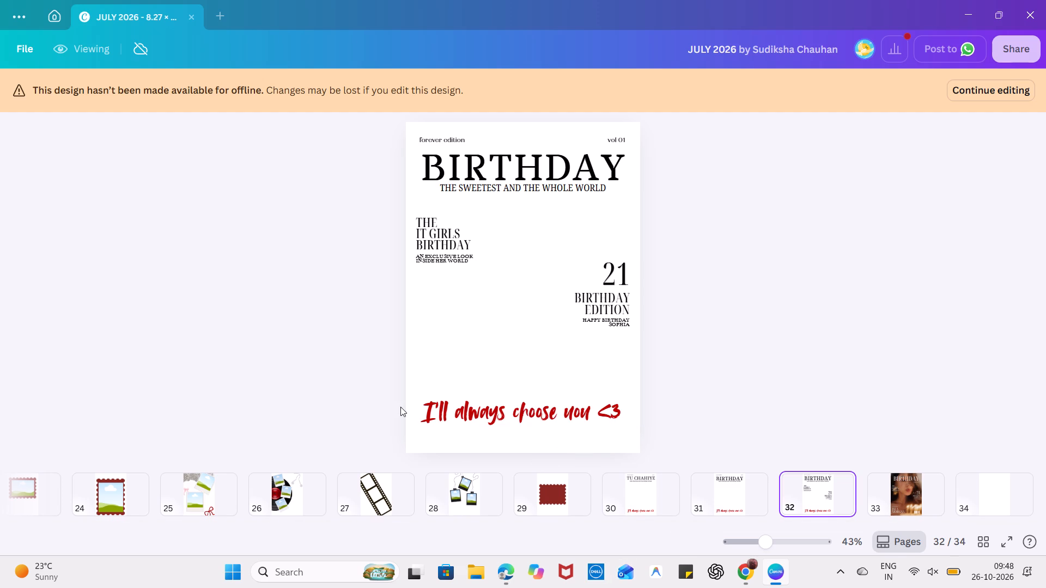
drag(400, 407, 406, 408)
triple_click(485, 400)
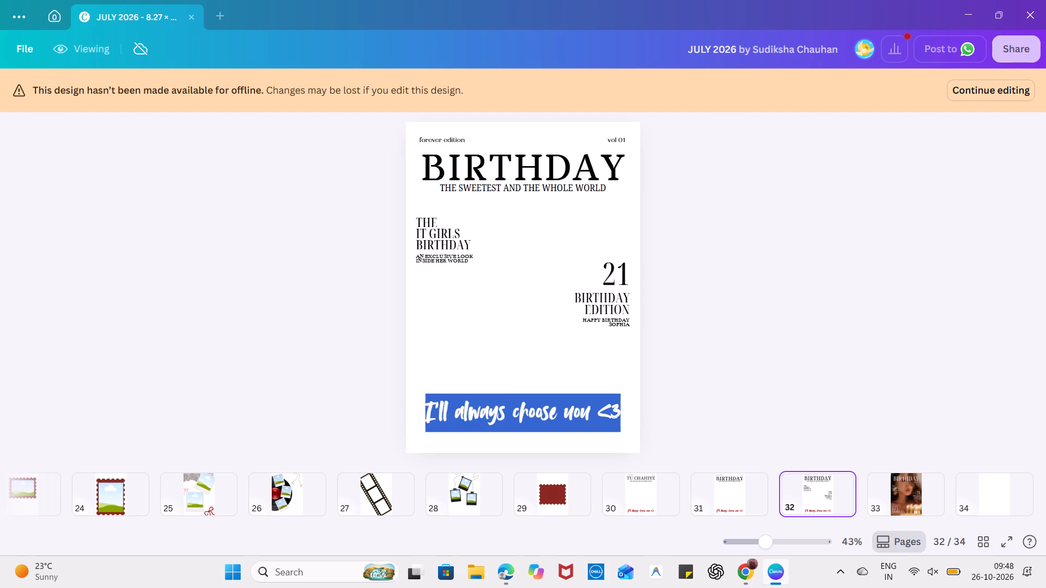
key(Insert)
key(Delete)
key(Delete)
Reopen the list of available Wi-Fi networks and choose the network named X.
click(936, 570)
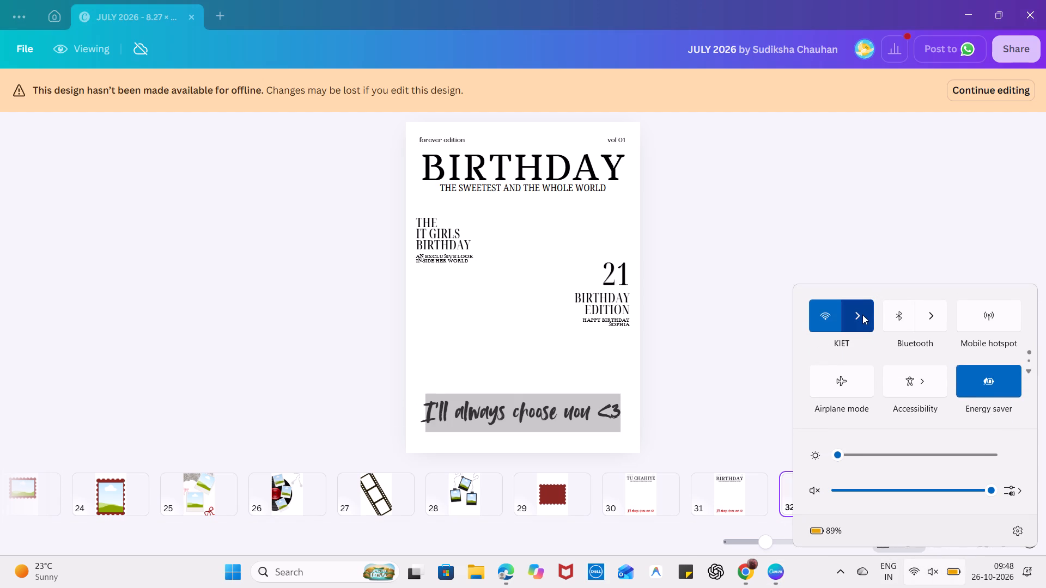
click(862, 315)
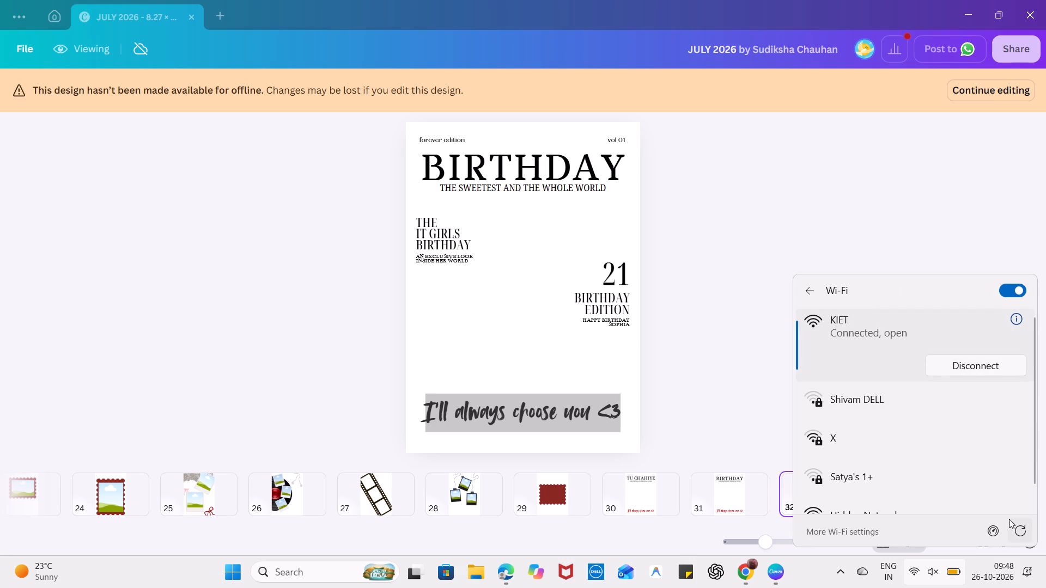
click(891, 448)
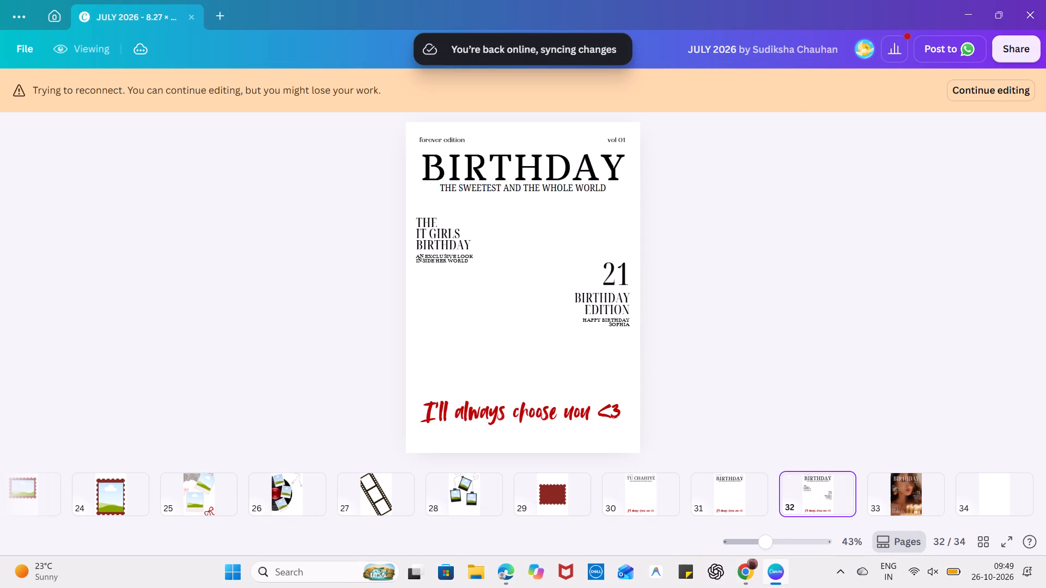
Delete the red handwritten "I'll always choose you <3" text from the Birthday cover on page 32.
double_click(592, 419)
key(Delete)
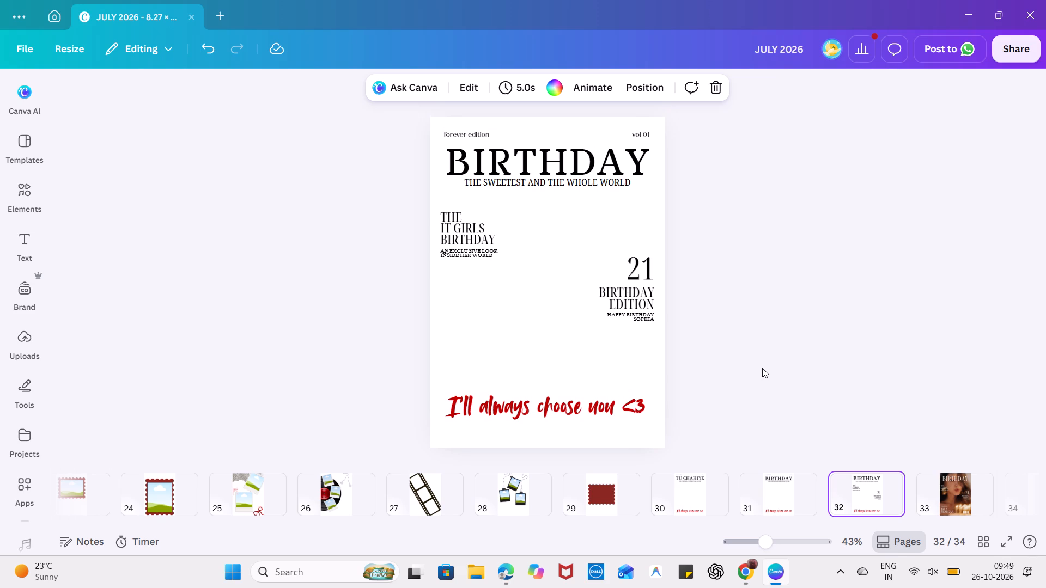
click(573, 425)
key(Delete)
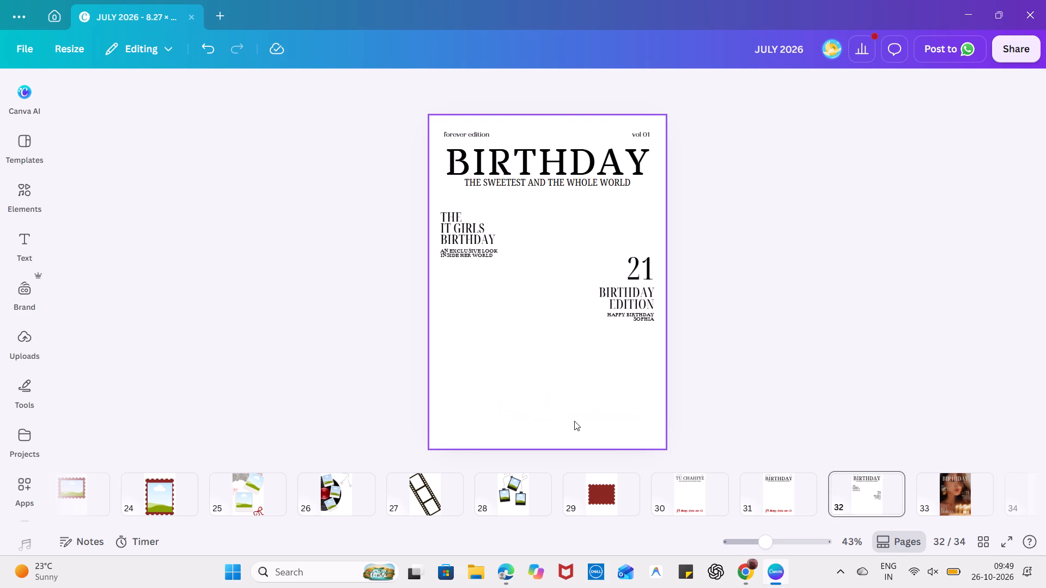
View the candlelit photo cover on page 33, then open the TU CHAHIYE cover on page 30 and select its background.
click(940, 493)
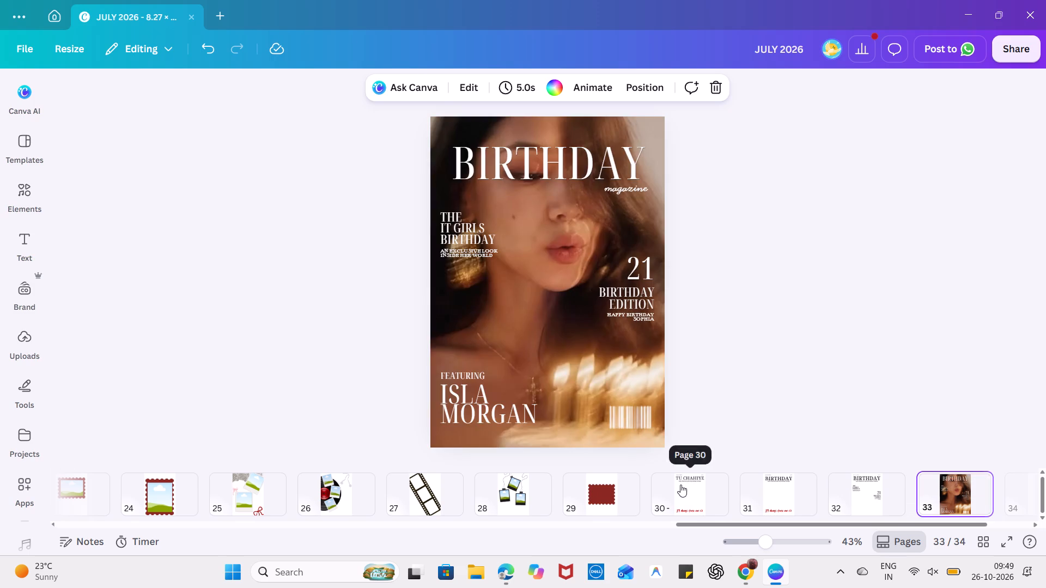
click(680, 485)
click(577, 353)
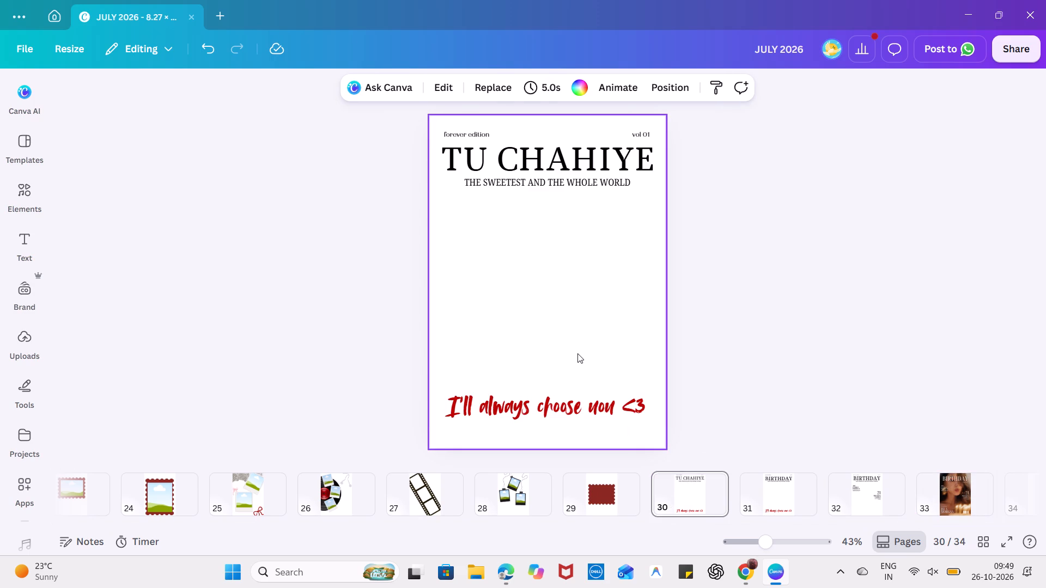
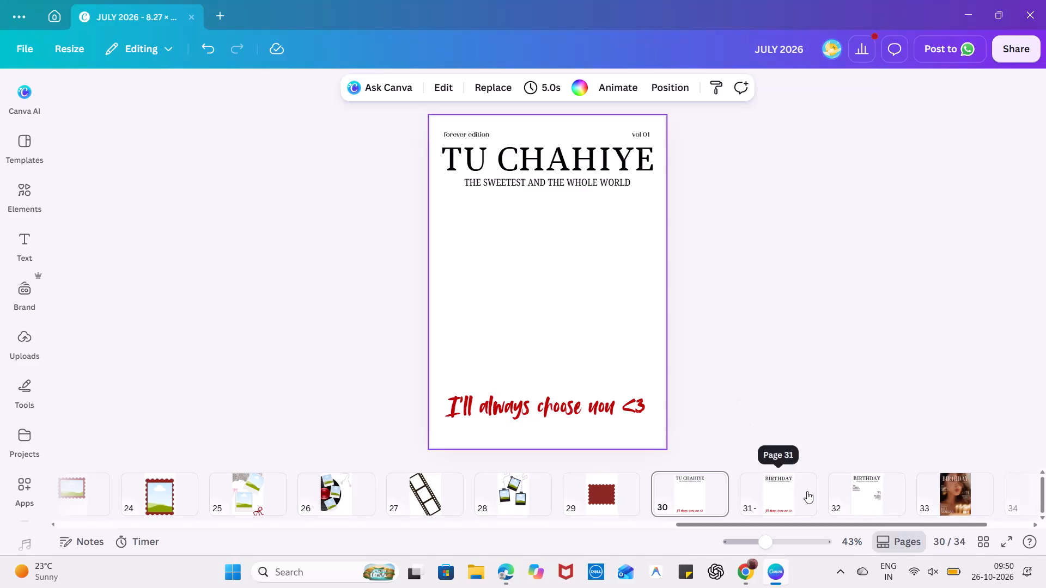
View the BIRTHDAY covers on pages 31 and 32 of the JULY 2026 design.
click(807, 491)
click(854, 493)
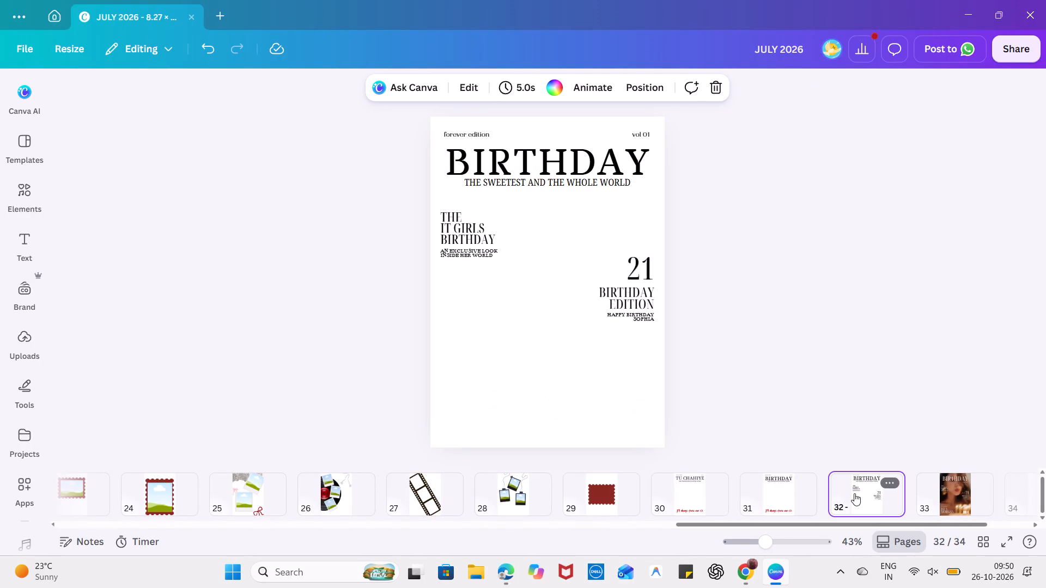
Switch to Pinterest in Chrome, leave the package pin, and browse the home feed for magazine design references.
click(752, 578)
scroll(540, 374, down, 2)
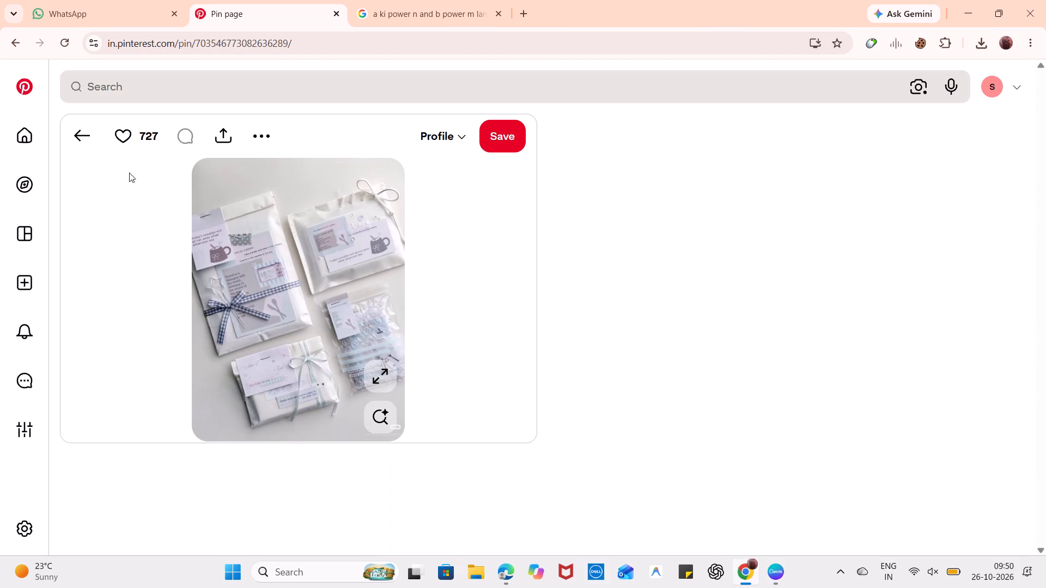
click(93, 135)
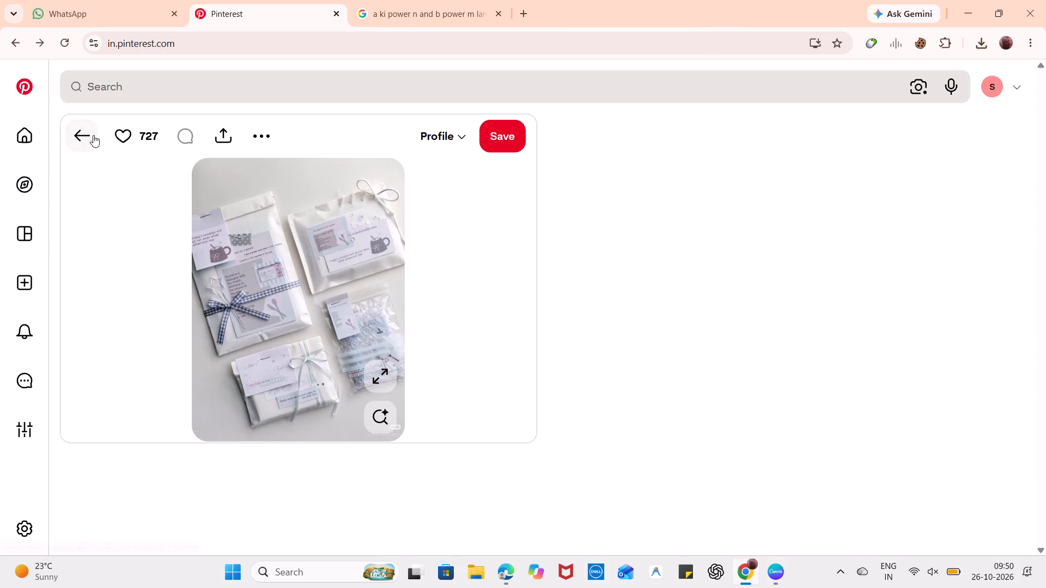
scroll(234, 252, down, 3)
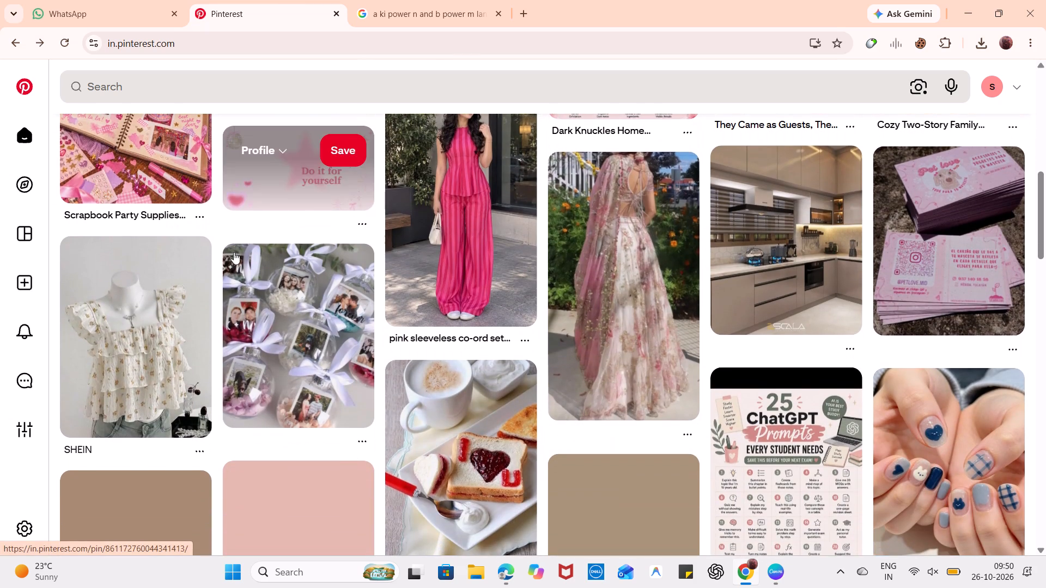
scroll(419, 295, down, 1)
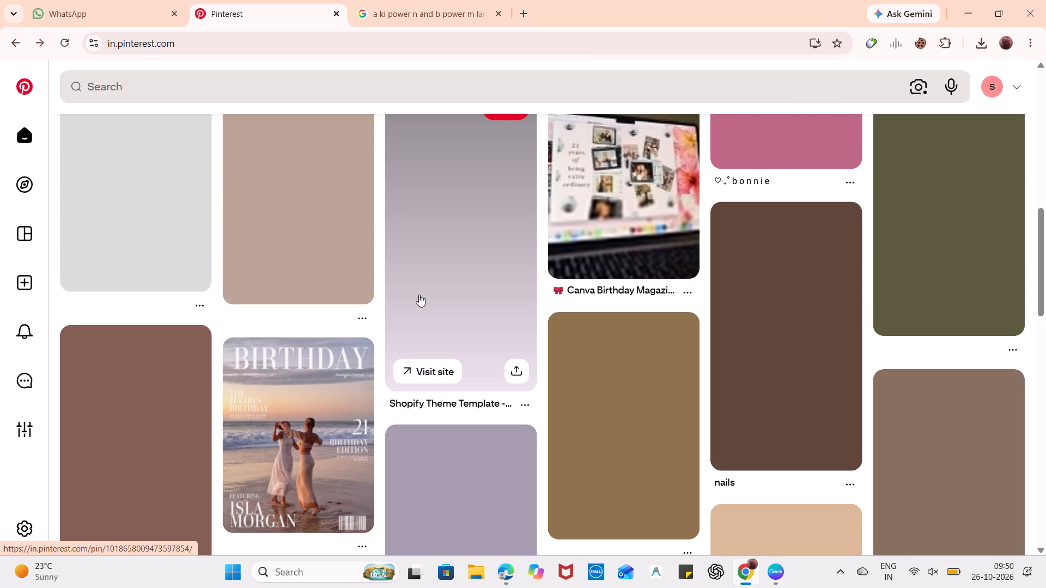
scroll(461, 323, down, 1)
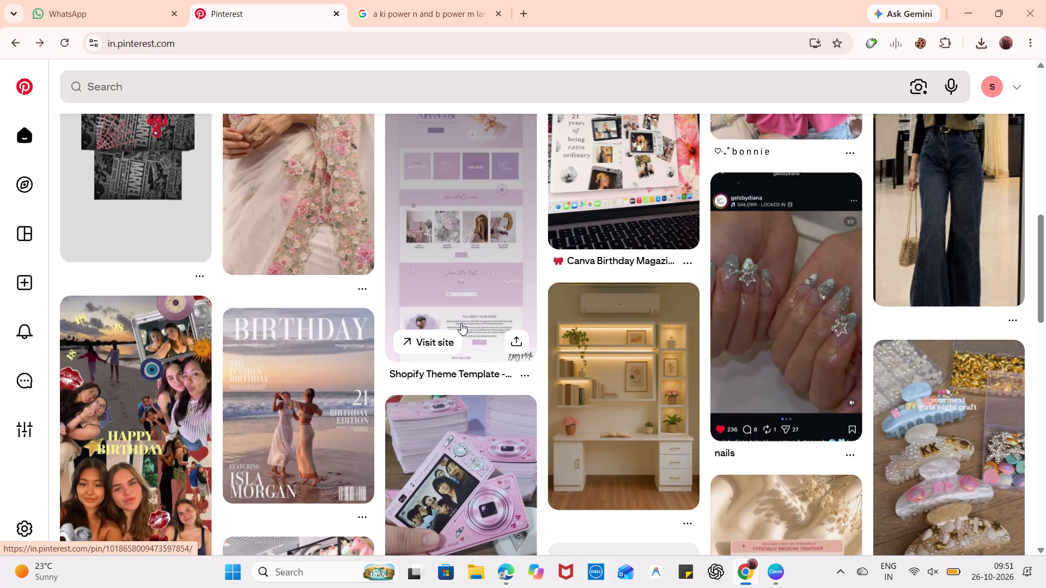
scroll(486, 399, down, 4)
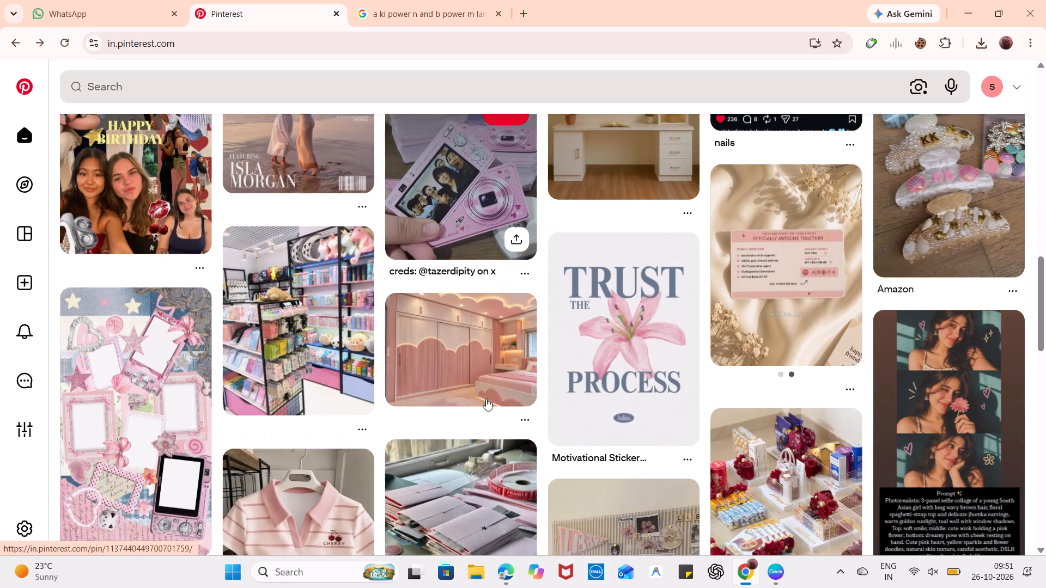
scroll(272, 461, down, 5)
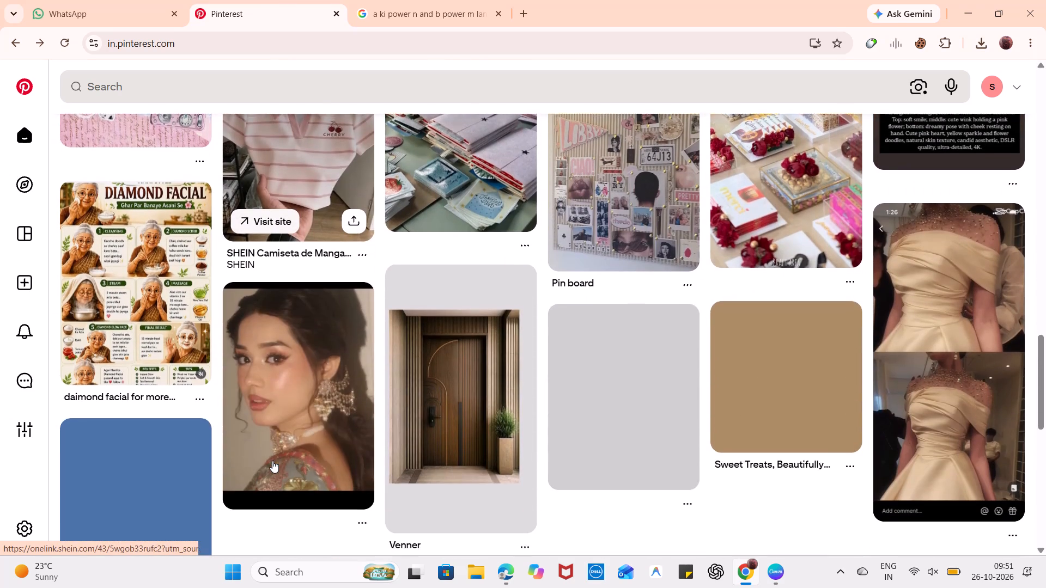
scroll(272, 461, up, 2)
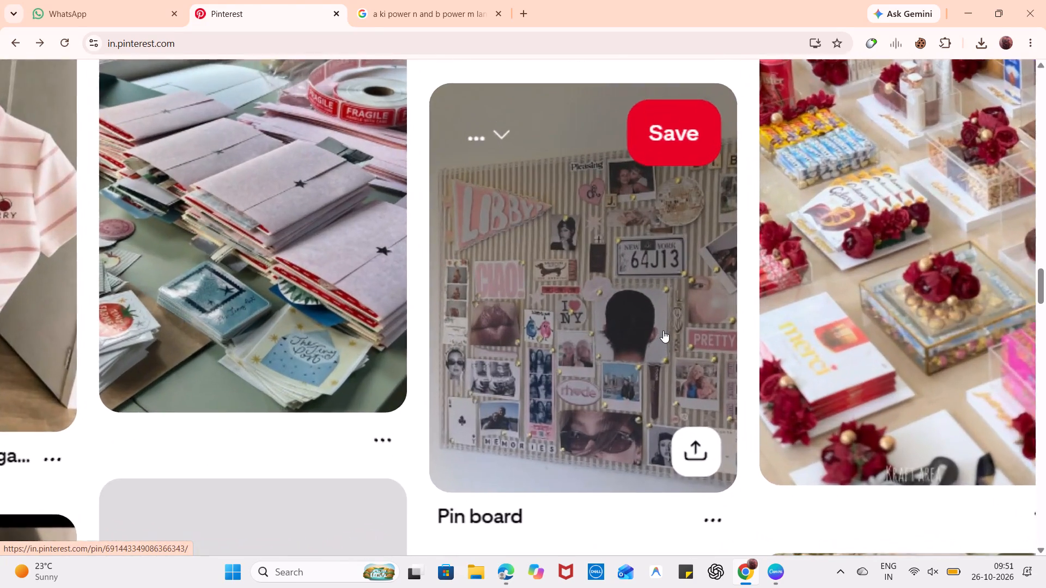
scroll(663, 330, left, 3)
scroll(663, 330, up, 9)
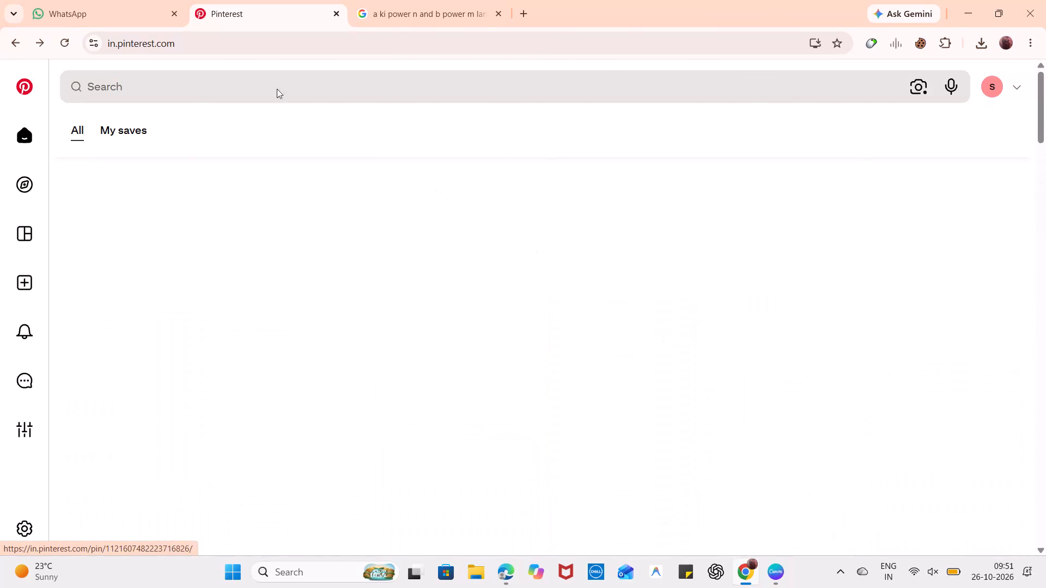
Search Pinterest for "magazine design" using the suggested search term.
click(112, 78)
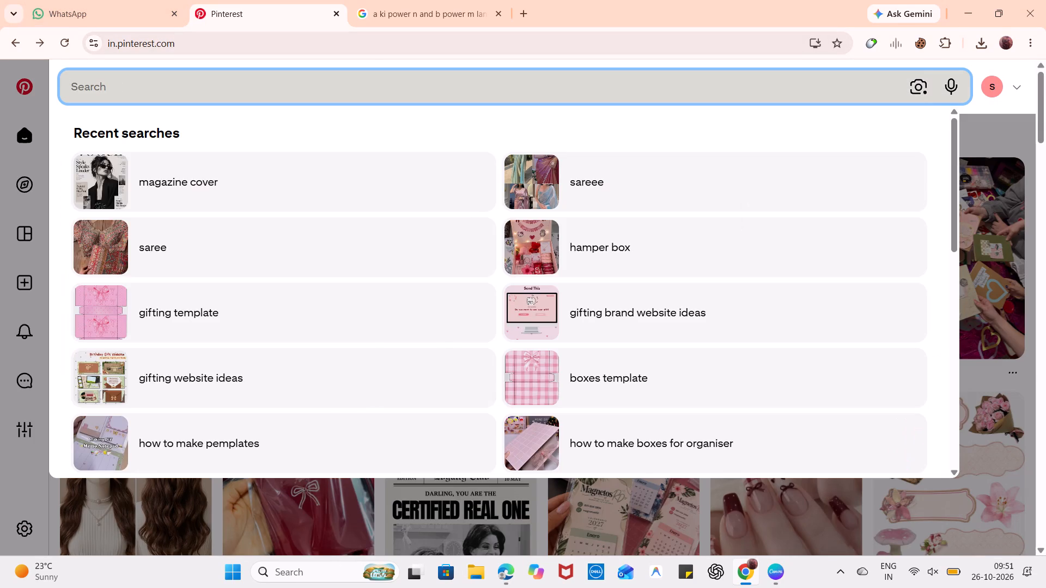
text(ms)
key(BackSpace)
key(a)
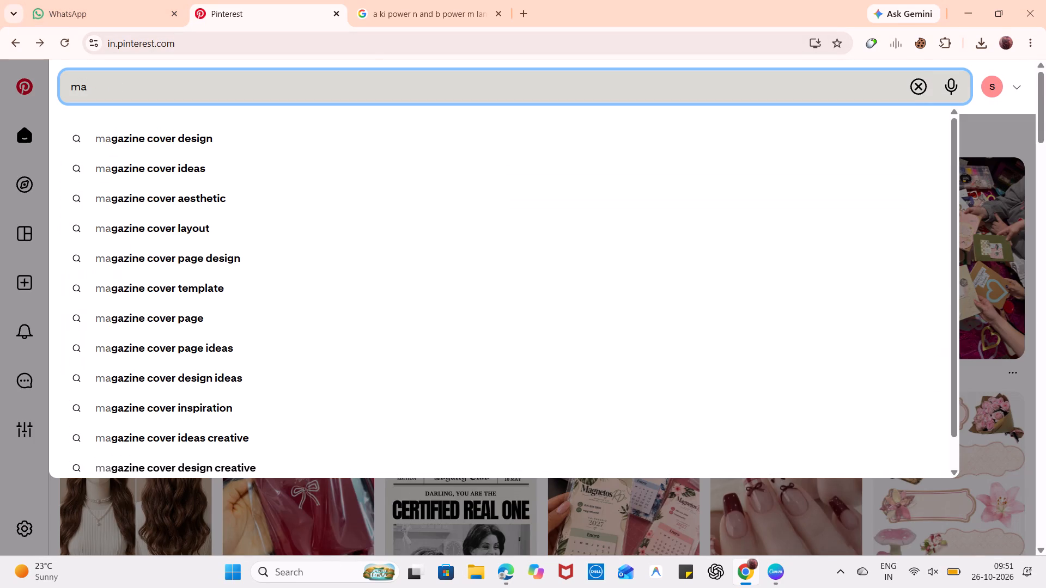
text(gazinr)
key(space)
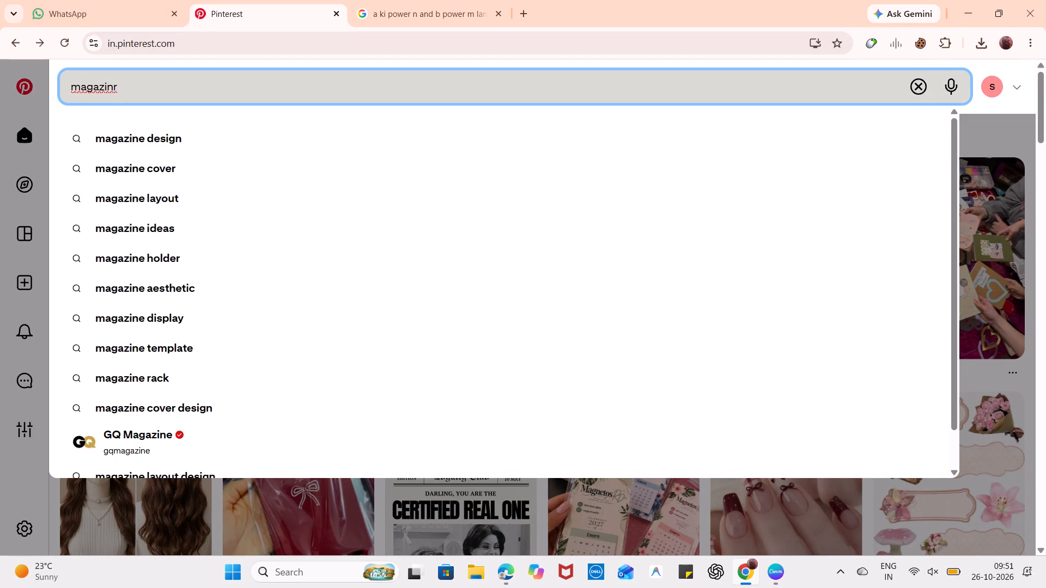
key(Down)
key(Return)
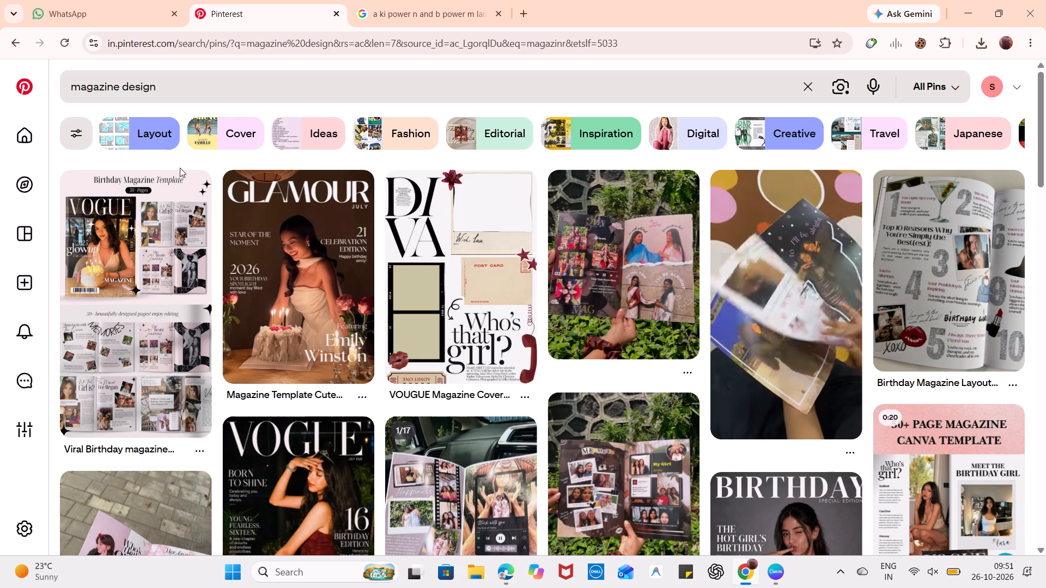
Examine the birthday and Vogue-style covers and magazine spreads among the first magazine design results.
scroll(271, 343, down, 2)
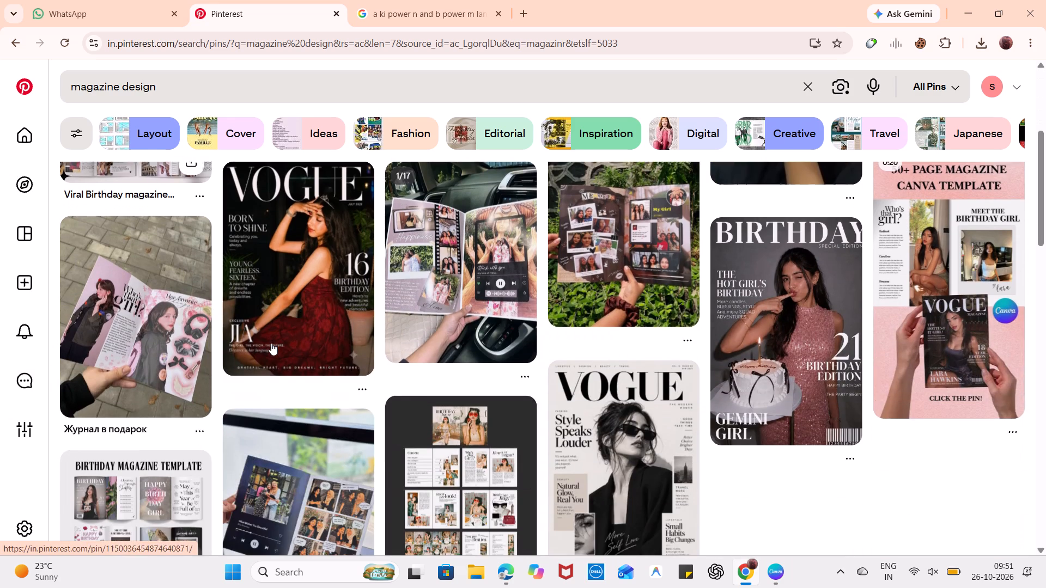
scroll(271, 343, down, 1)
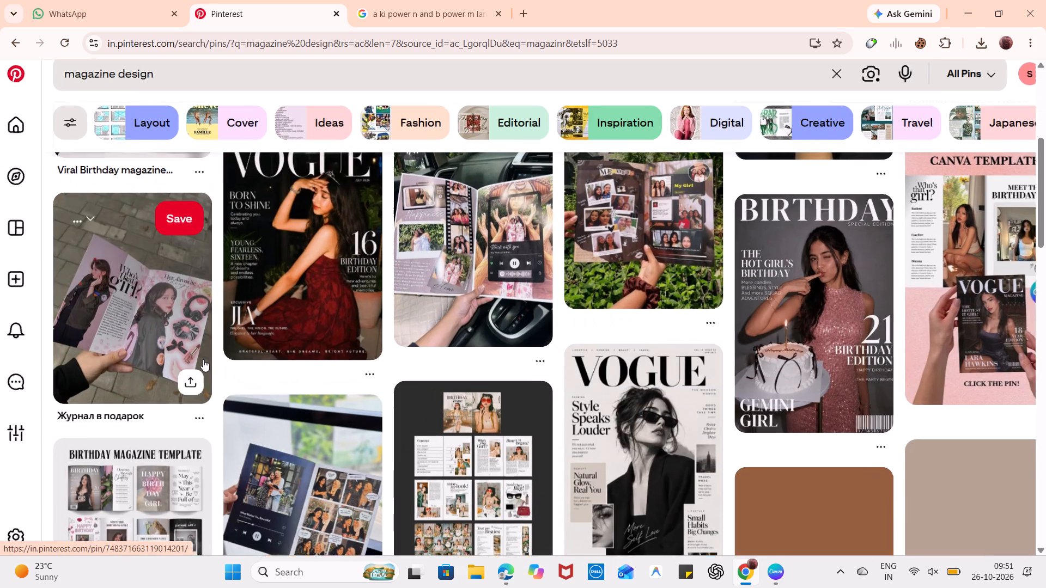
scroll(203, 359, down, 2)
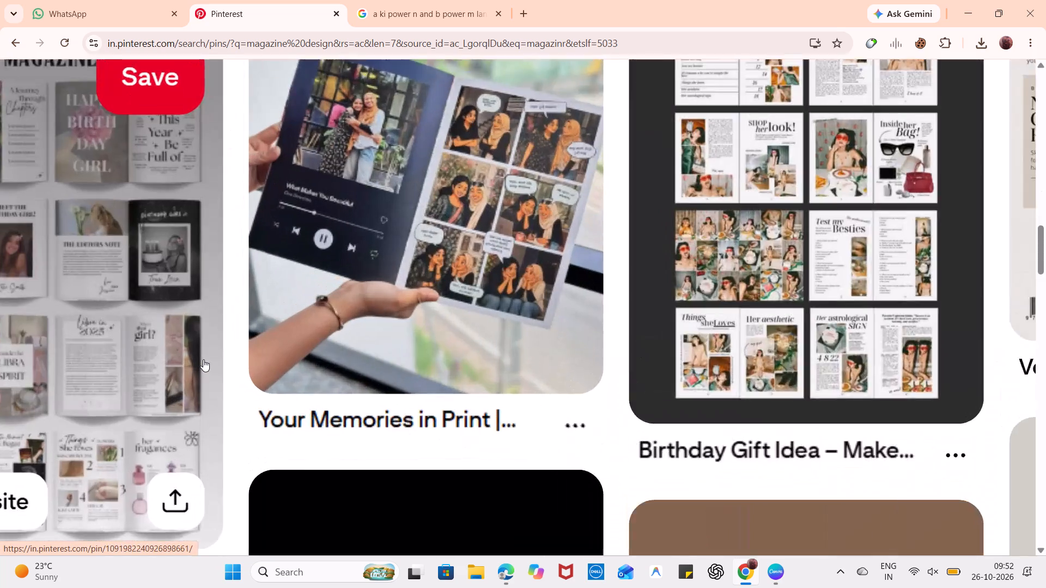
scroll(203, 359, up, 2)
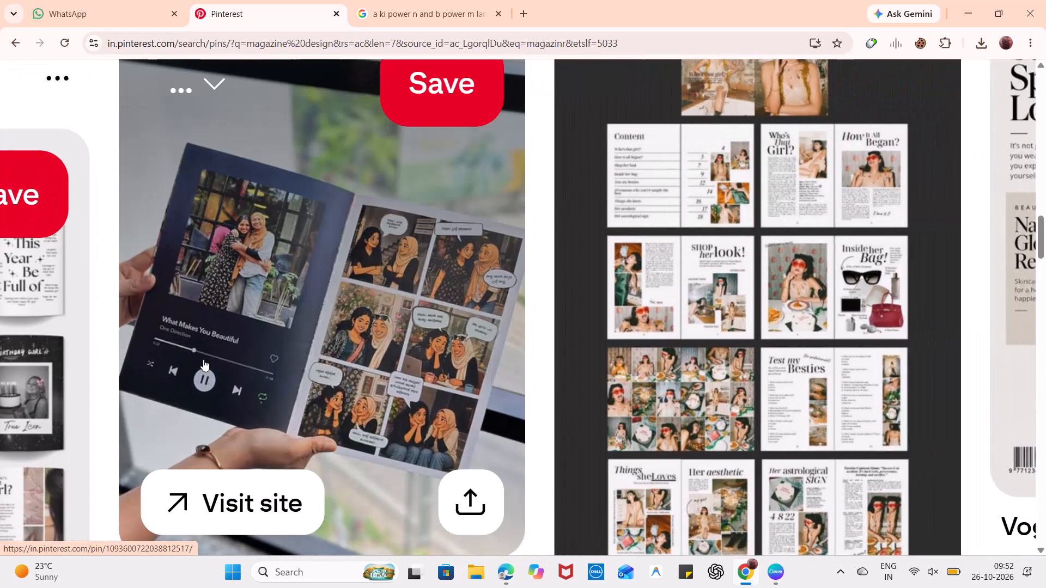
scroll(364, 370, down, 3)
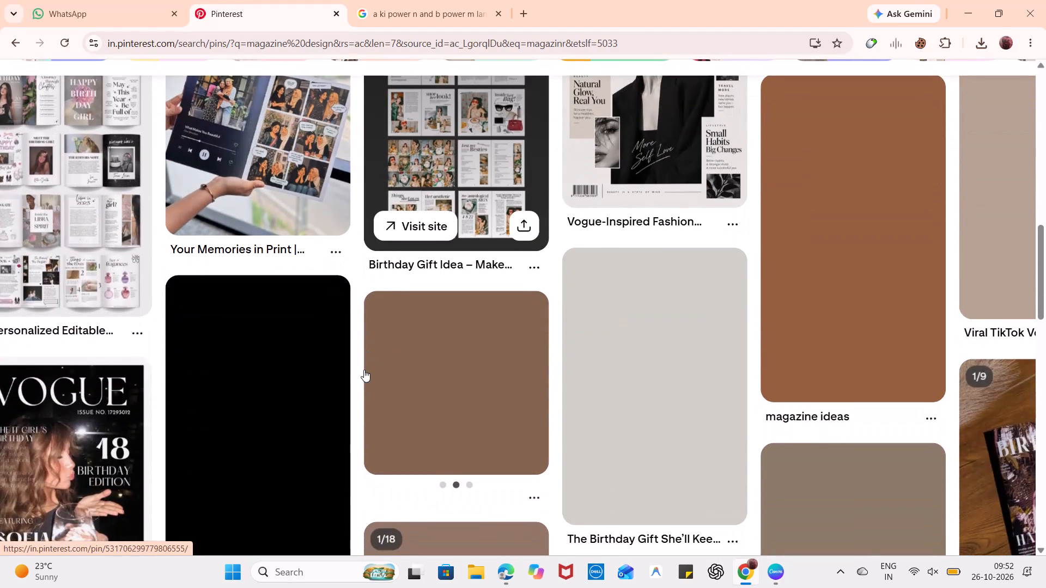
scroll(364, 370, down, 3)
scroll(364, 370, up, 1)
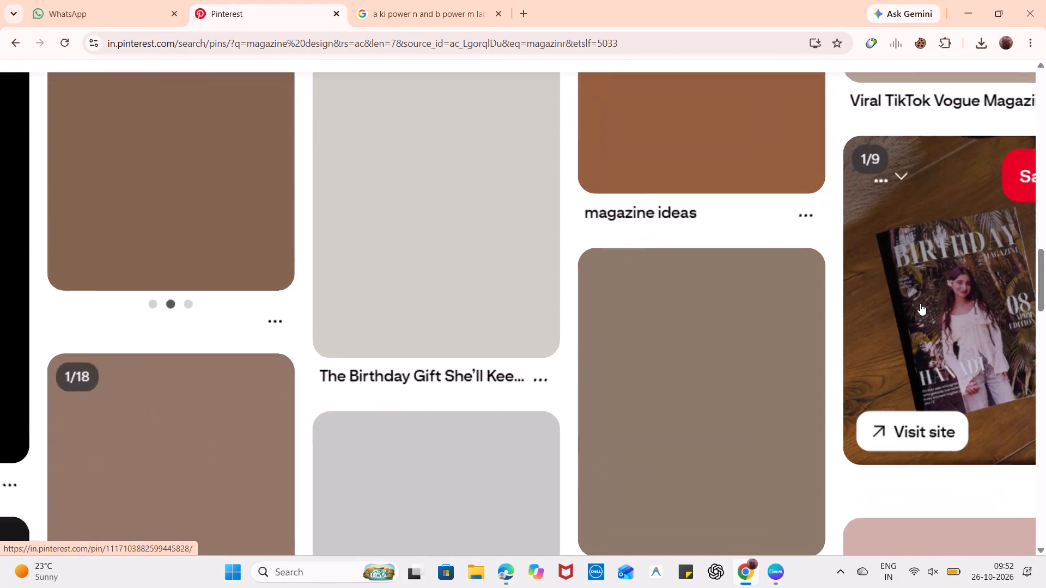
scroll(920, 303, left, 3)
scroll(920, 303, up, 4)
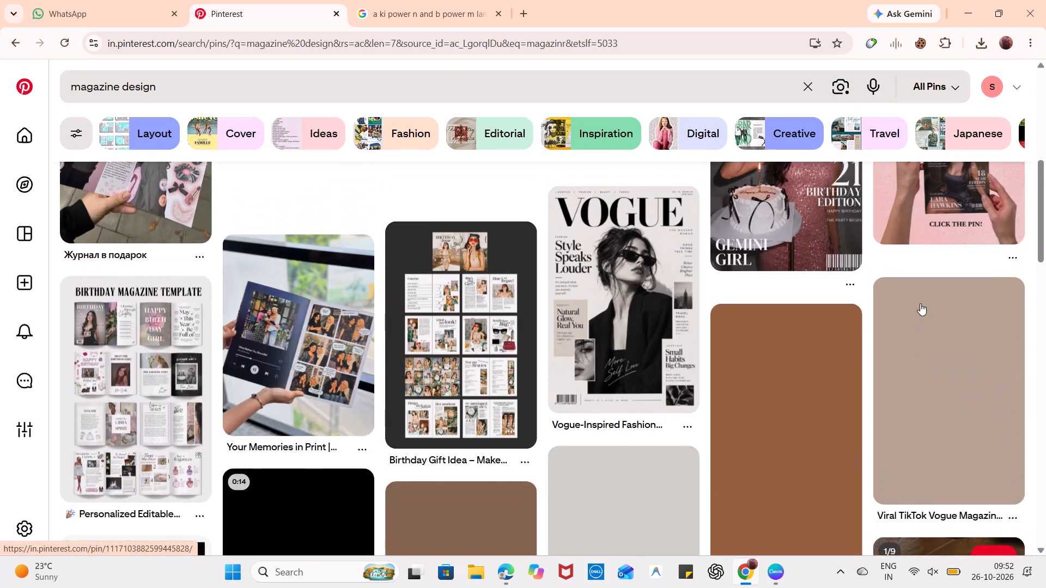
scroll(920, 303, up, 2)
scroll(492, 403, up, 4)
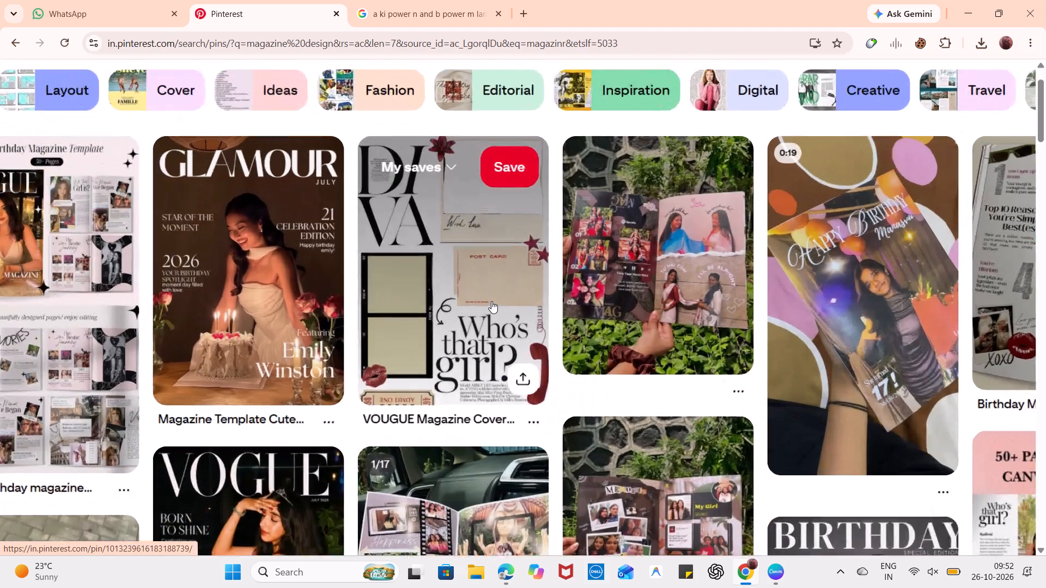
Examine the filmstrip, HOMIEE and newspaper-style designs further down the results, returning toward the earlier magazine templates.
scroll(491, 301, down, 6)
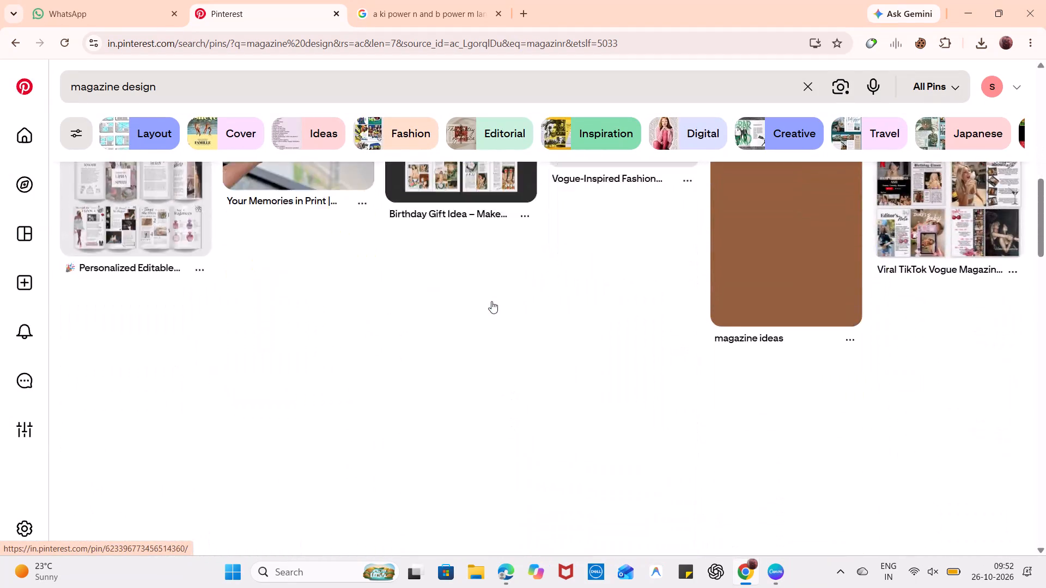
scroll(491, 301, down, 2)
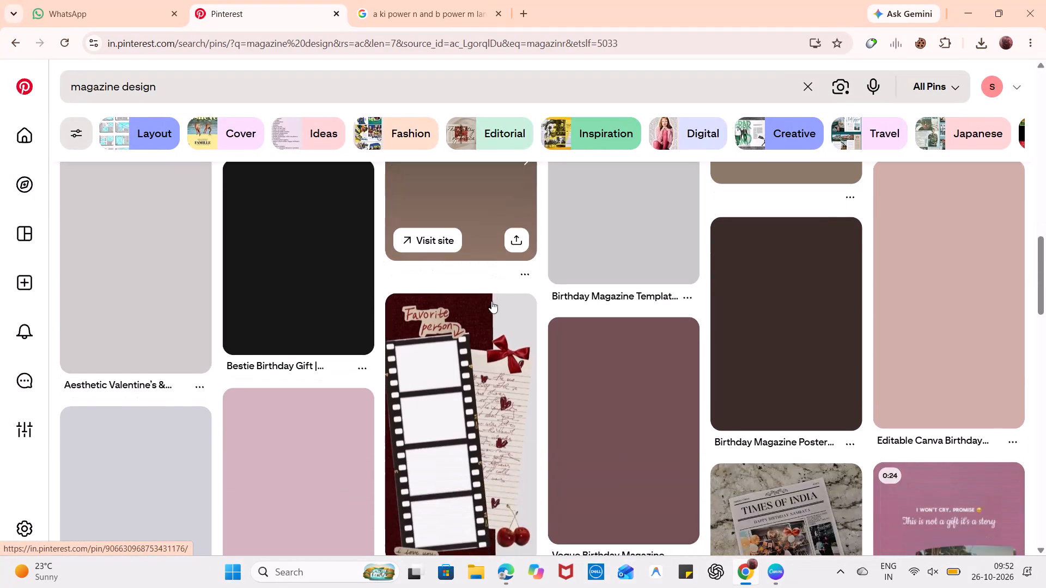
scroll(491, 301, down, 1)
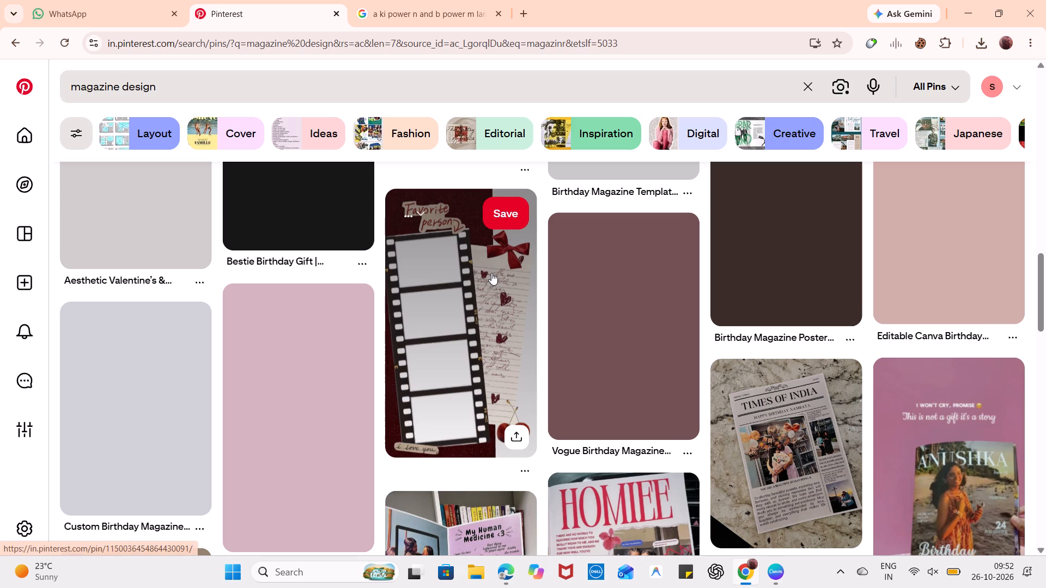
scroll(491, 273, down, 3)
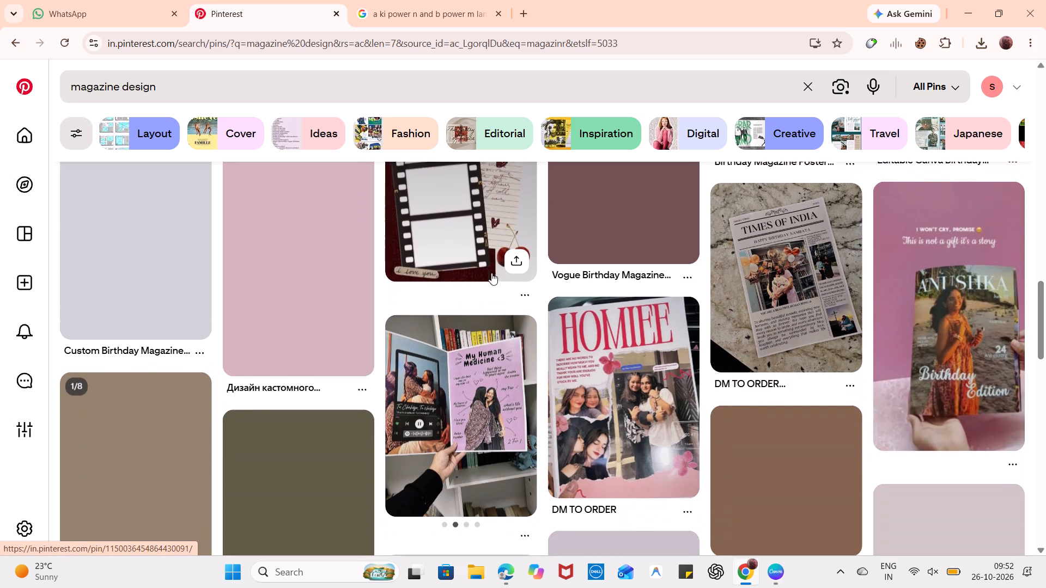
scroll(491, 273, down, 1)
scroll(491, 273, up, 1)
scroll(491, 273, down, 2)
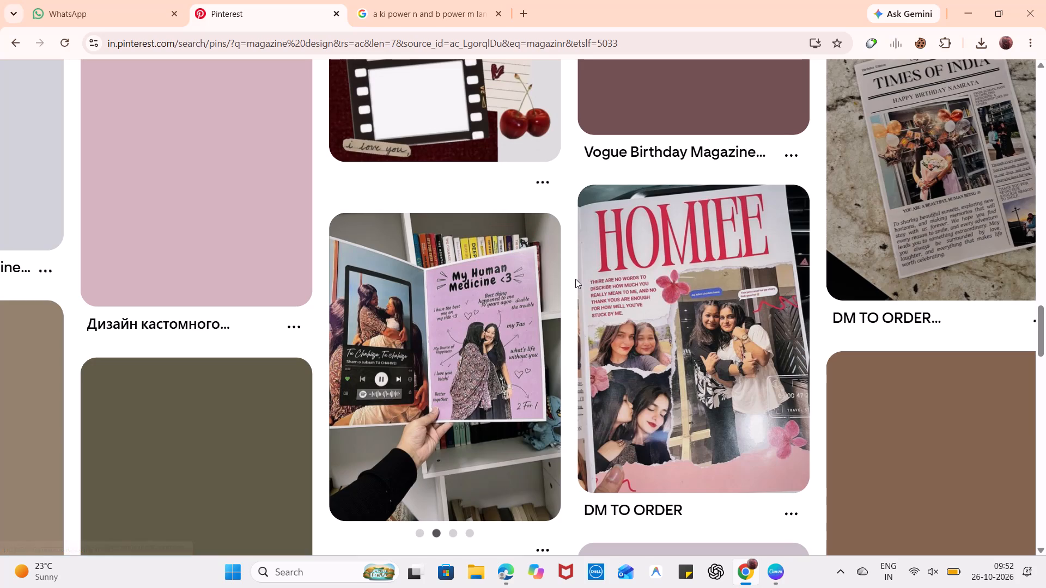
scroll(575, 279, up, 2)
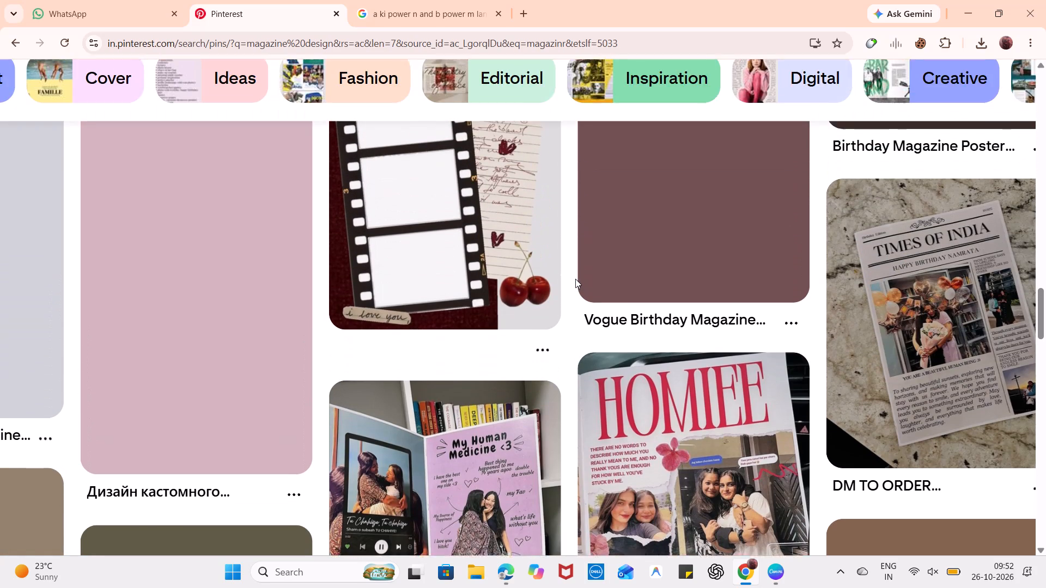
scroll(575, 279, up, 4)
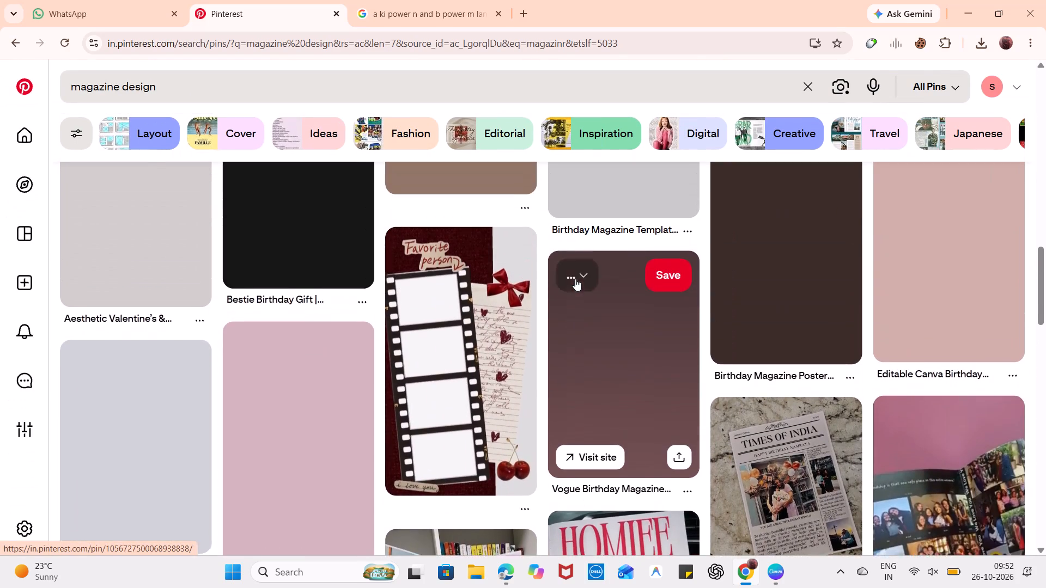
scroll(575, 279, up, 3)
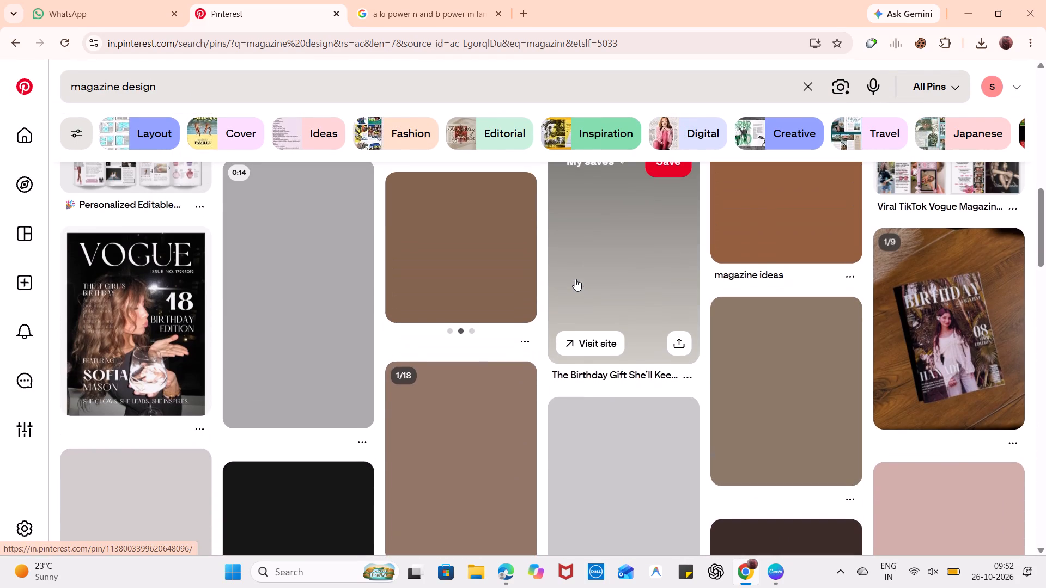
scroll(501, 301, up, 2)
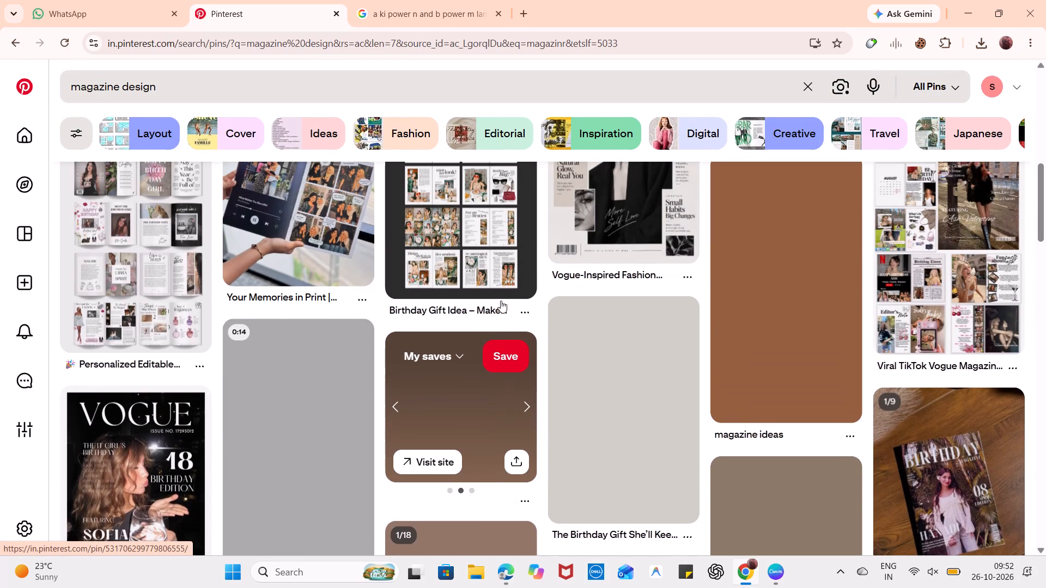
scroll(382, 318, up, 1)
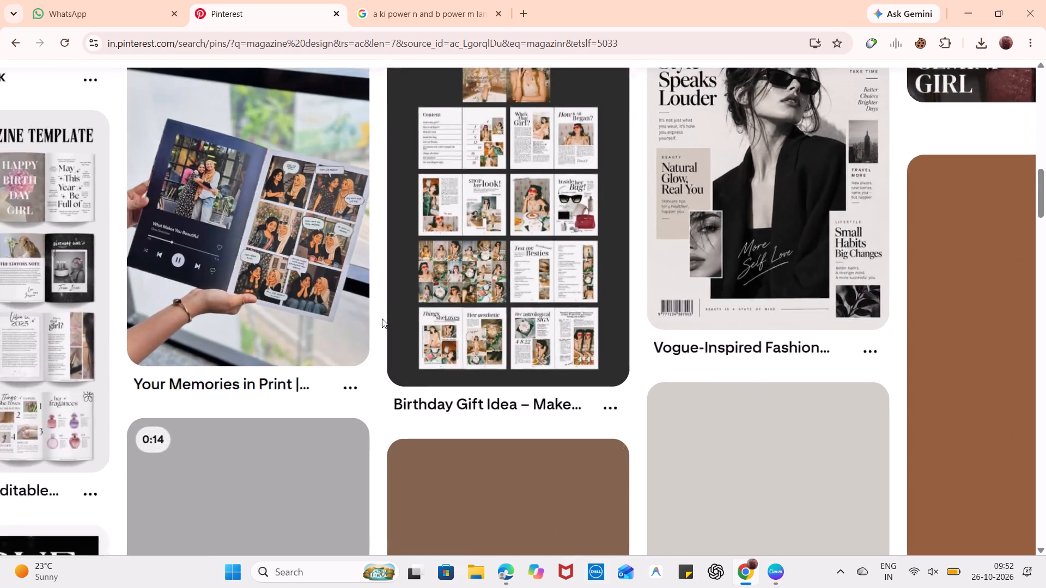
Examine the birthday magazine spreads and Vogue-style covers in the magazine design results, including the designs further down.
scroll(382, 318, up, 2)
scroll(382, 318, down, 1)
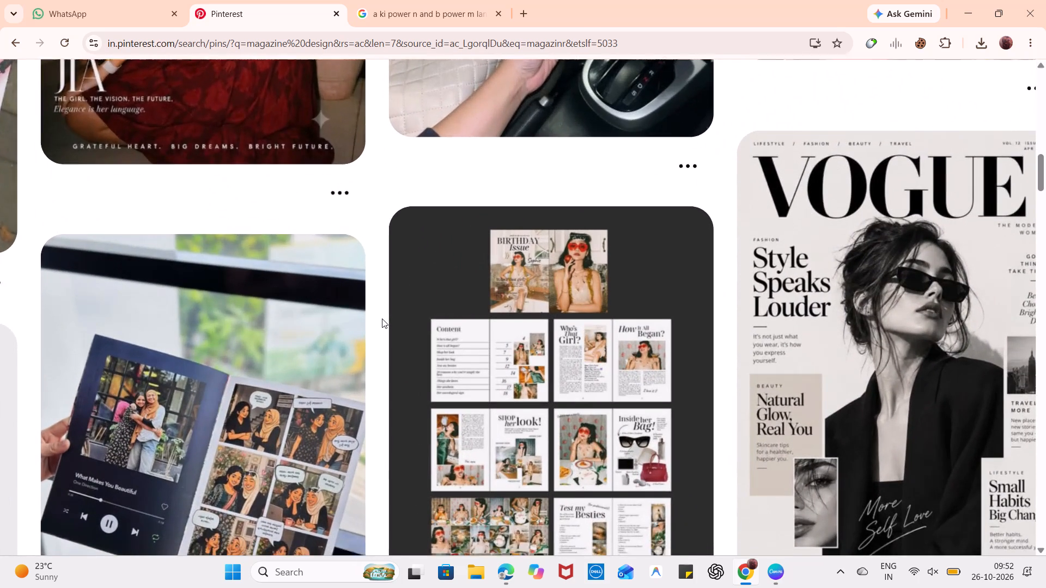
scroll(382, 318, down, 2)
scroll(382, 318, left, 2)
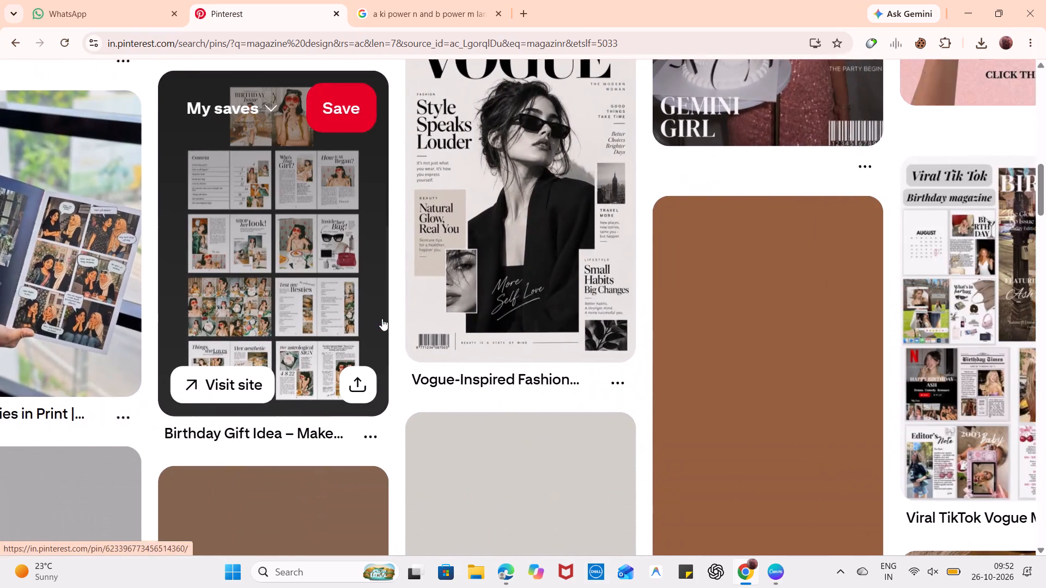
scroll(382, 318, left, 1)
scroll(382, 318, up, 3)
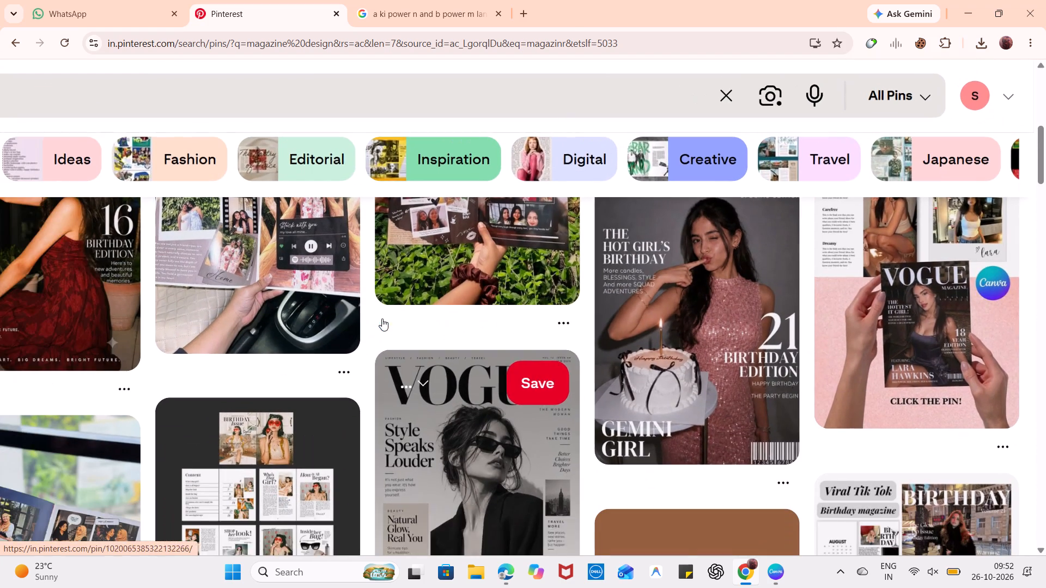
scroll(582, 338, down, 4)
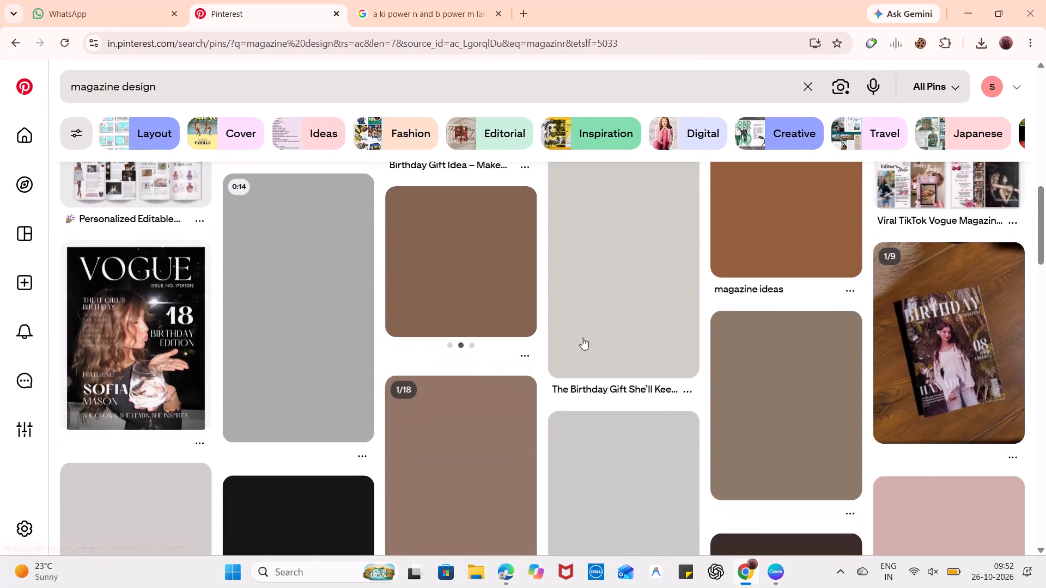
scroll(582, 338, down, 1)
Check the Wi-Fi connection and the list of available networks.
click(927, 579)
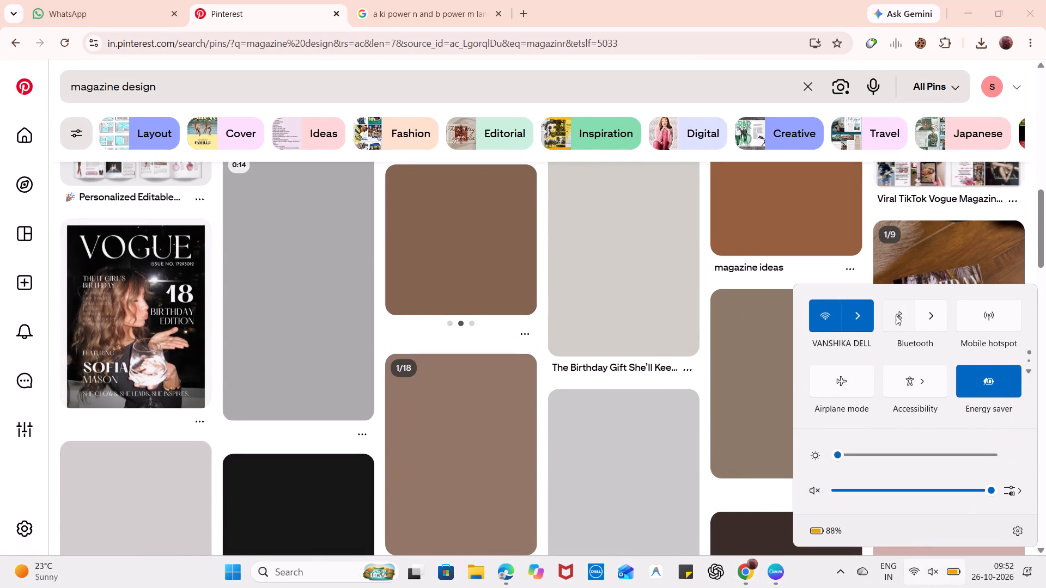
click(861, 318)
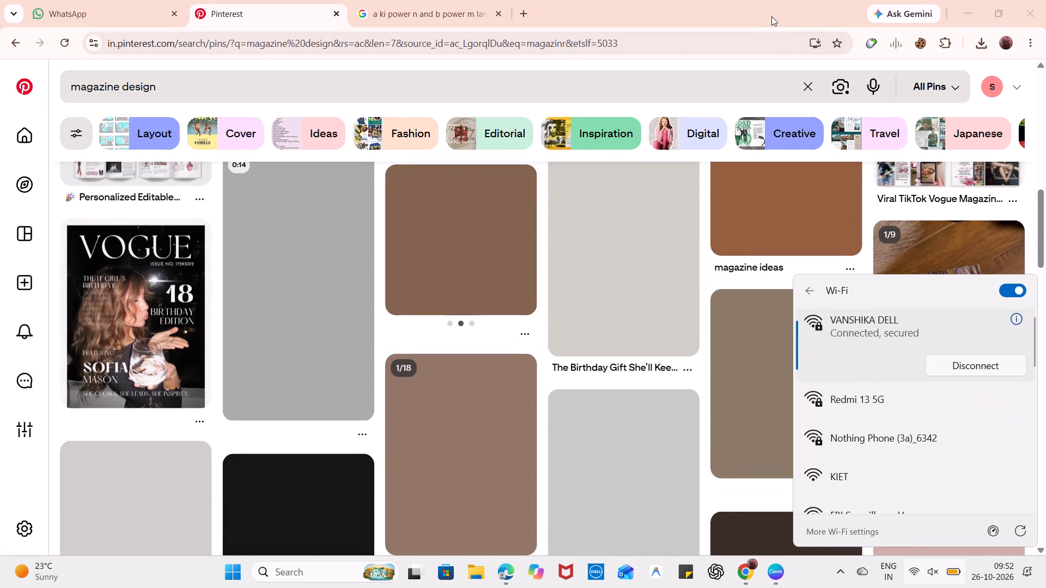
click(680, 0)
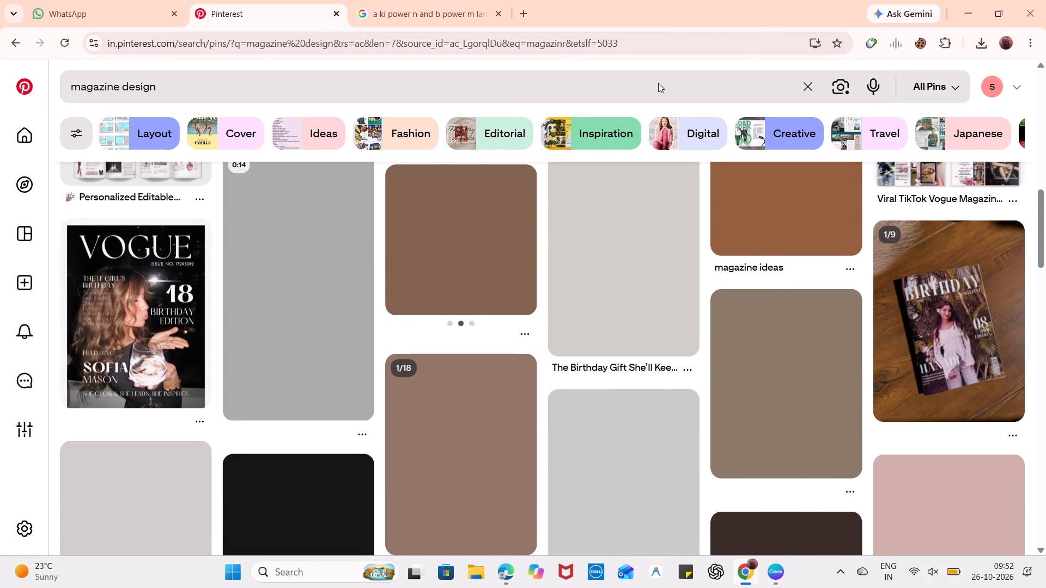
Open the pin showing the magazine spread with a filmstrip and a music player photo, held inside a car.
scroll(580, 348, up, 5)
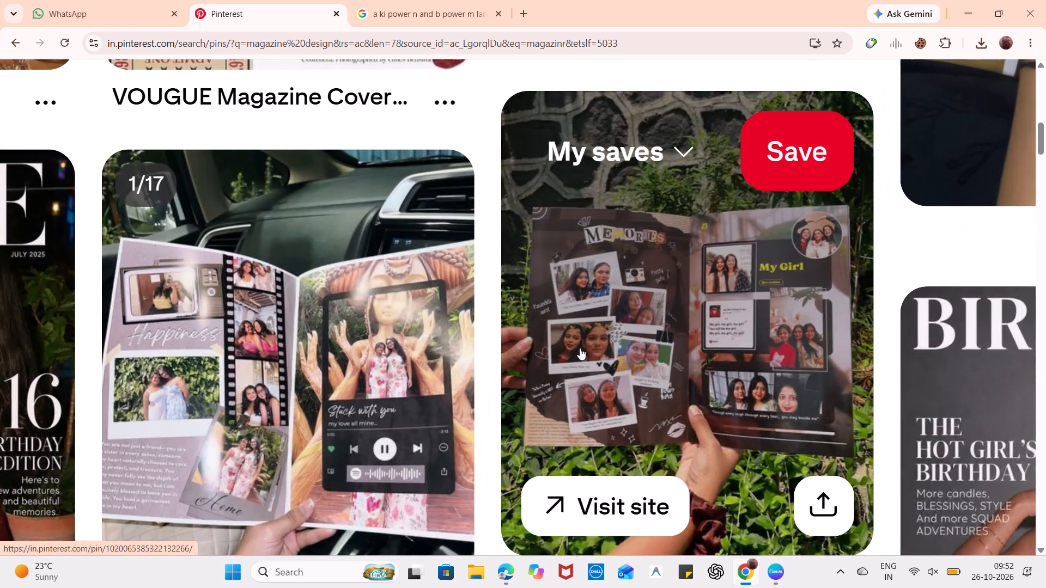
click(369, 405)
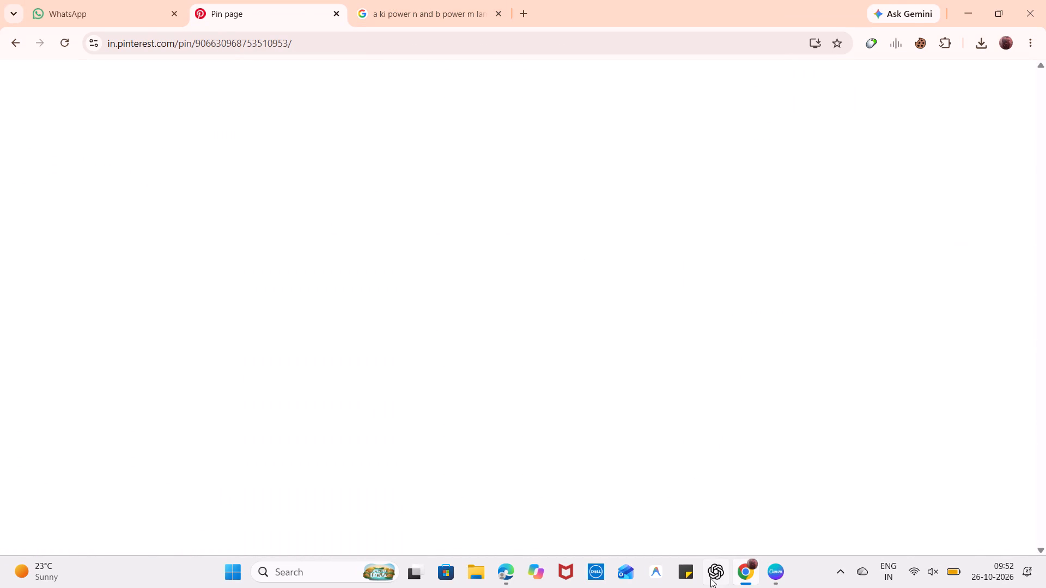
Switch to Canva and return to the Birthday cover on page 32 of the JULY 2026 design.
click(771, 568)
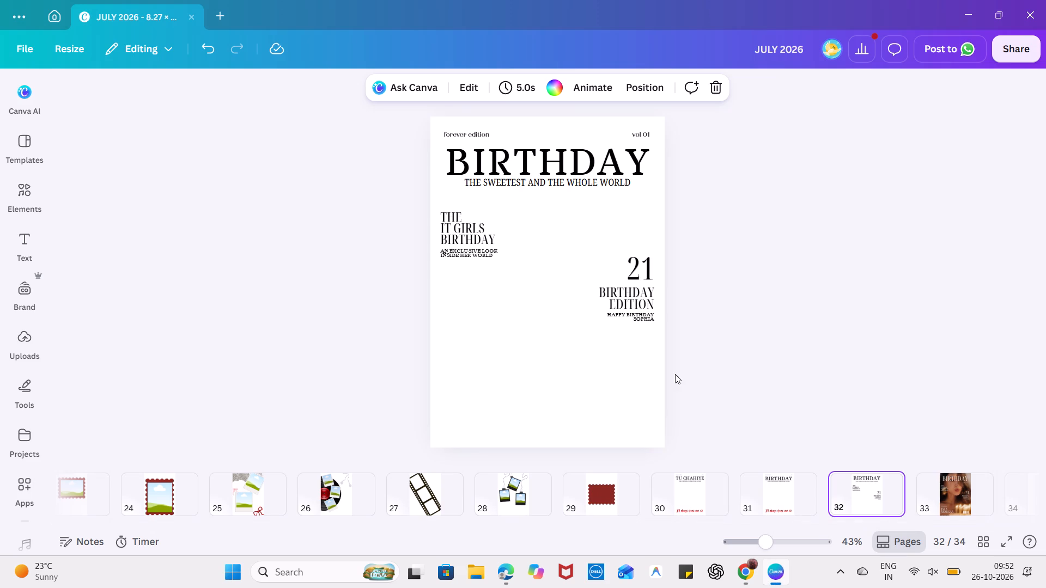
Switch to Canva, open the blank page 34, and search the design templates for "template".
scroll(946, 485, left, 2)
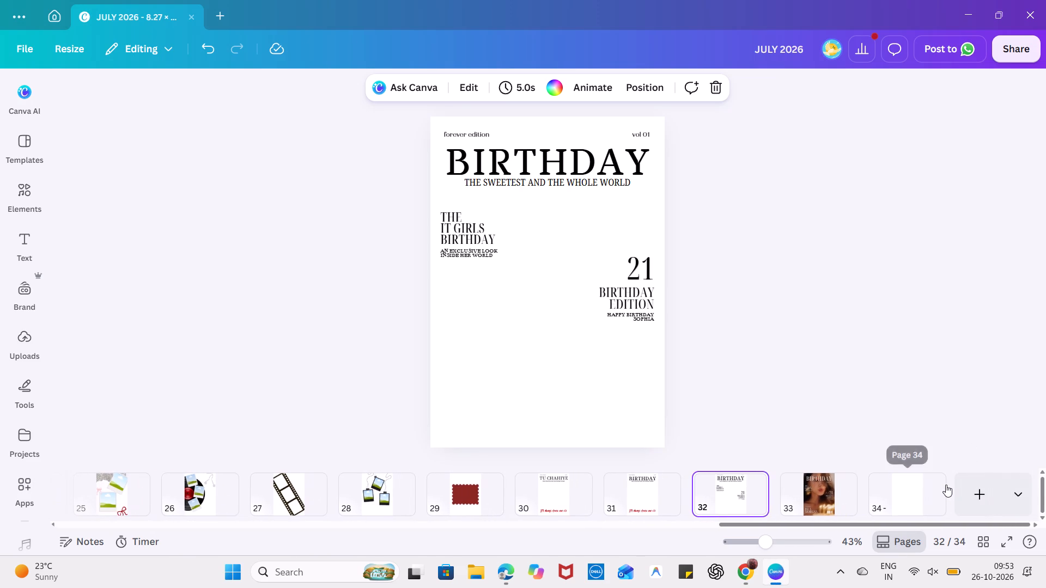
click(915, 495)
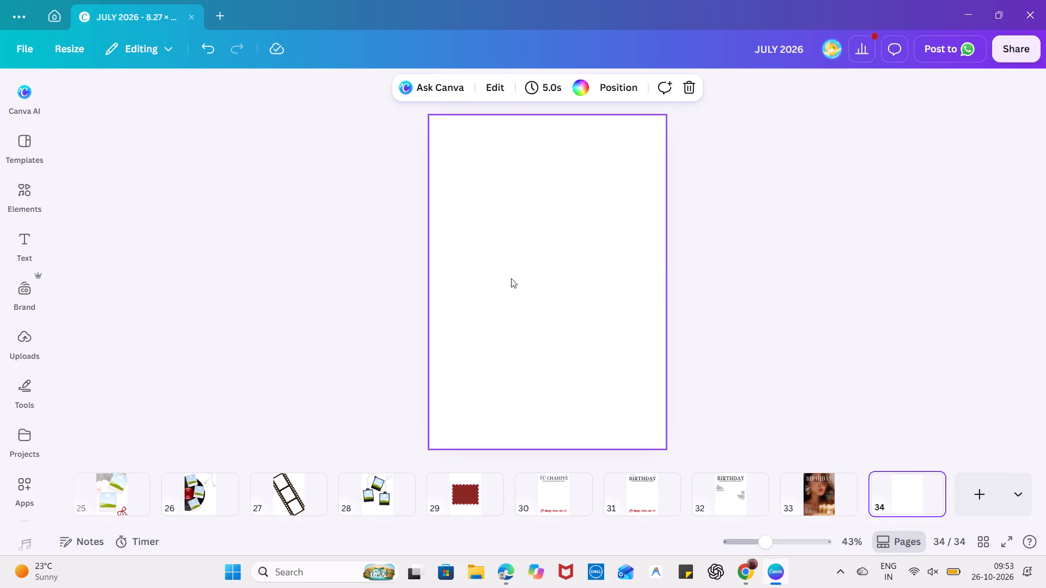
click(30, 131)
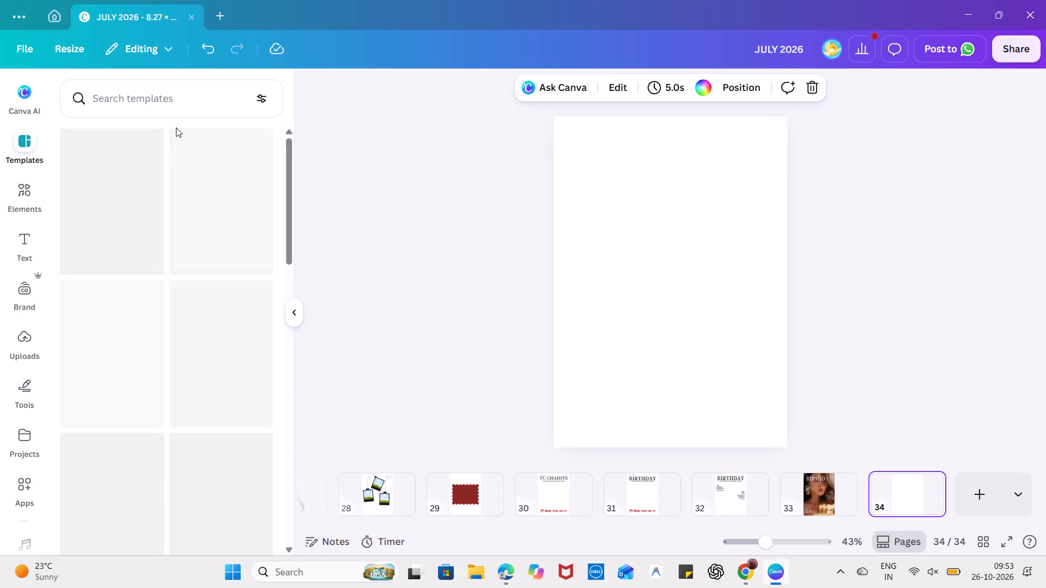
click(182, 110)
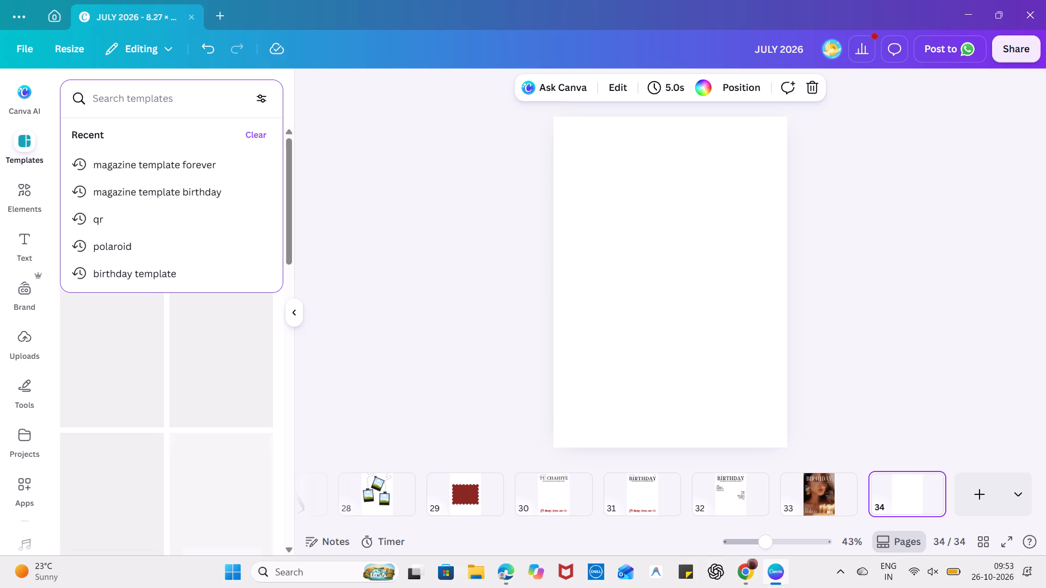
text(tr)
key(BackSpace)
key(r)
key(BackSpace)
text(emplst)
key(BackSpace)
key(BackSpace)
text(sty)
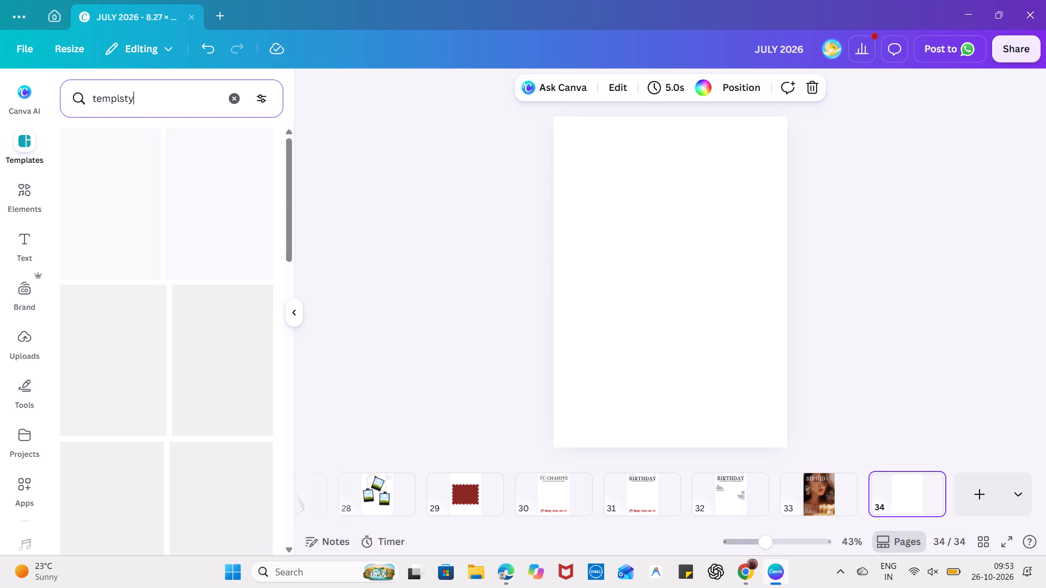
key(BackSpace)
key(BackSpace)
key(BackSpace)
text(str)
key(BackSpace)
key(BackSpace)
key(BackSpace)
text(ate)
key(Return)
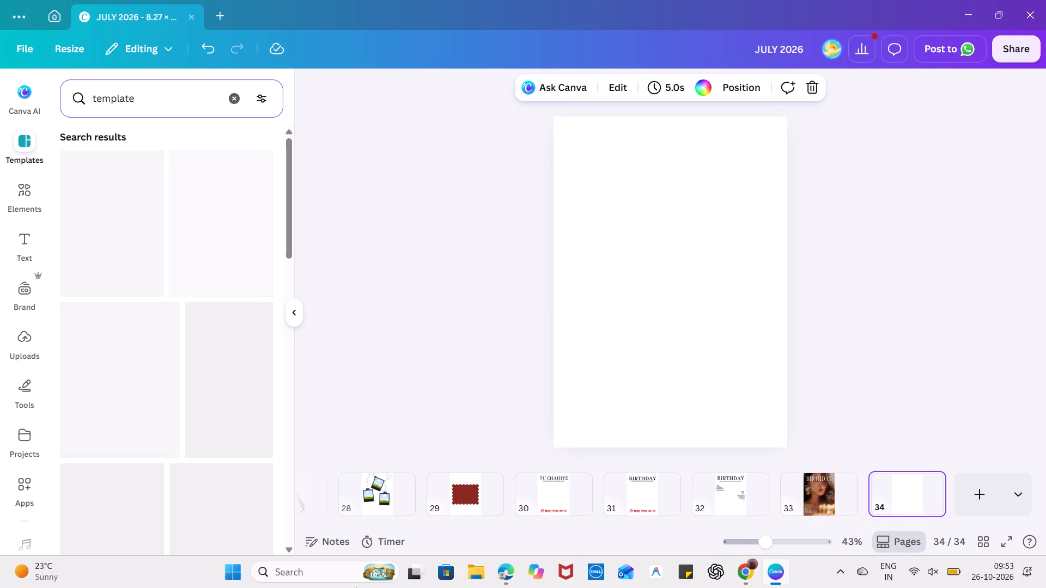
Search Windows for "kuro" and launch the top match.
click(343, 573)
text(kuro)
key(Return)
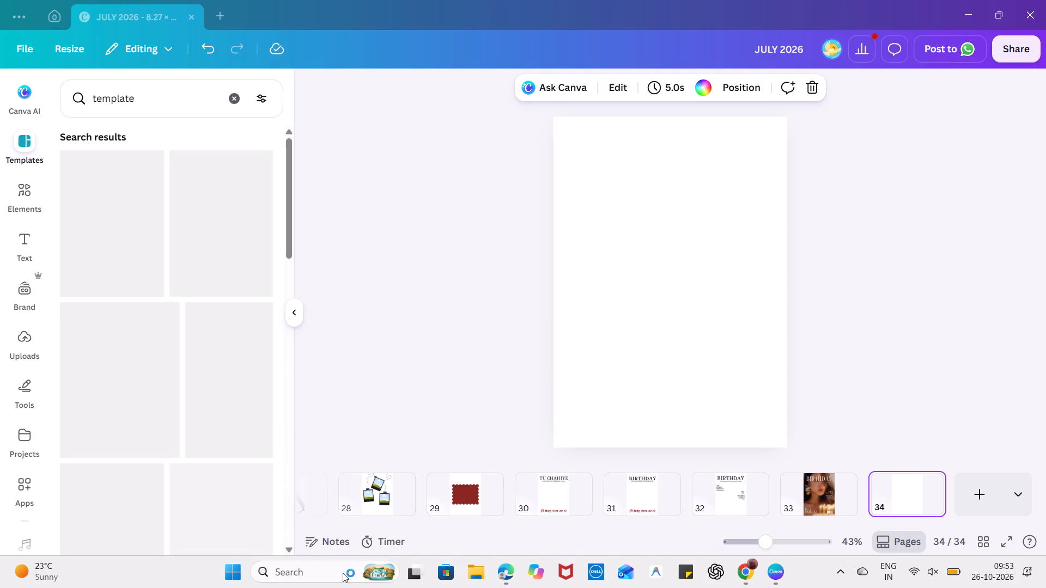
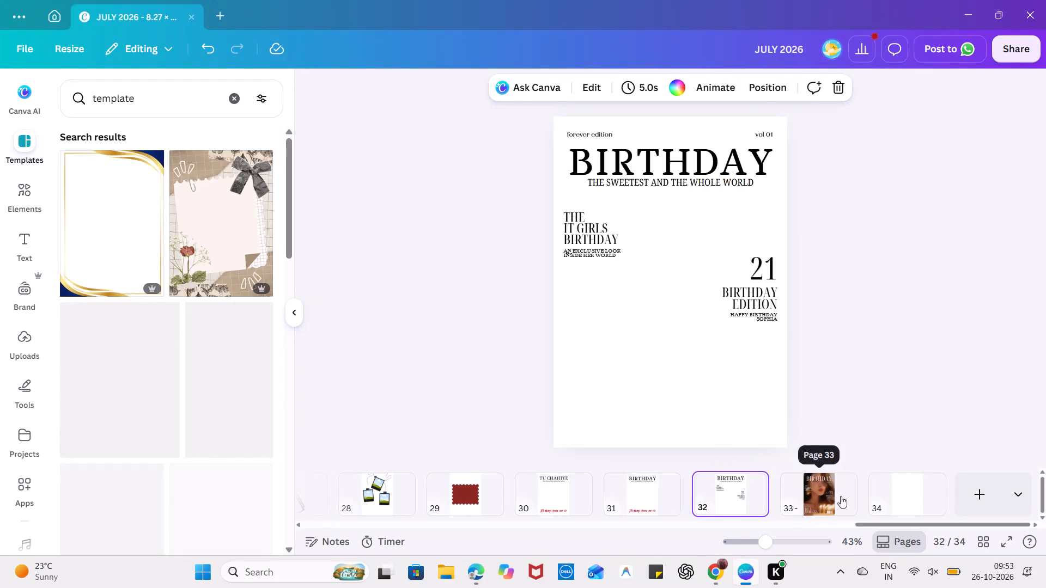
Apply the Beige Creative Vintage Scrapbook template to blank page 34 and add a new page after it.
click(894, 503)
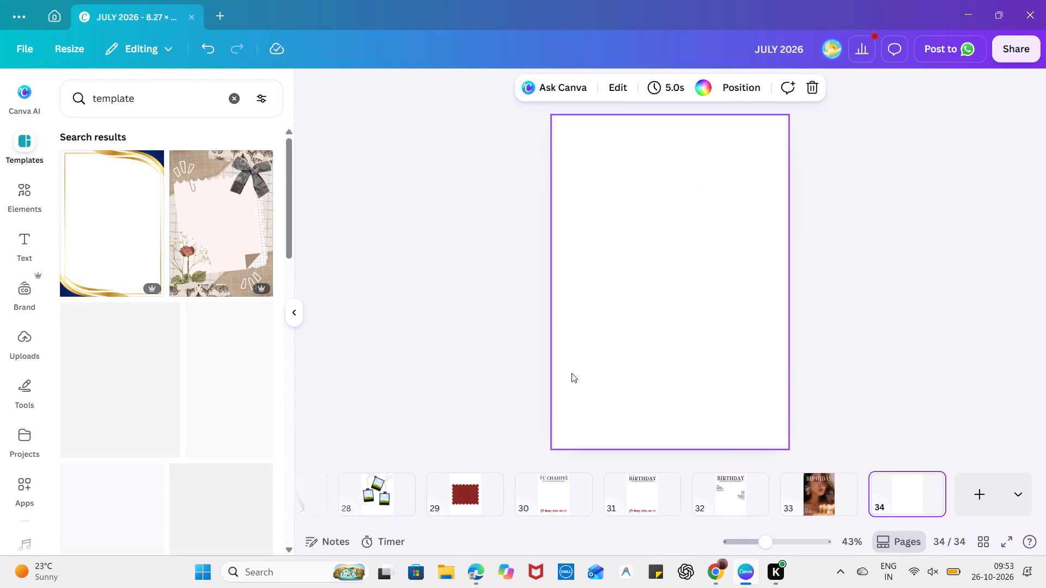
click(248, 234)
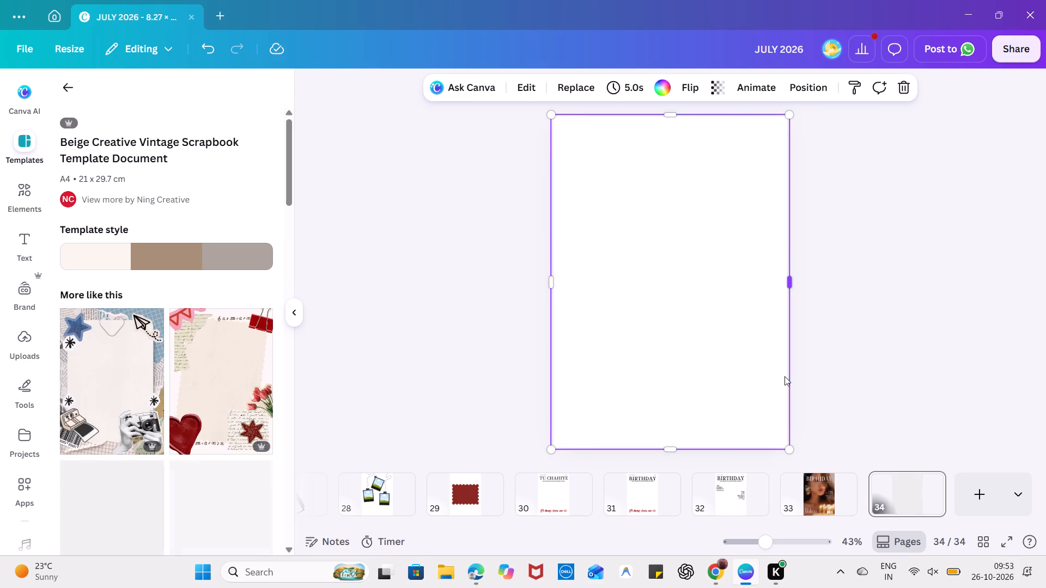
click(978, 491)
Examine the templates similar to the vintage scrapbook design, returning to the "template" search results.
click(712, 488)
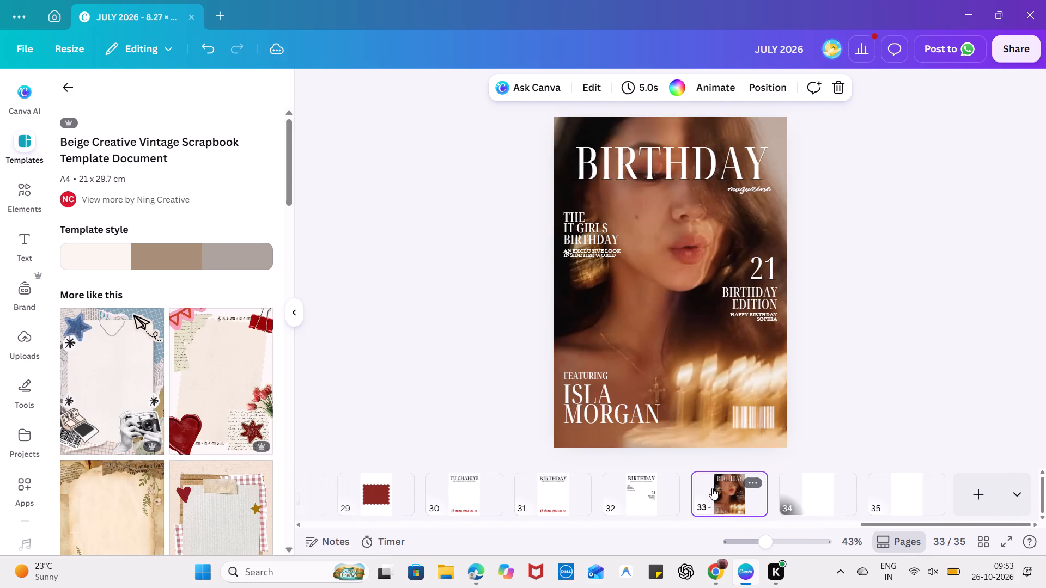
scroll(156, 418, down, 1)
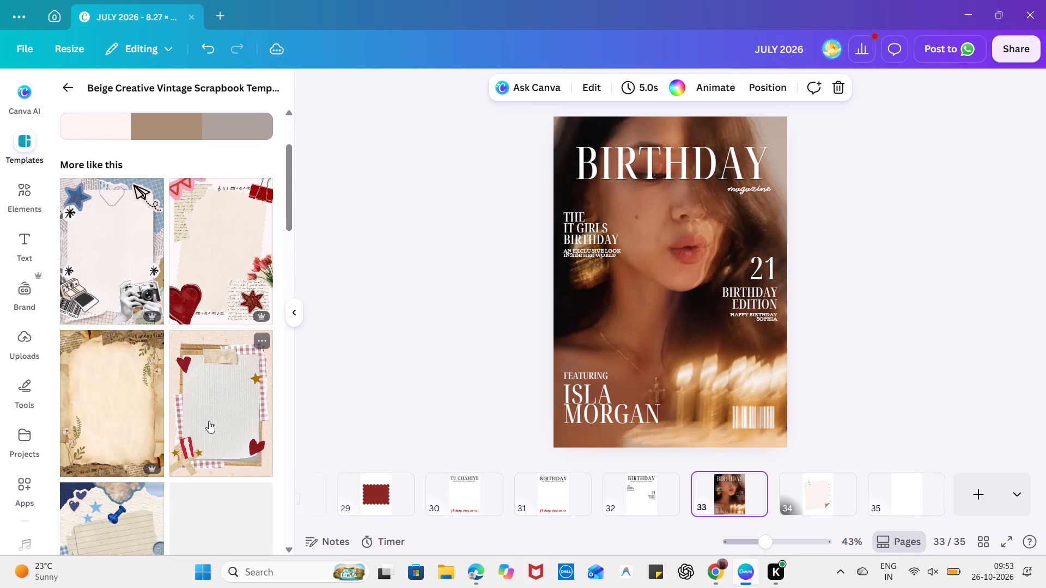
scroll(209, 421, down, 4)
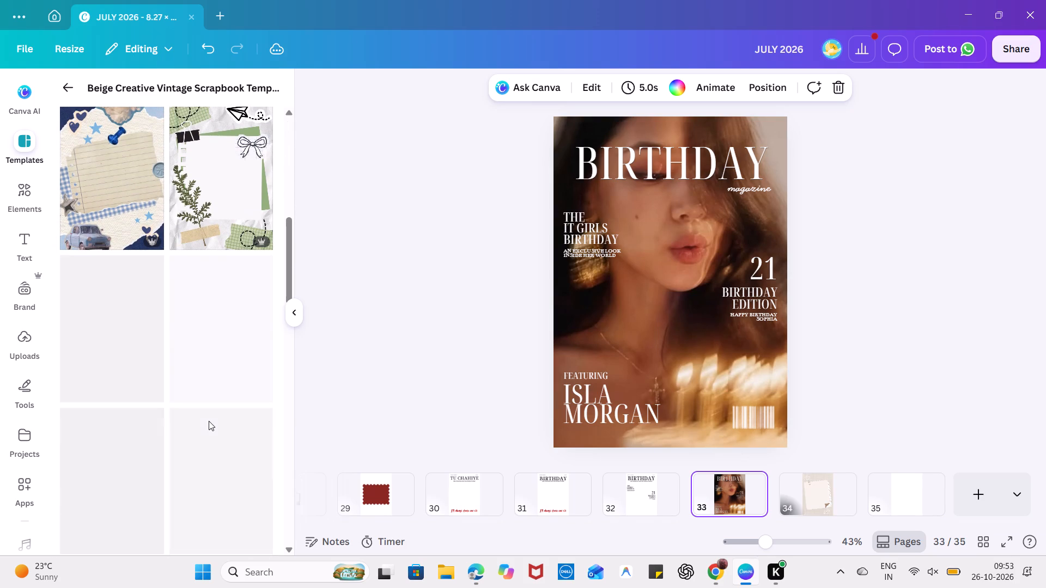
click(70, 81)
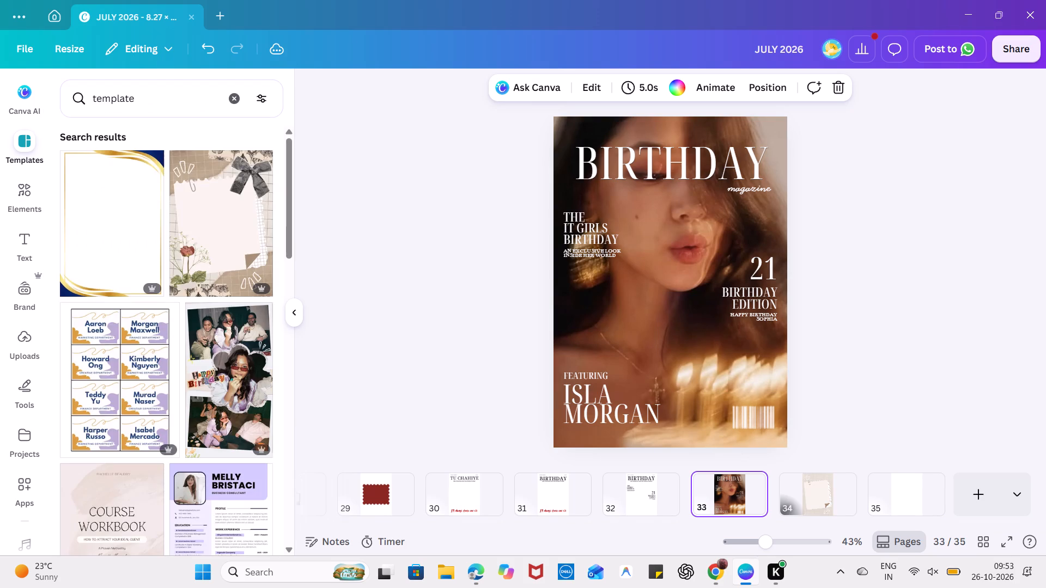
Apply the Birthday Celebration Collage template from the "template" search results to blank page 35.
scroll(137, 344, down, 2)
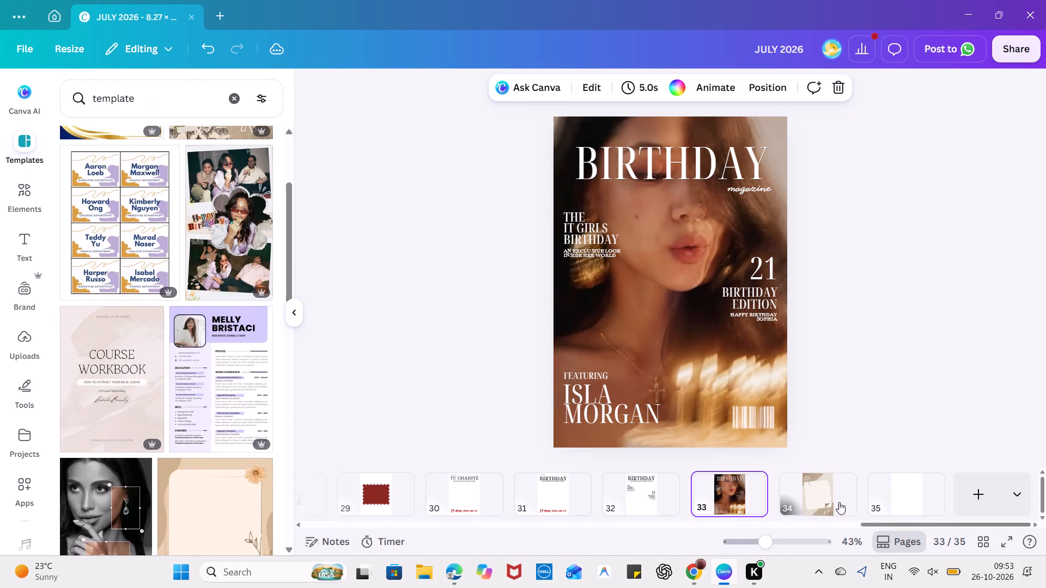
click(884, 486)
scroll(202, 446, down, 2)
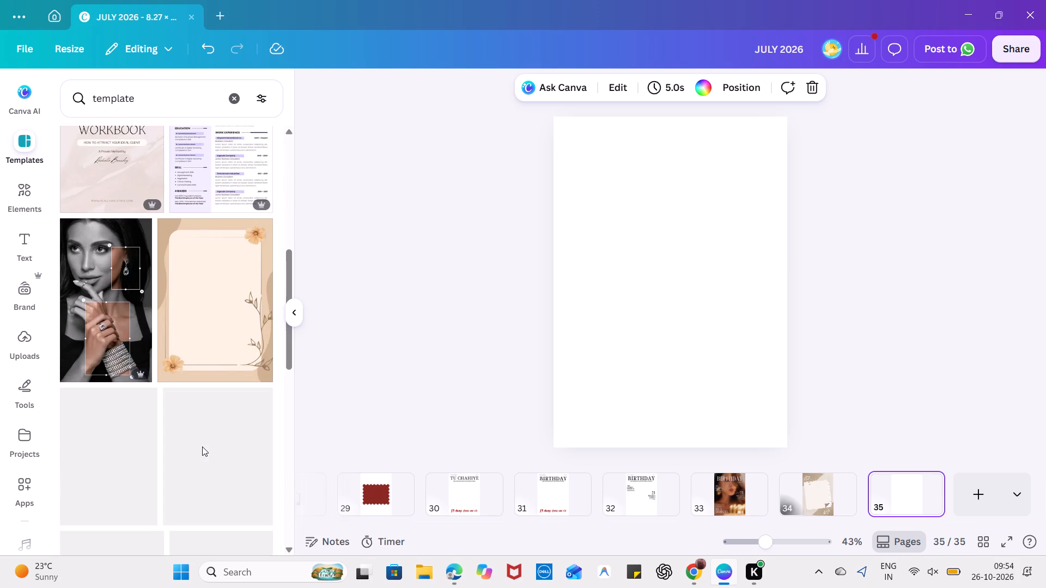
scroll(202, 446, down, 2)
scroll(202, 446, up, 5)
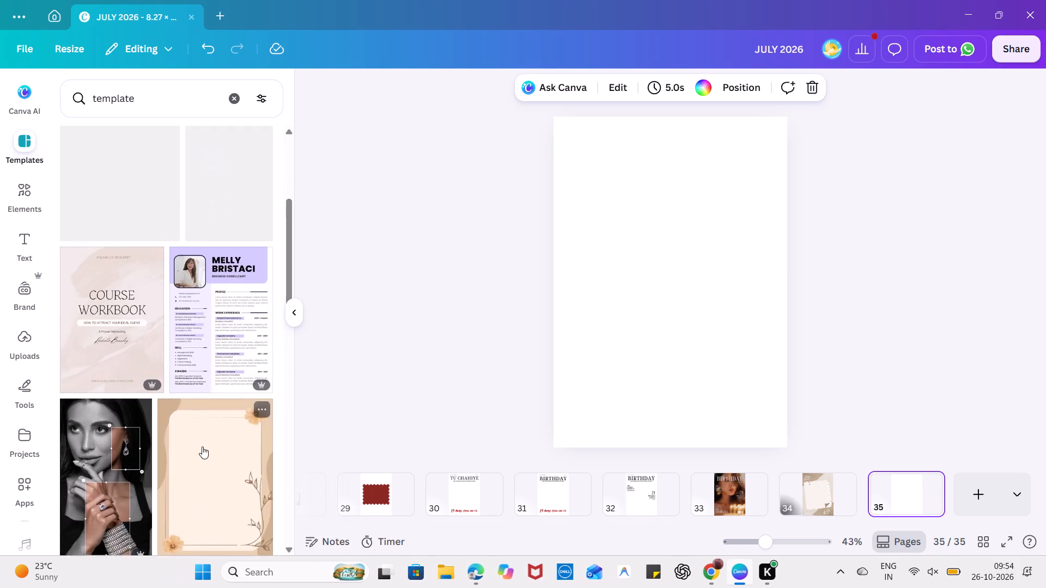
scroll(202, 446, up, 6)
scroll(202, 446, down, 3)
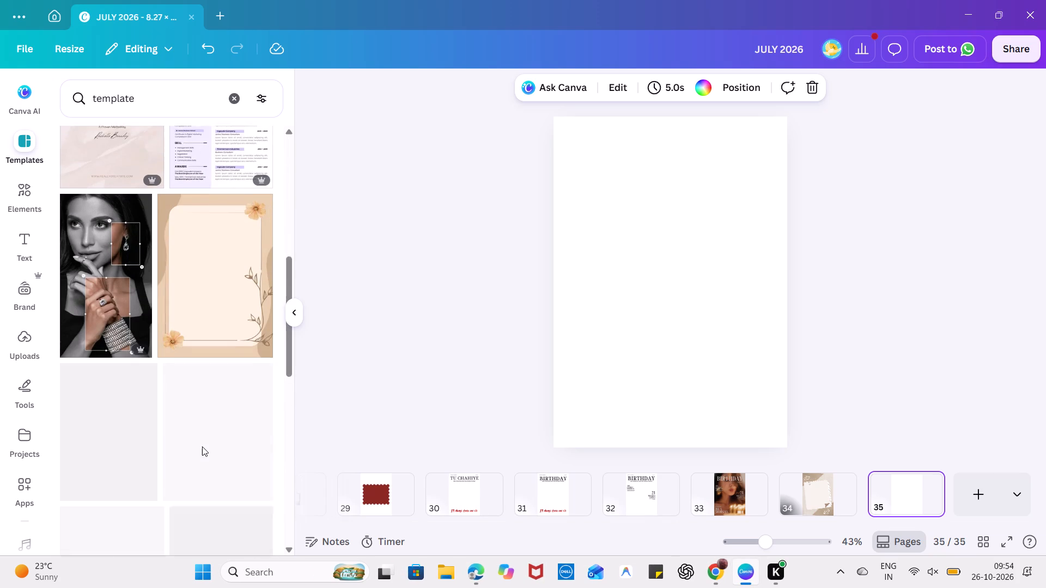
scroll(202, 446, down, 1)
scroll(174, 305, down, 2)
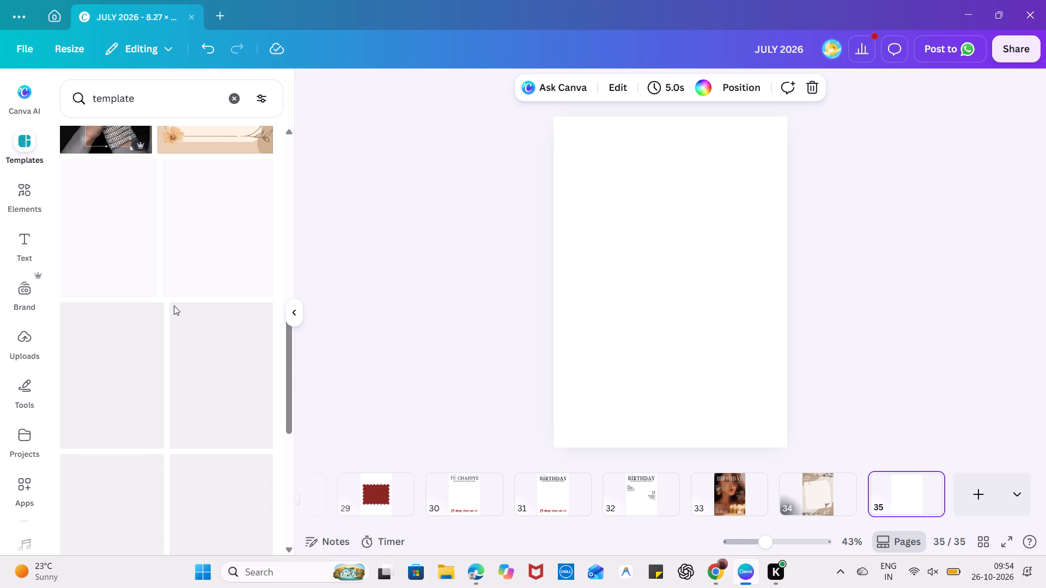
scroll(174, 305, up, 3)
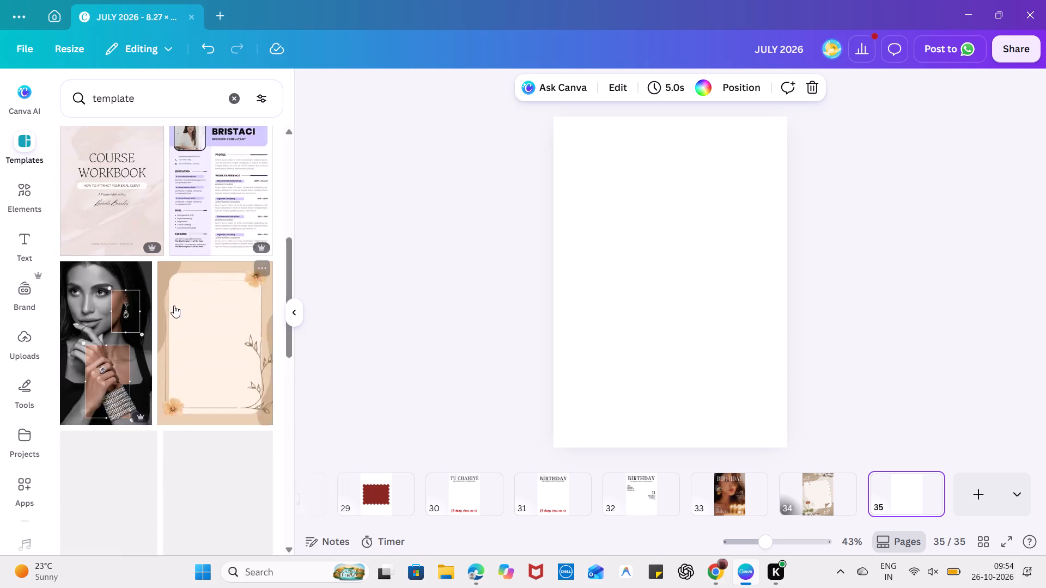
scroll(174, 305, up, 4)
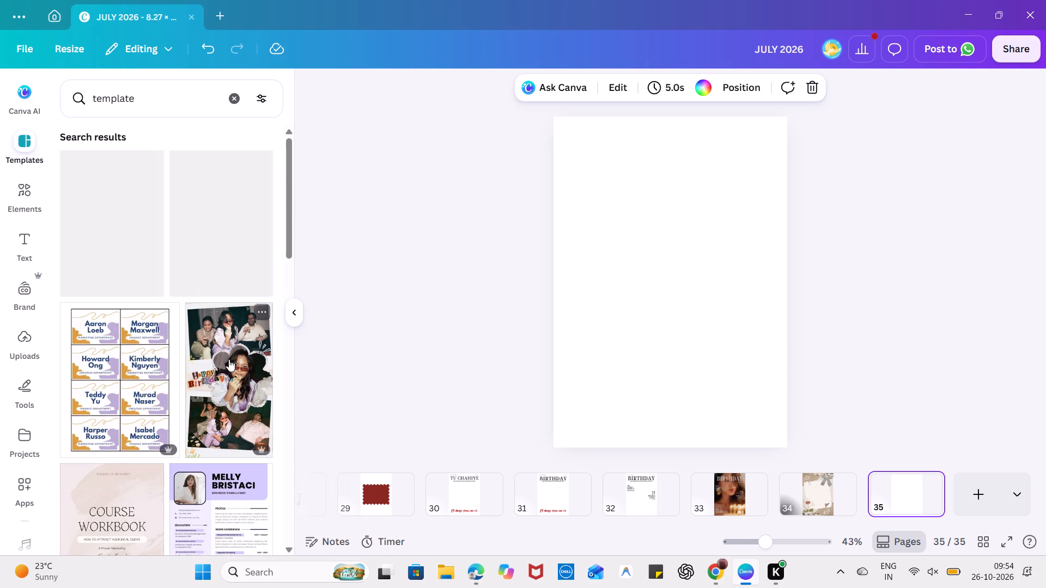
scroll(229, 359, up, 4)
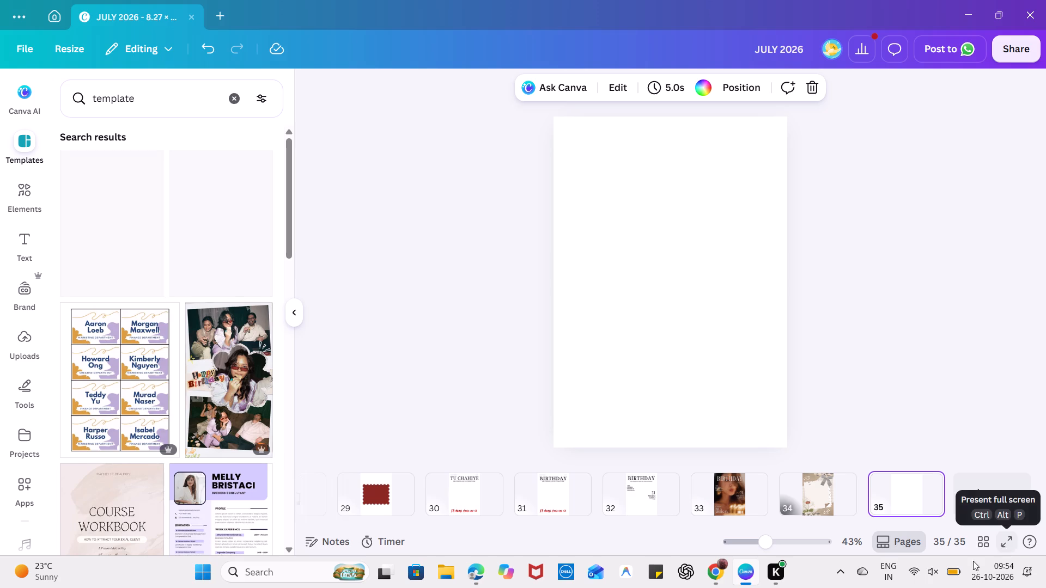
click(942, 581)
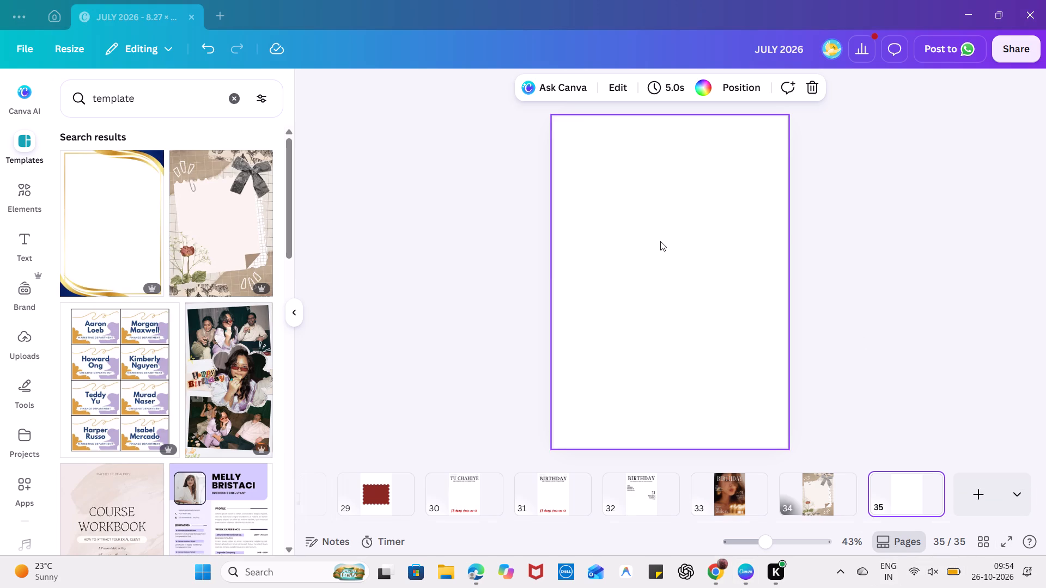
click(215, 372)
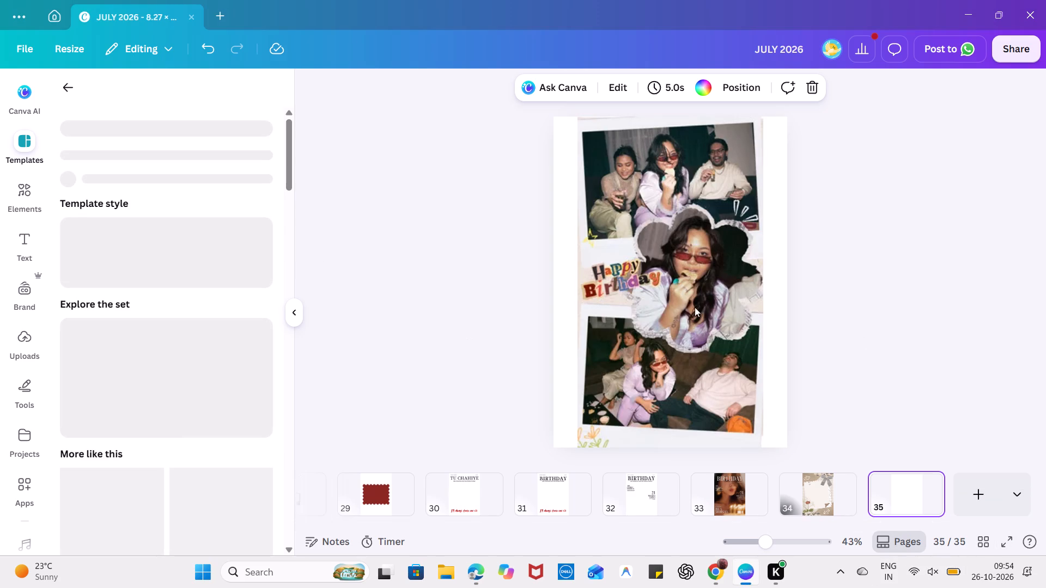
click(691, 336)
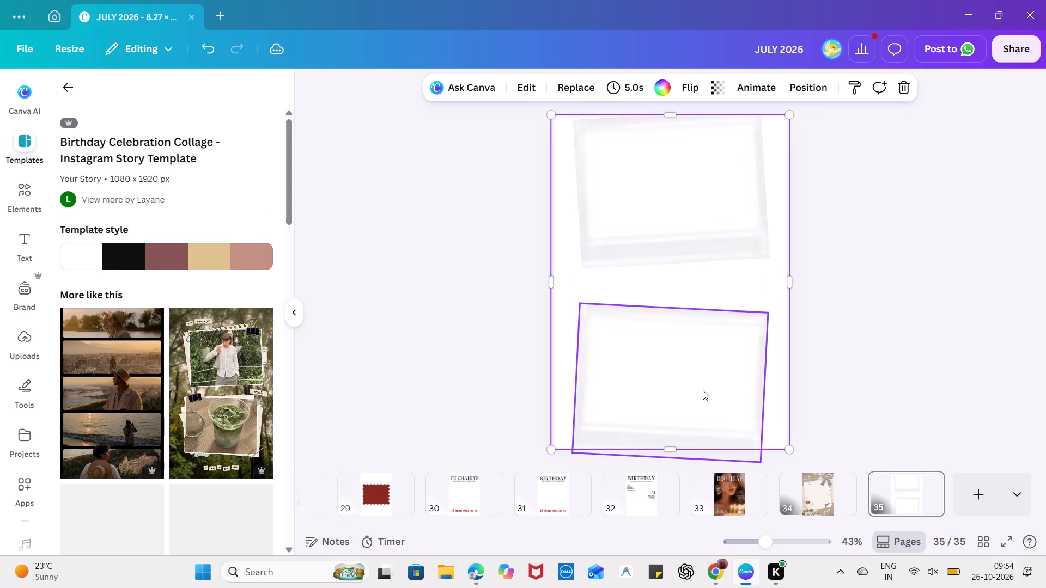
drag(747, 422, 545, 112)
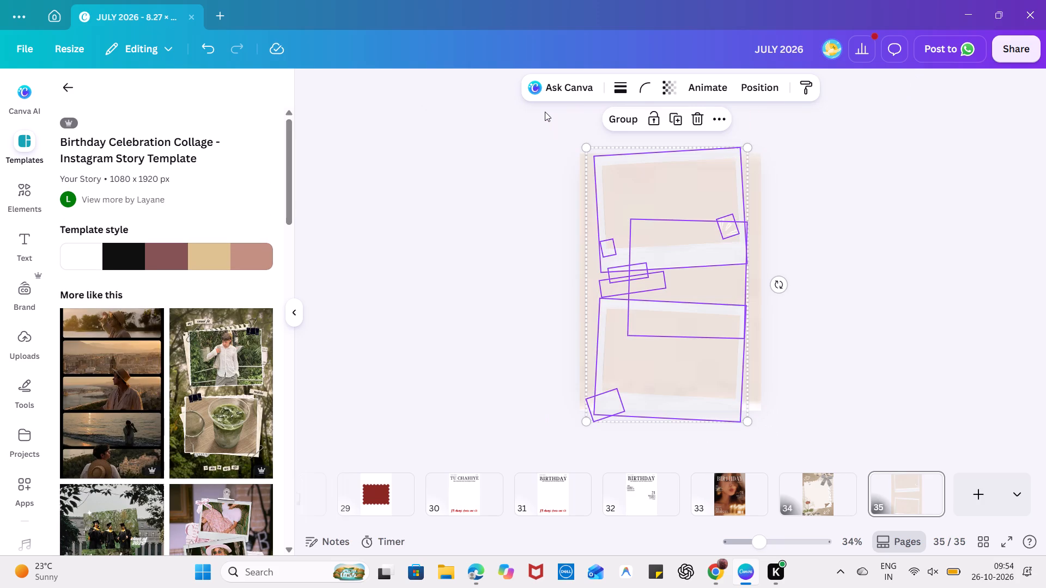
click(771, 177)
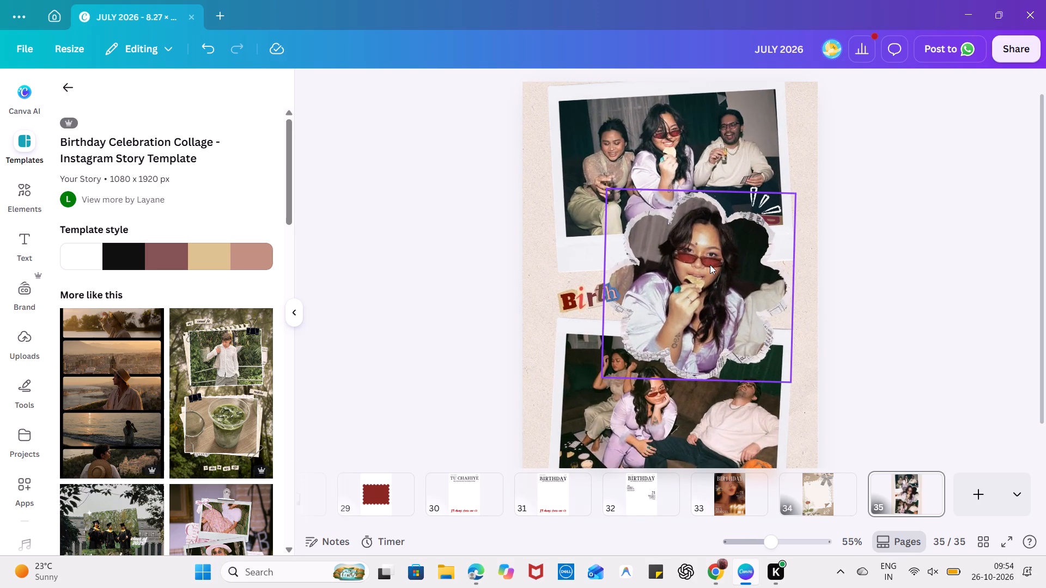
Enlarge the flower-shaped portrait photo in the middle of the page 35 collage to about 6.2 by 6.2 inches.
click(710, 265)
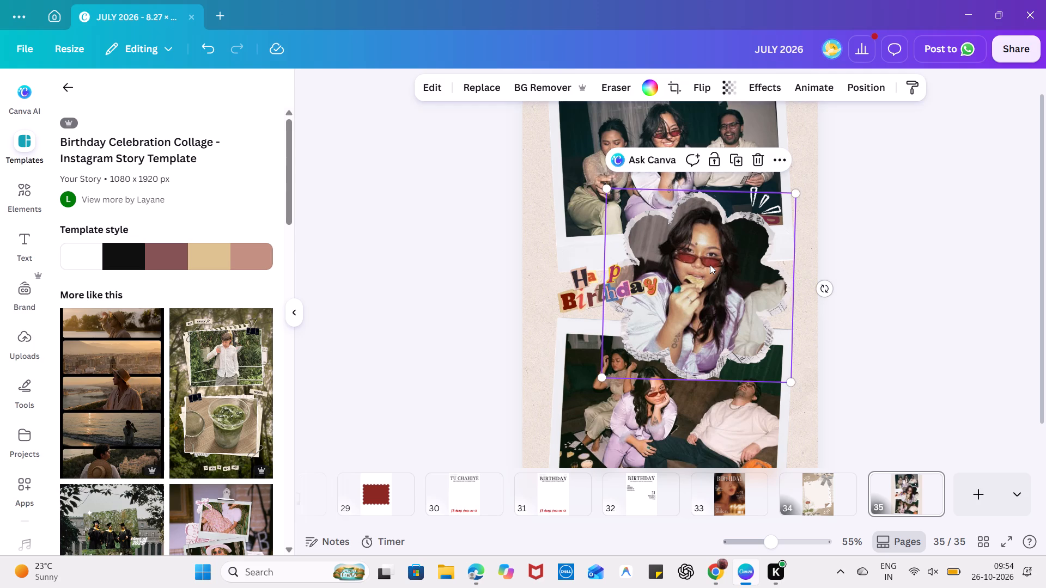
drag(794, 197, 836, 149)
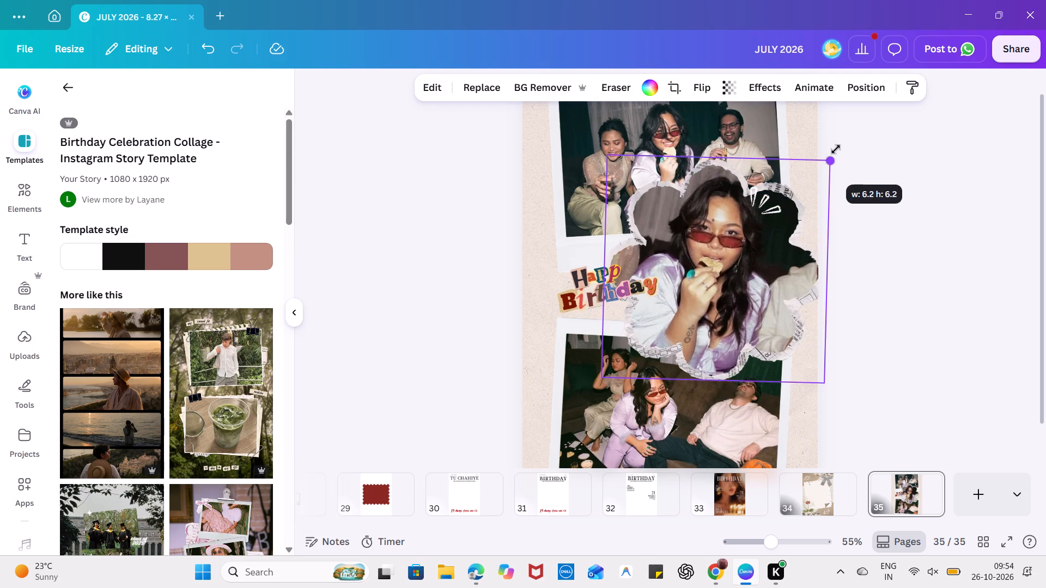
drag(836, 149, 811, 180)
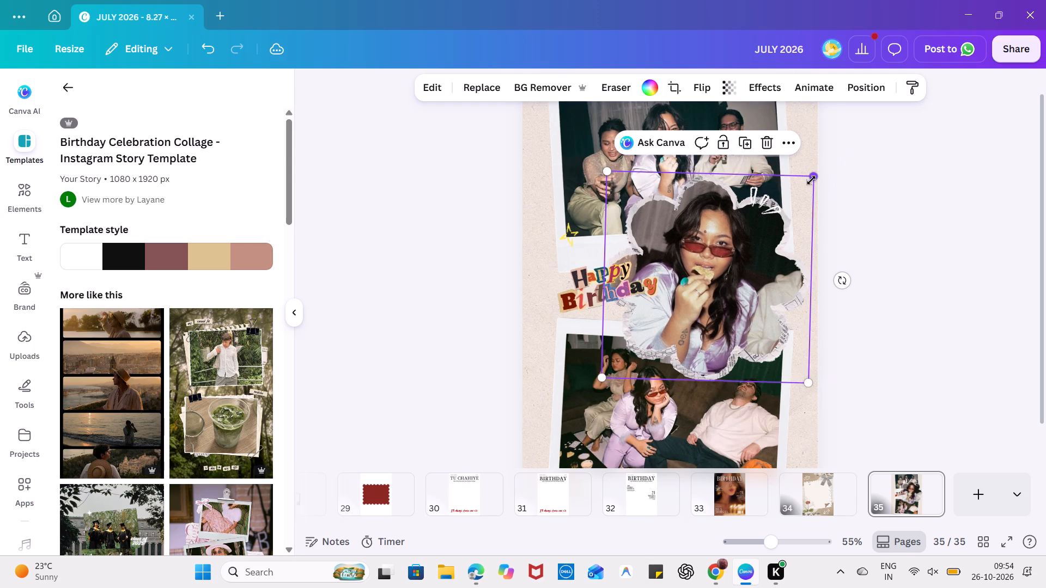
drag(812, 180, 824, 169)
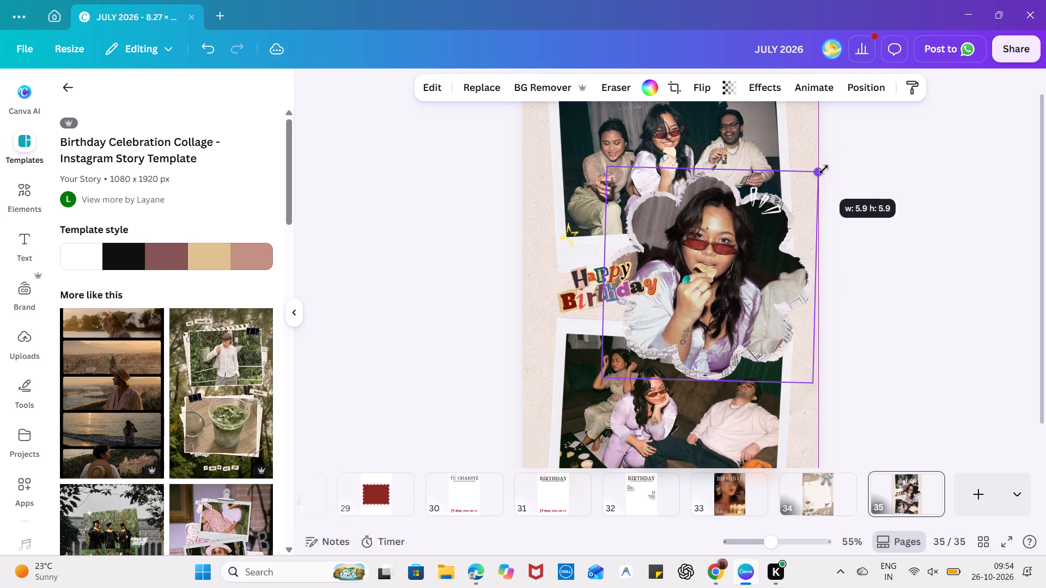
drag(824, 169, 826, 167)
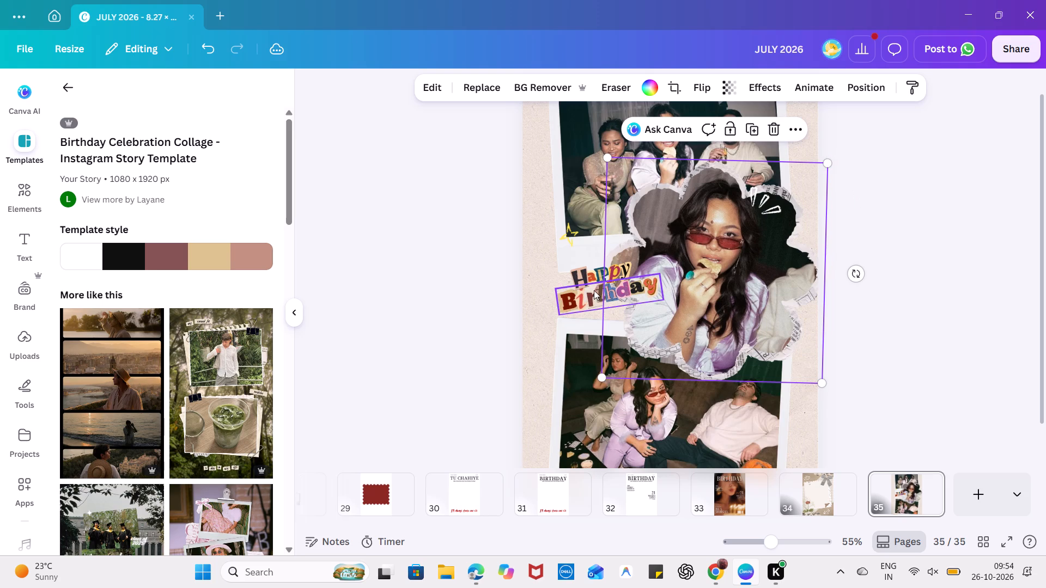
Shift the cut-out "Birthday" lettering slightly left on page 35, away from the enlarged portrait's face.
drag(589, 292, 578, 295)
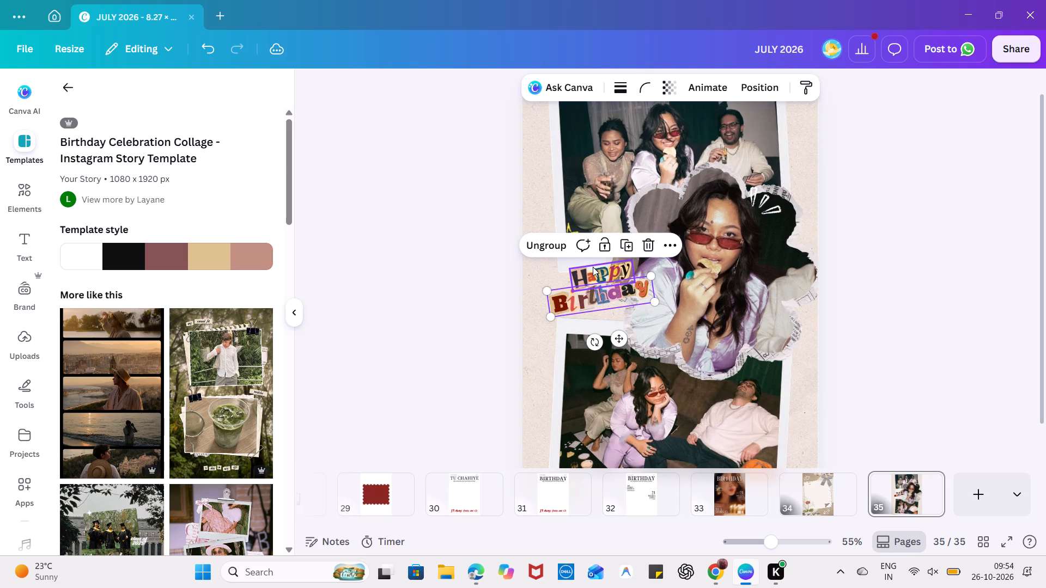
Nudge the "Happy" lettering slightly left on the page 35 collage, and shift the lettering and photos together slightly left.
drag(590, 270, 582, 273)
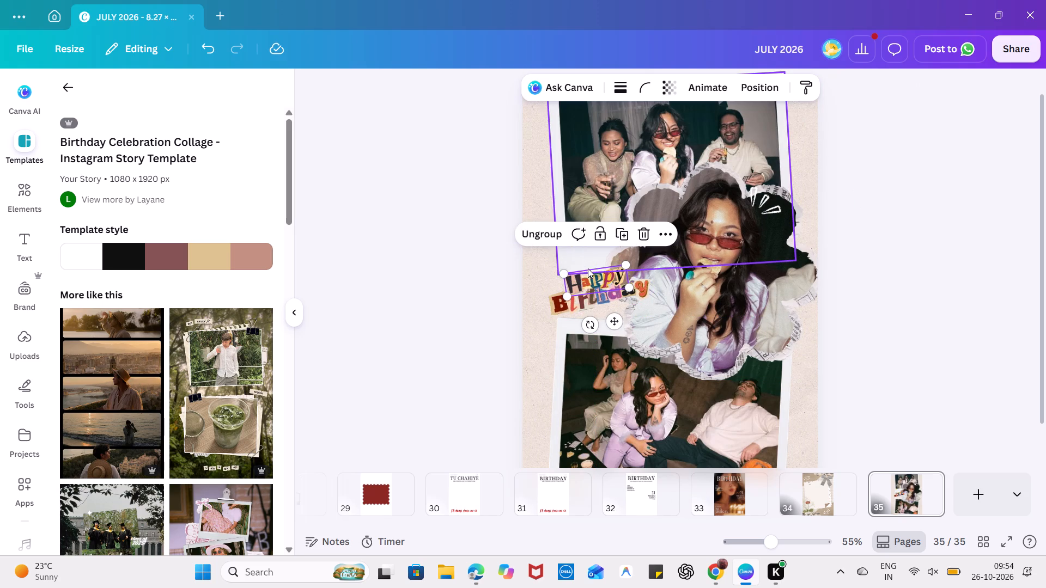
drag(594, 275, 591, 268)
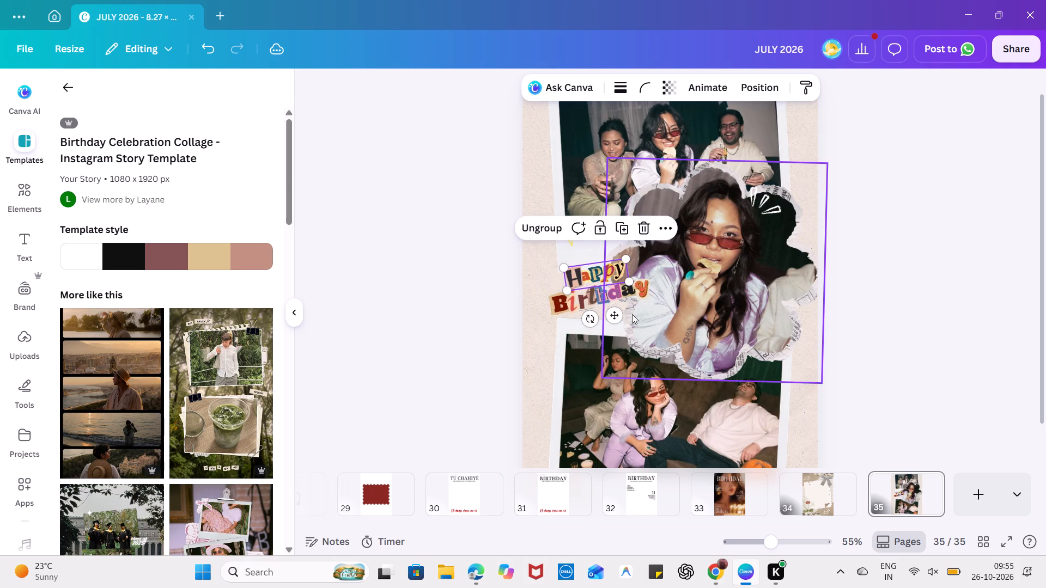
drag(544, 330, 607, 265)
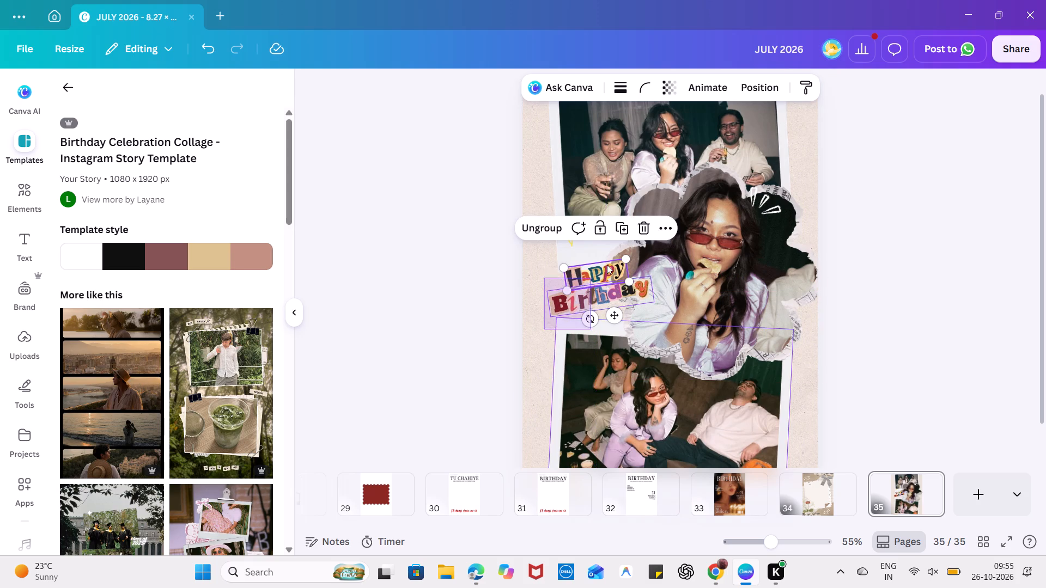
drag(607, 265, 622, 252)
click(576, 297)
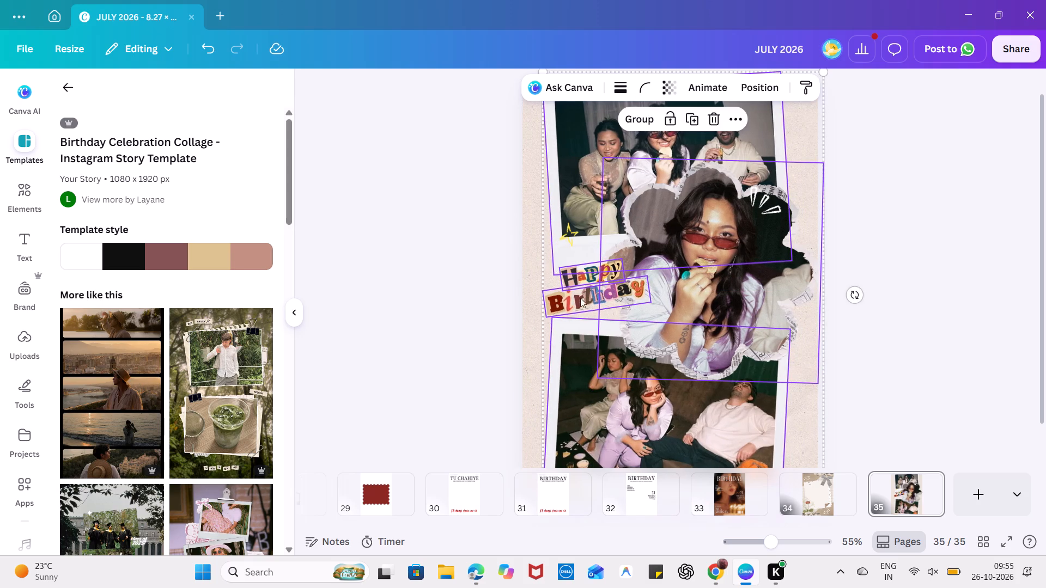
click(863, 315)
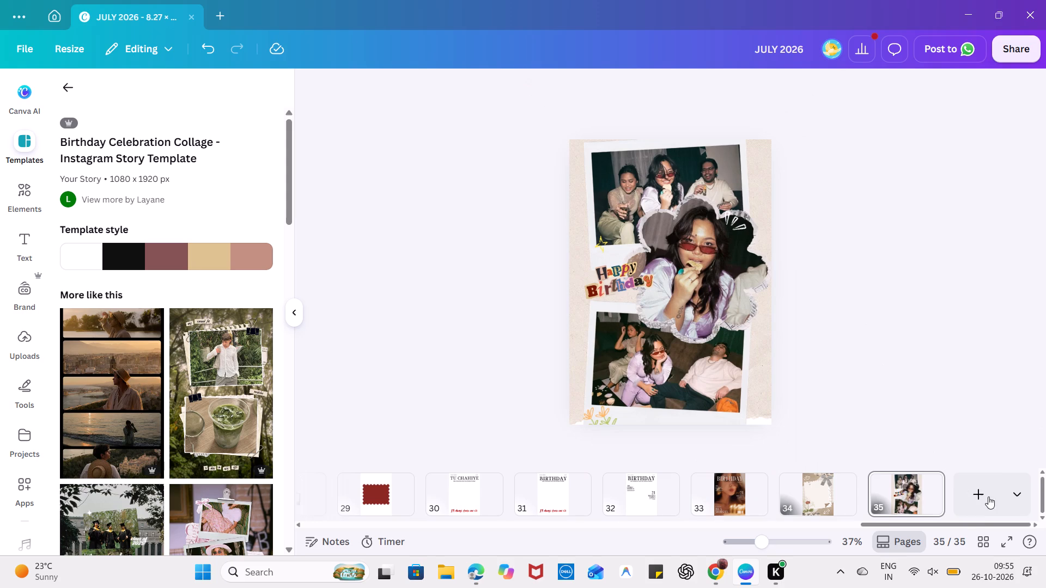
Add page 36 after the birthday collage and apply the Brown Beige and Black Cinematic Travel Collage template.
click(816, 487)
click(668, 292)
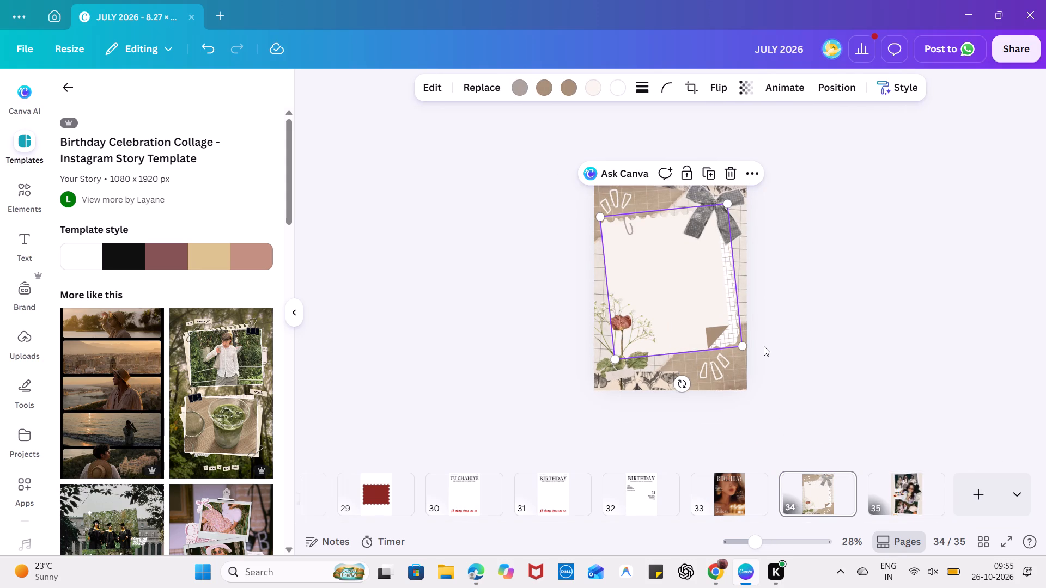
click(902, 483)
click(967, 501)
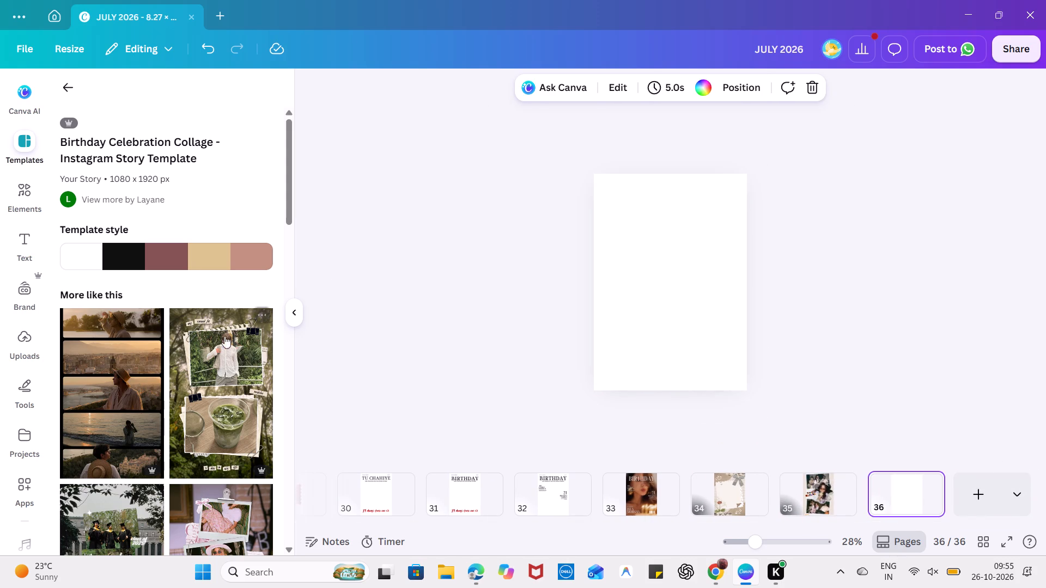
scroll(222, 340, down, 2)
click(125, 250)
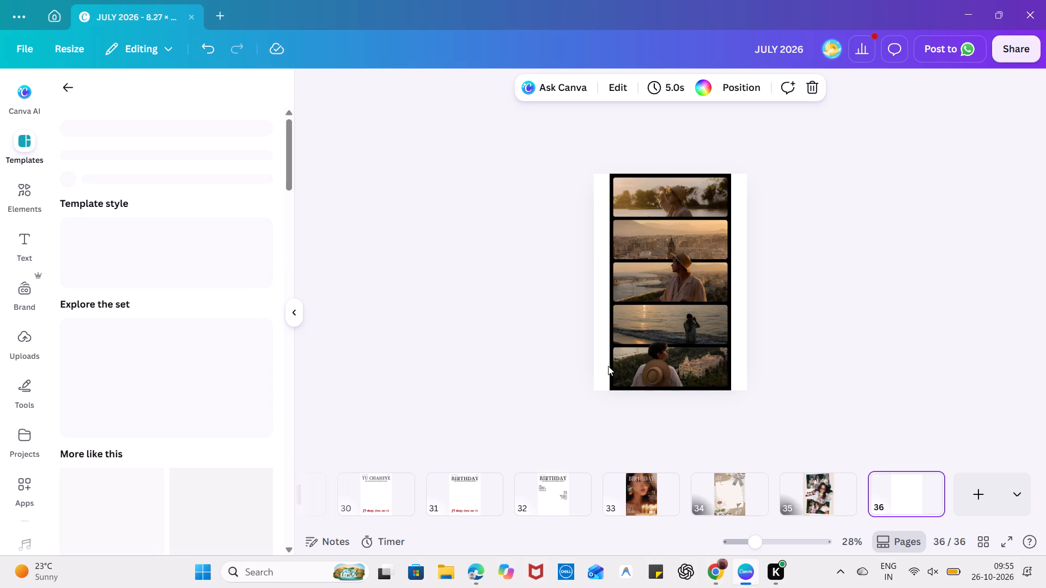
drag(756, 399, 515, 241)
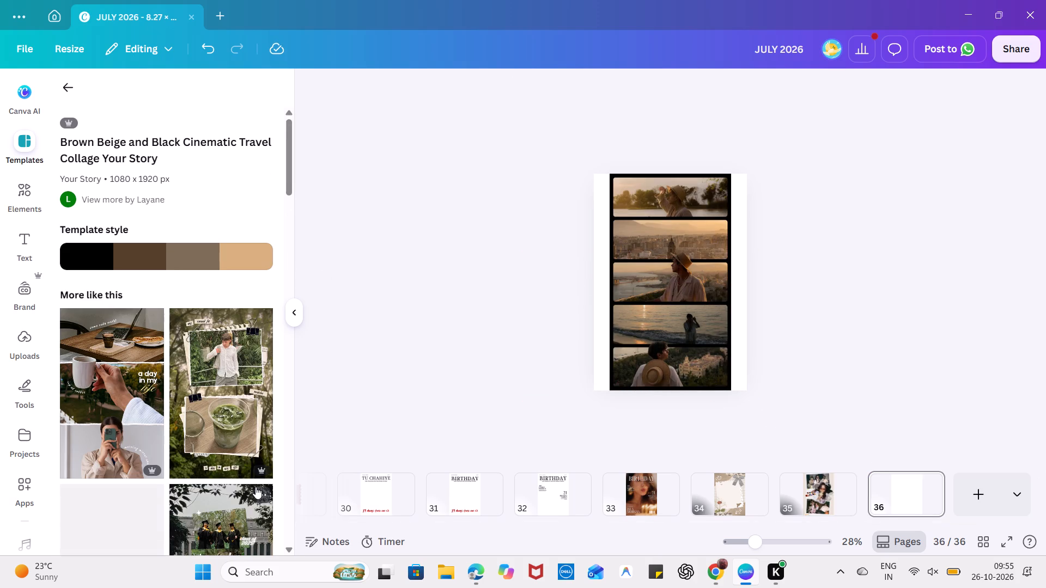
Add page 37 and apply the first page of the Brown Classic Filmstrip Animated Birthday Greetings template.
scroll(256, 487, down, 4)
scroll(155, 389, down, 1)
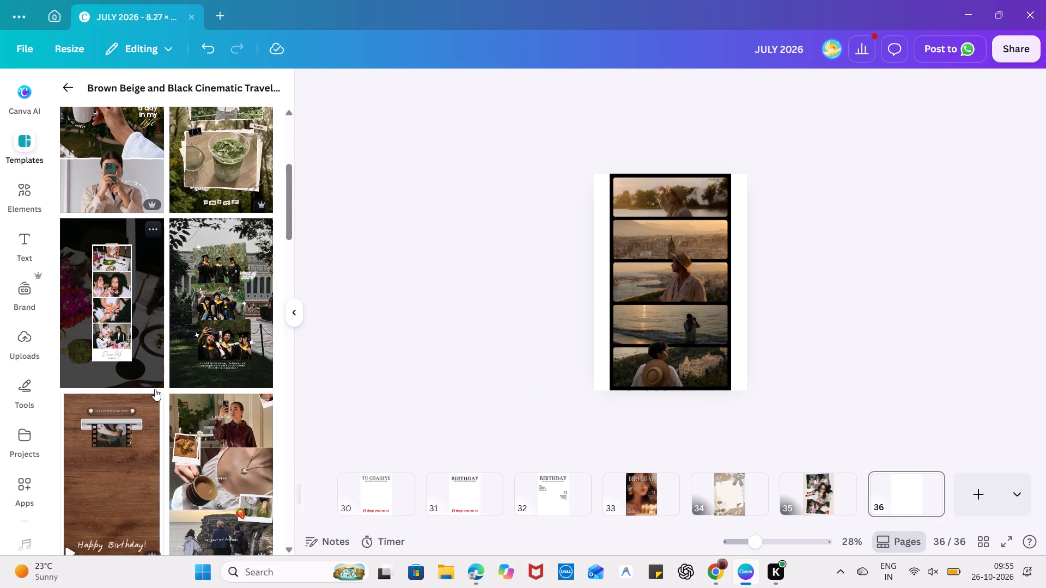
scroll(155, 389, down, 3)
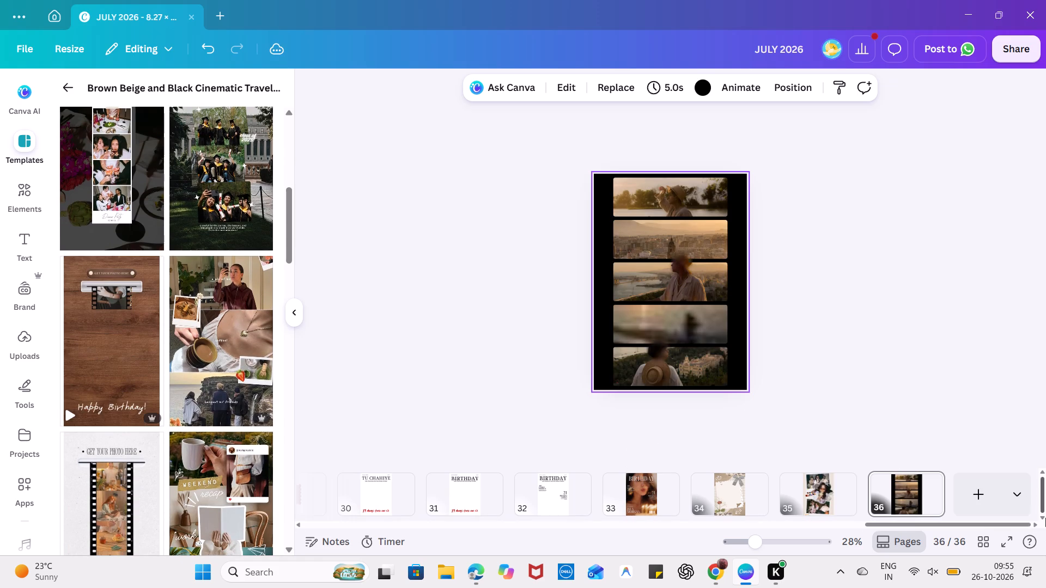
click(976, 509)
click(149, 389)
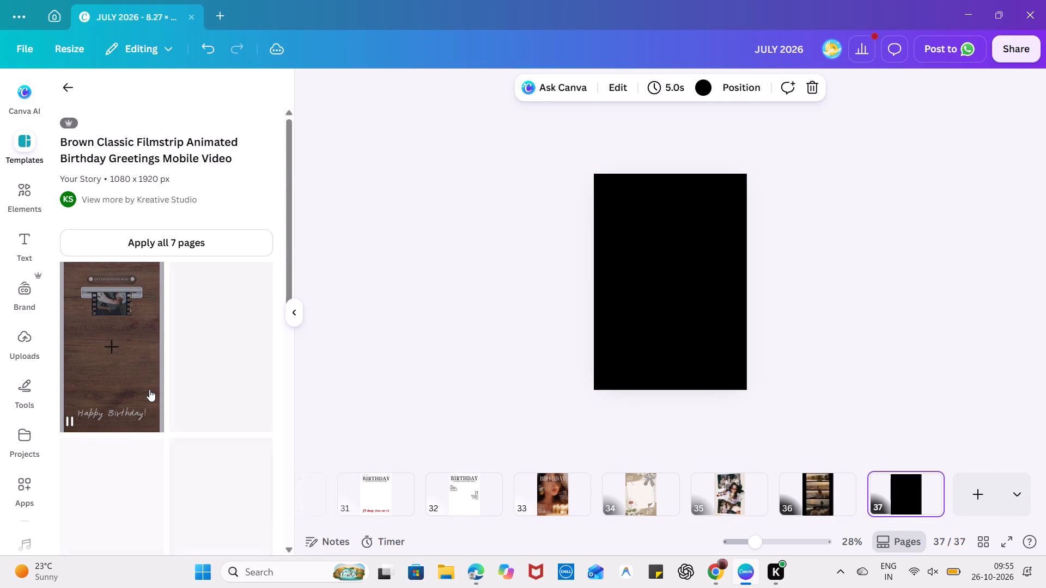
click(149, 389)
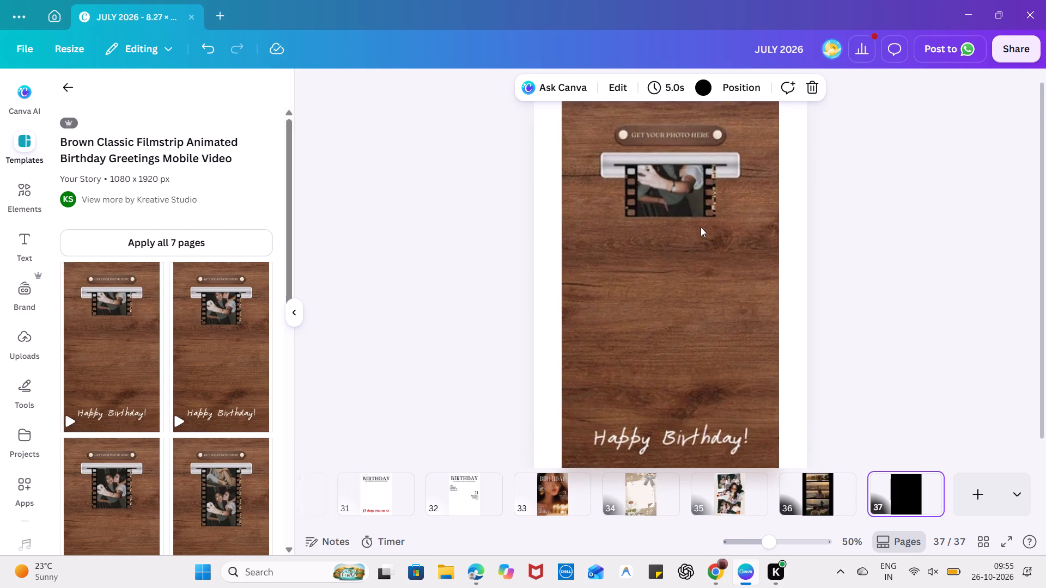
click(647, 180)
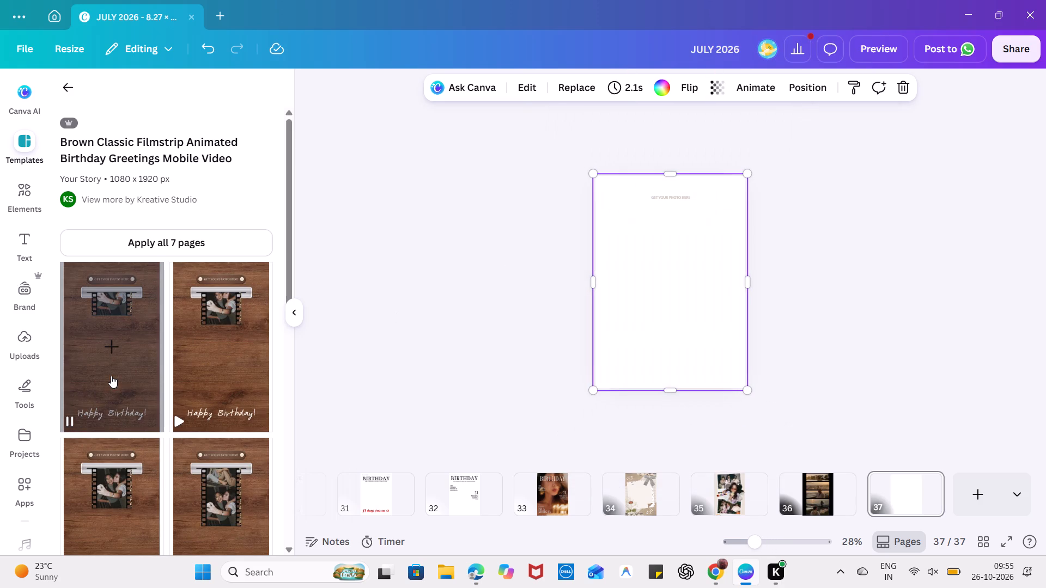
click(66, 421)
click(66, 421)
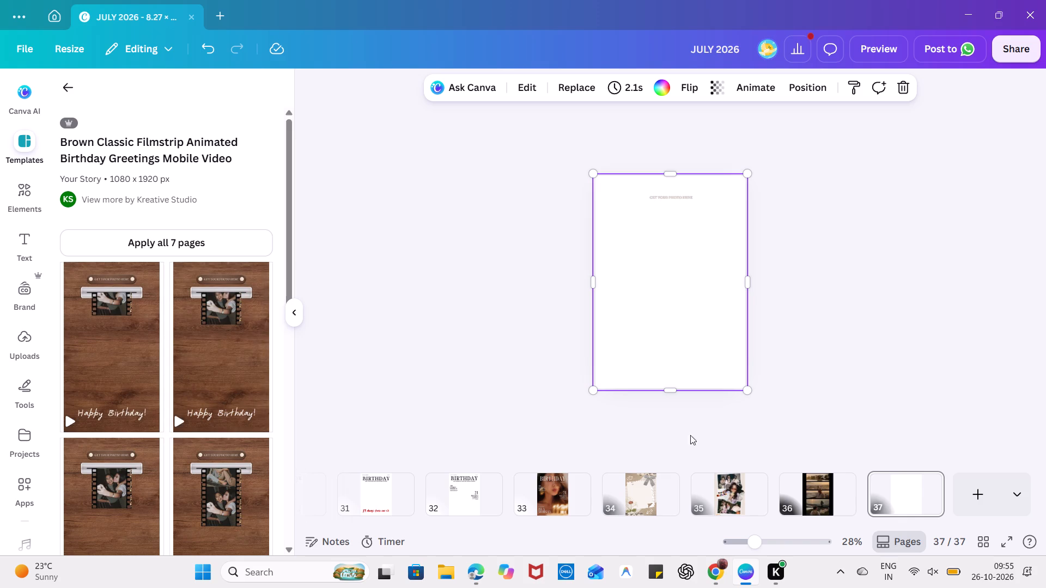
Add page 38 and apply the Brown Beige Scrapbook Photography Photo Collage from the "template" search results.
click(1007, 505)
click(786, 312)
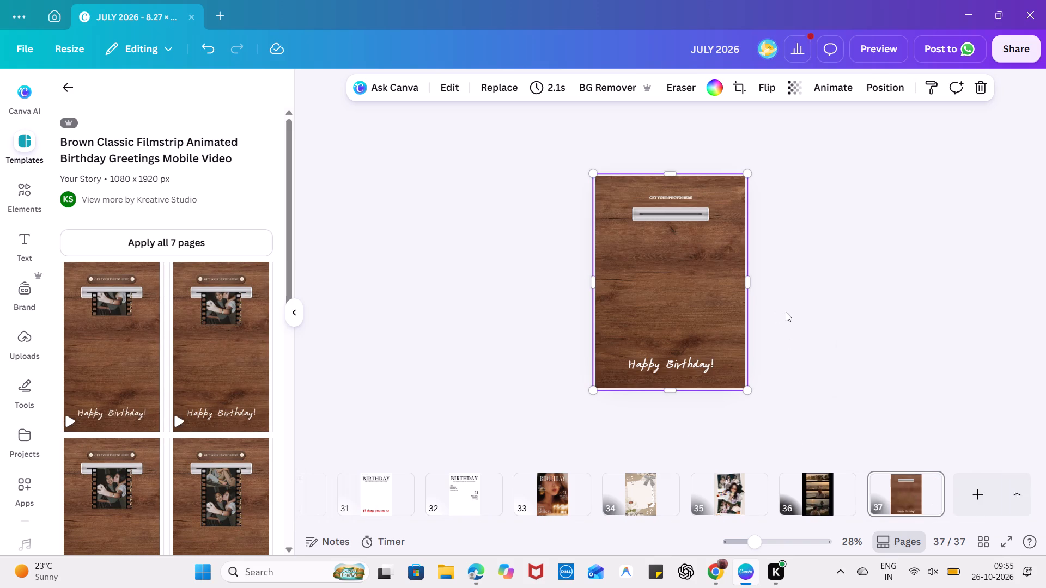
click(960, 480)
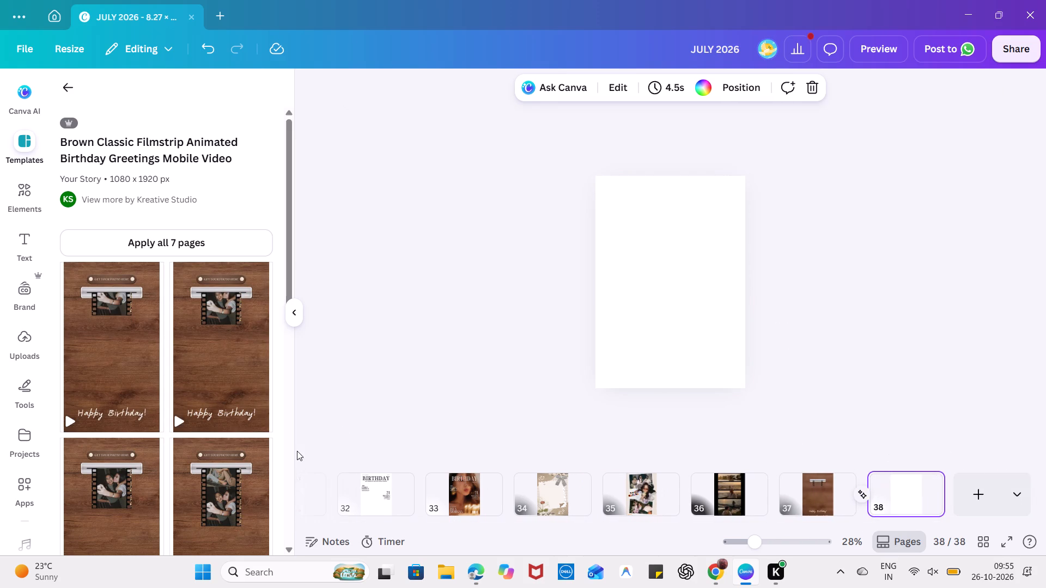
scroll(297, 451, down, 3)
scroll(142, 362, down, 7)
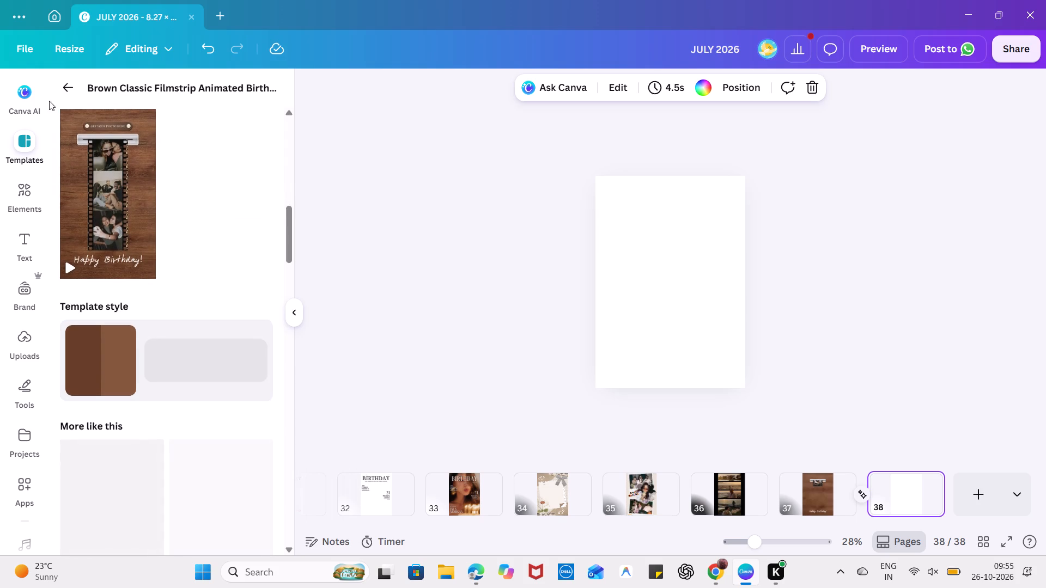
click(60, 82)
scroll(185, 404, down, 6)
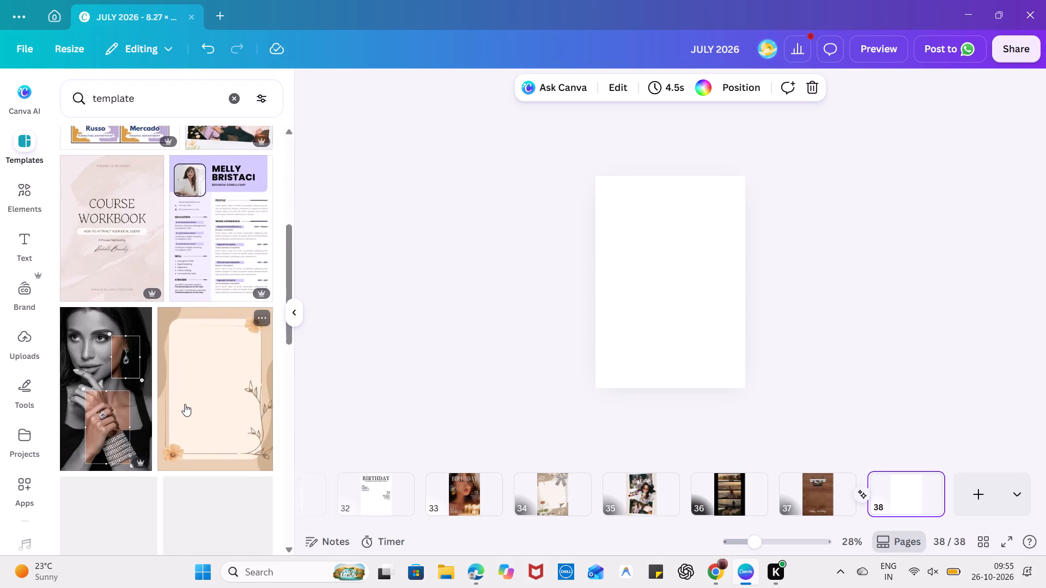
scroll(185, 404, down, 1)
scroll(148, 281, down, 3)
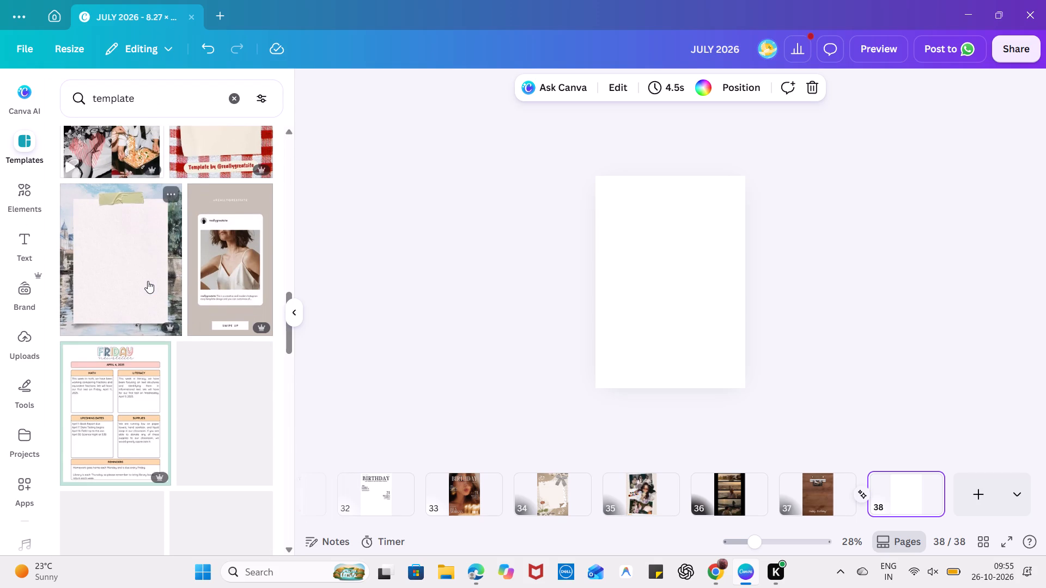
scroll(148, 281, down, 2)
scroll(170, 313, up, 2)
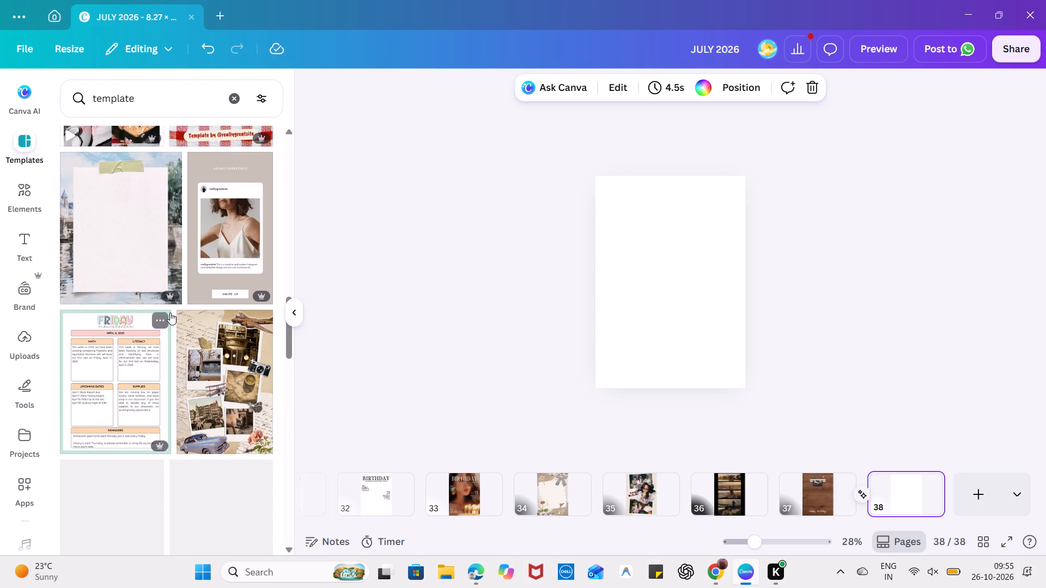
scroll(170, 313, down, 2)
click(227, 296)
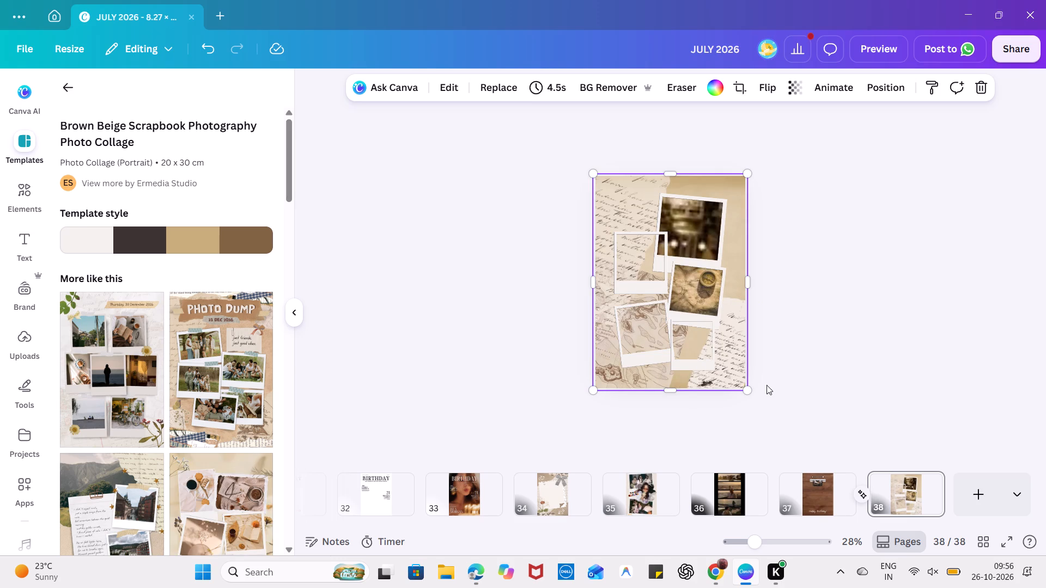
Add page 39 and apply the Beige and White Vintage Travel Photo Collage from the similar templates.
click(992, 494)
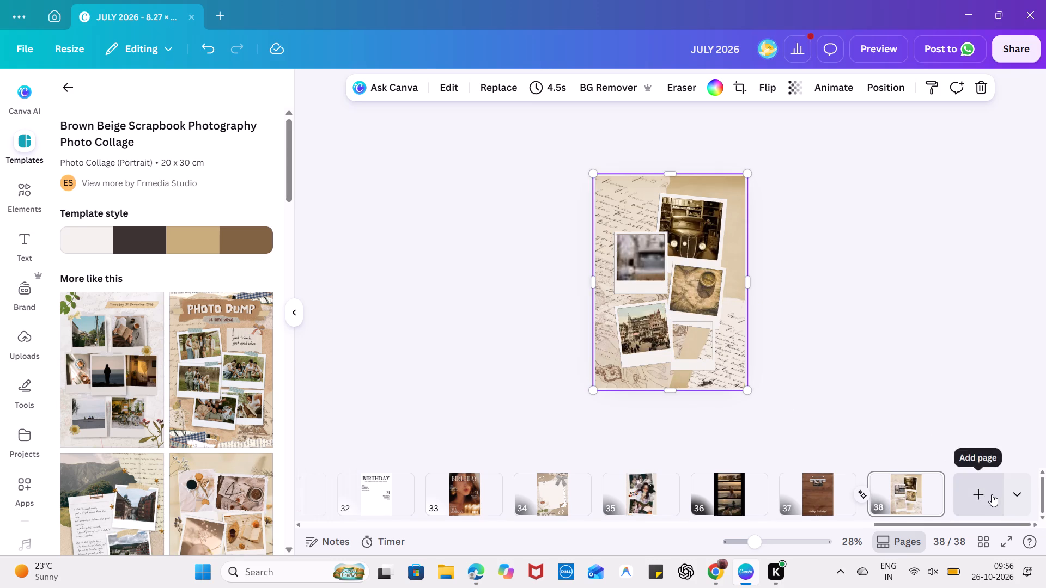
scroll(163, 430, down, 2)
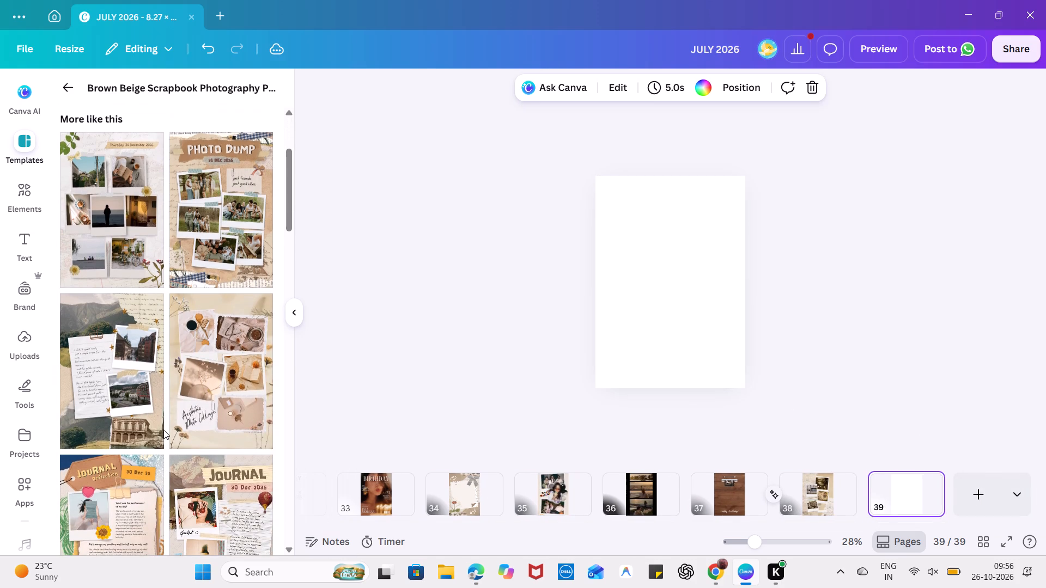
scroll(163, 430, down, 1)
click(104, 359)
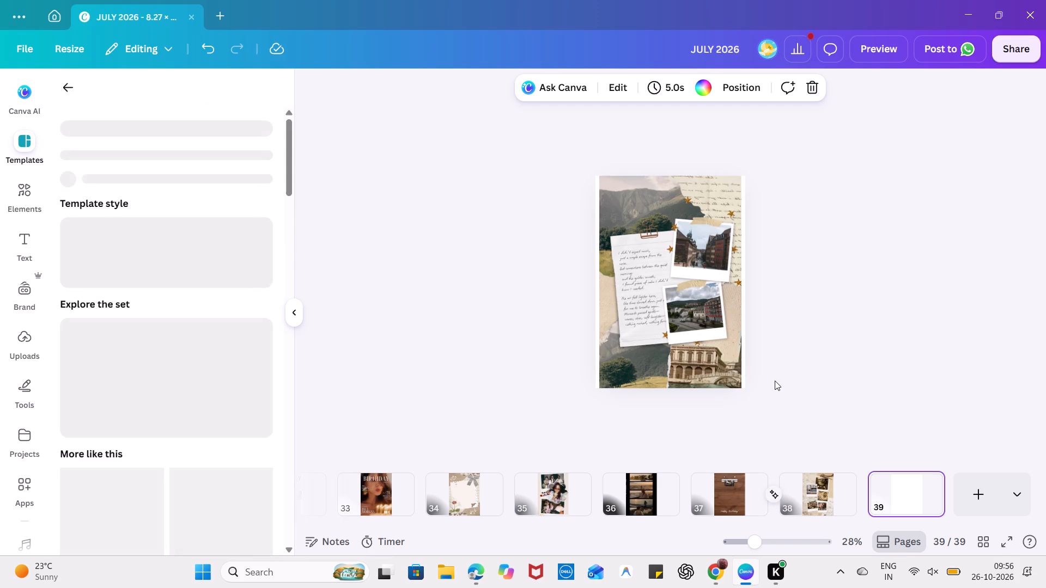
Delete the travel collage's text, photo frames and beige background from page 39.
click(777, 409)
click(777, 409)
drag(777, 409, 551, 133)
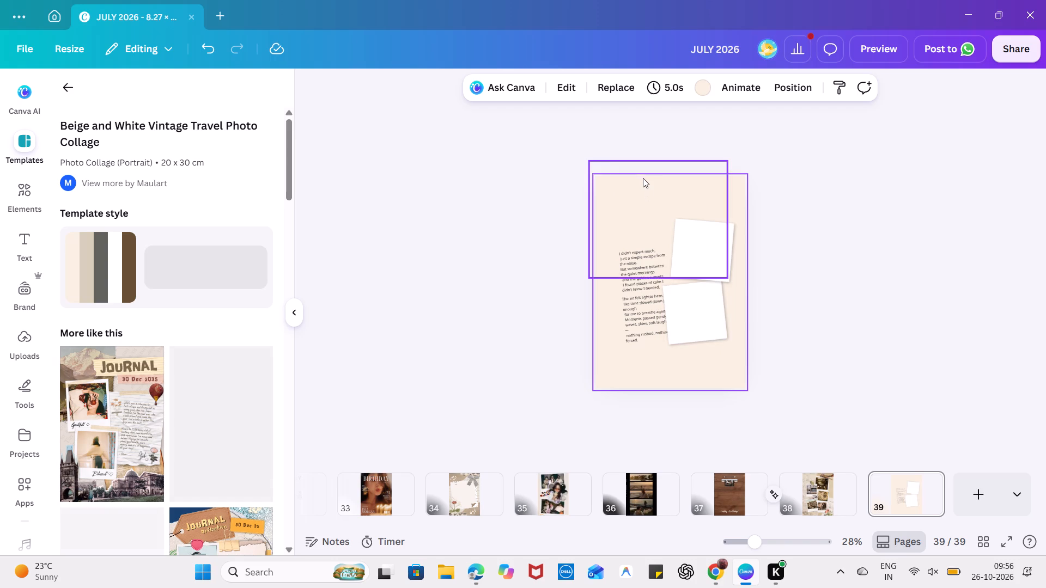
drag(754, 371, 658, 256)
key(Delete)
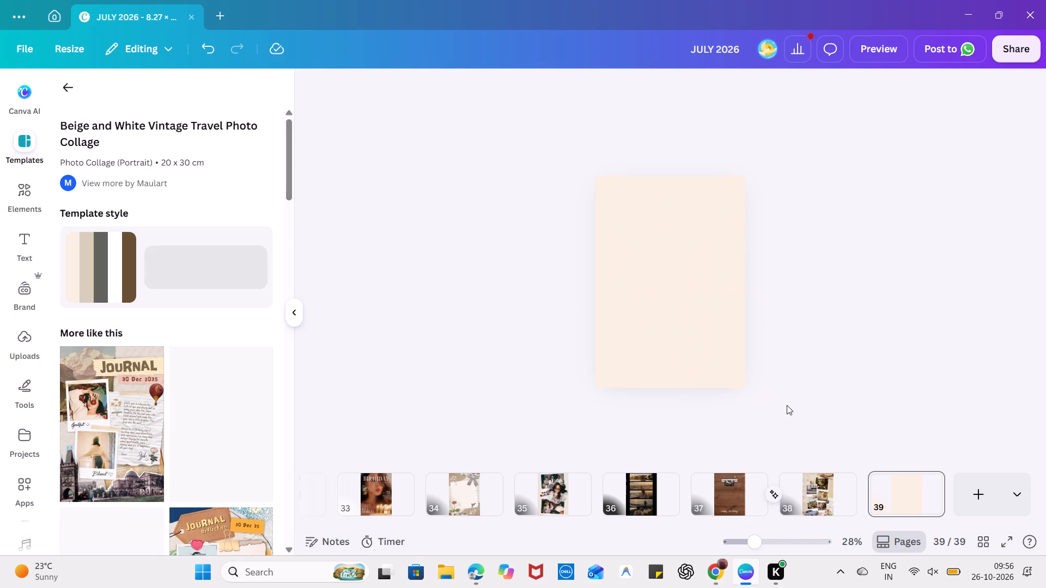
click(642, 358)
key(Delete)
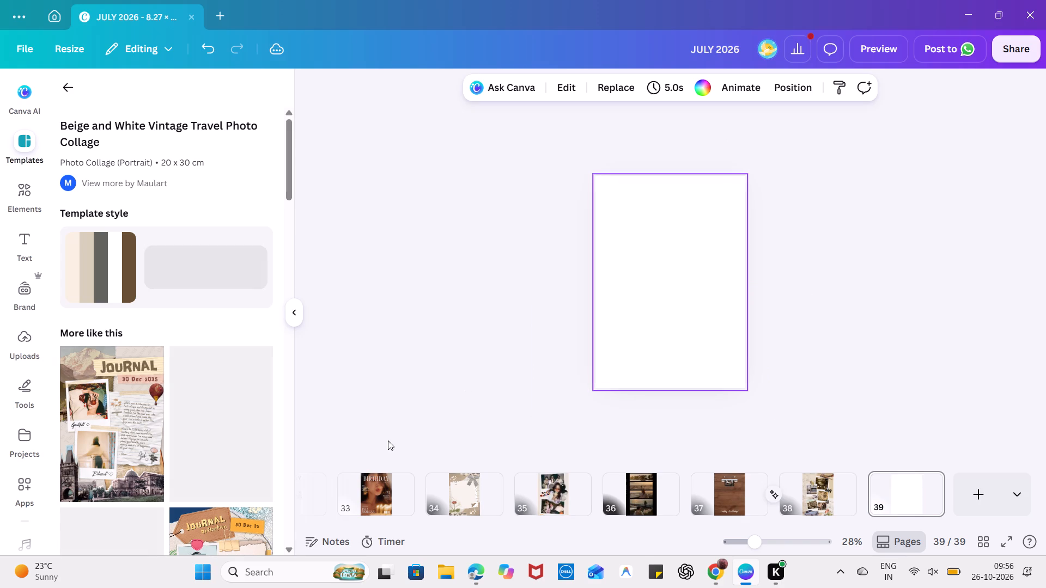
Return to the "template" search results and browse them for another design for page 39.
scroll(218, 485, down, 5)
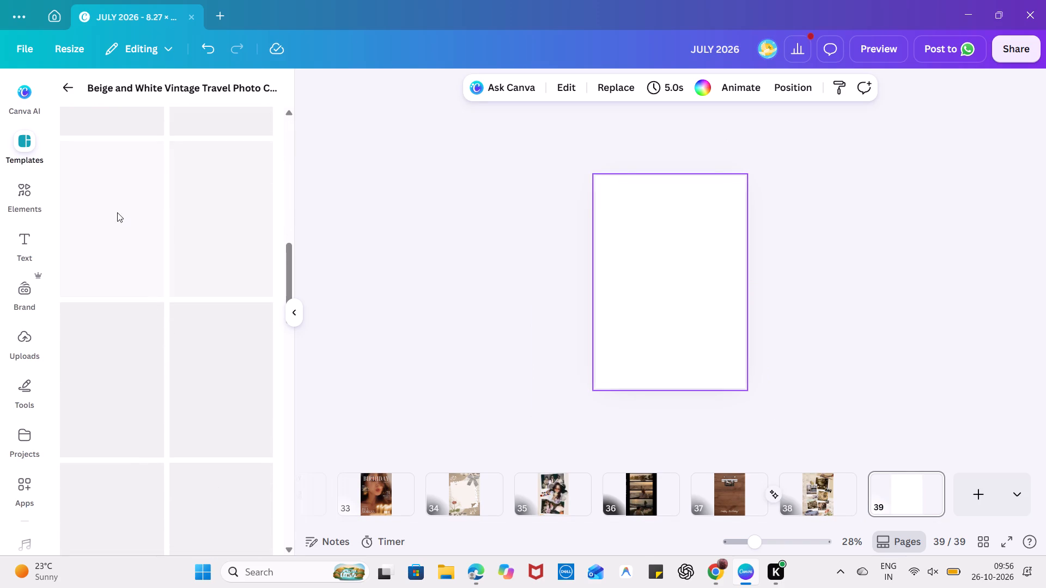
click(69, 94)
scroll(204, 387, down, 2)
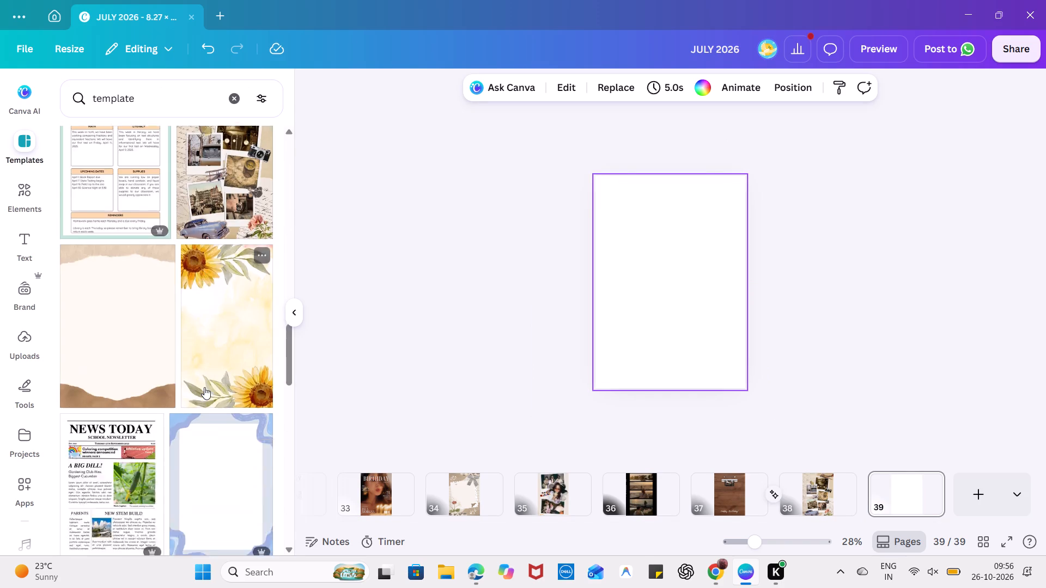
scroll(204, 387, down, 2)
scroll(204, 387, up, 1)
scroll(204, 387, down, 3)
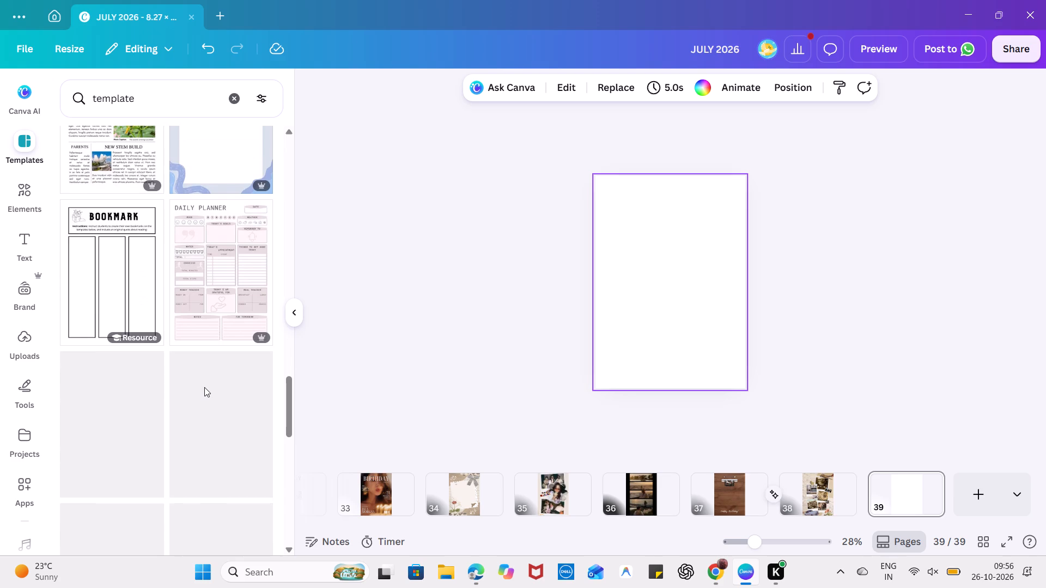
scroll(204, 387, down, 3)
scroll(204, 387, up, 5)
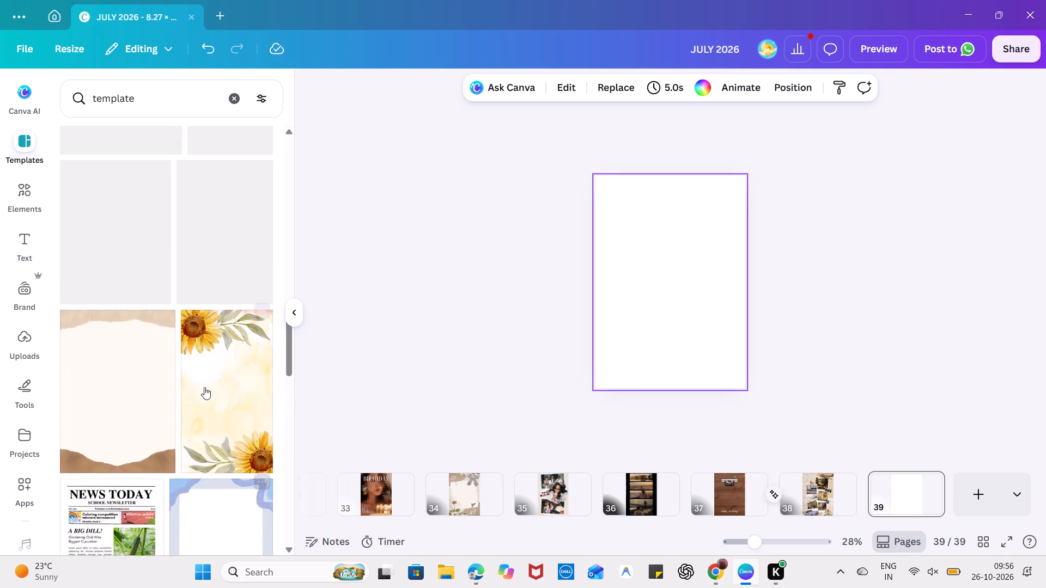
scroll(204, 387, up, 1)
scroll(204, 387, down, 1)
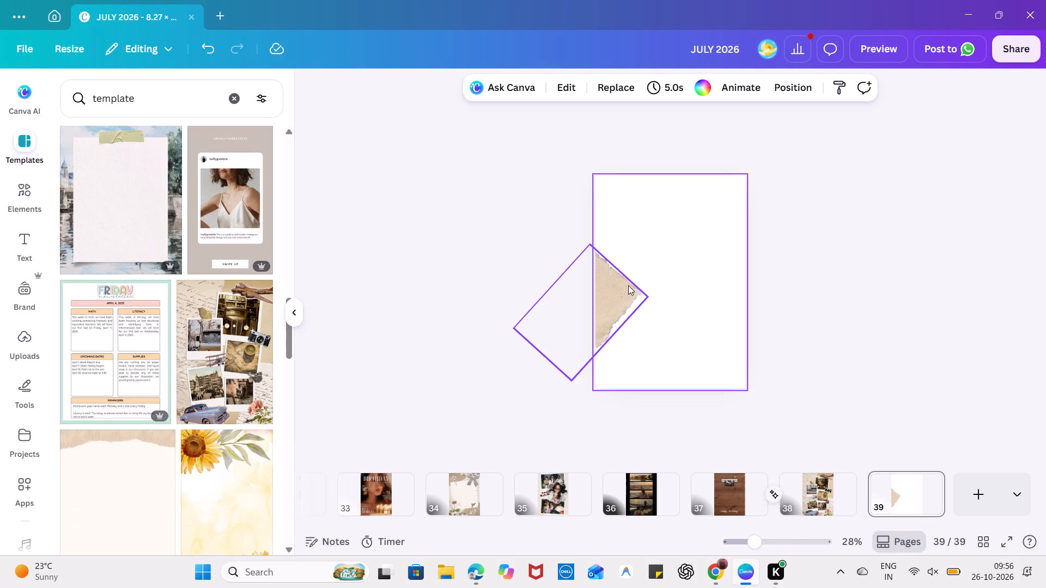
Delete the leftover torn paper, binder clip, star and tape decorations from page 39, leaving the page blank.
click(609, 299)
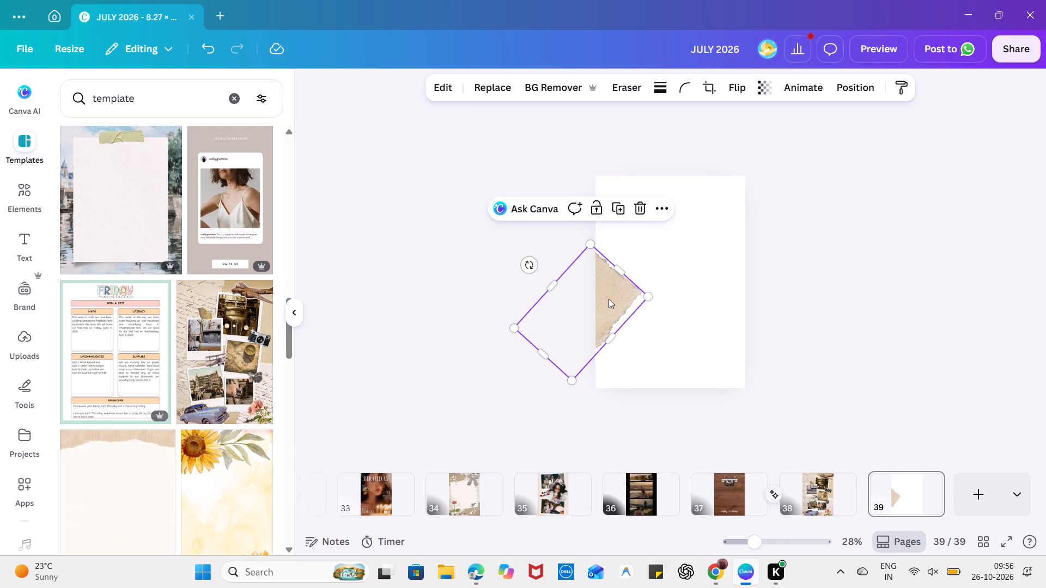
key(Delete)
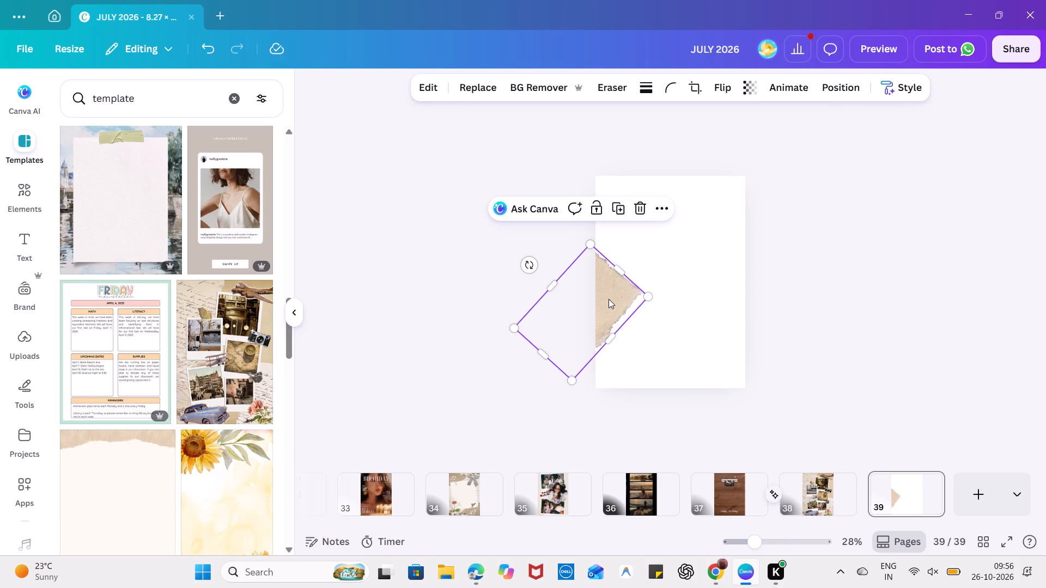
click(609, 299)
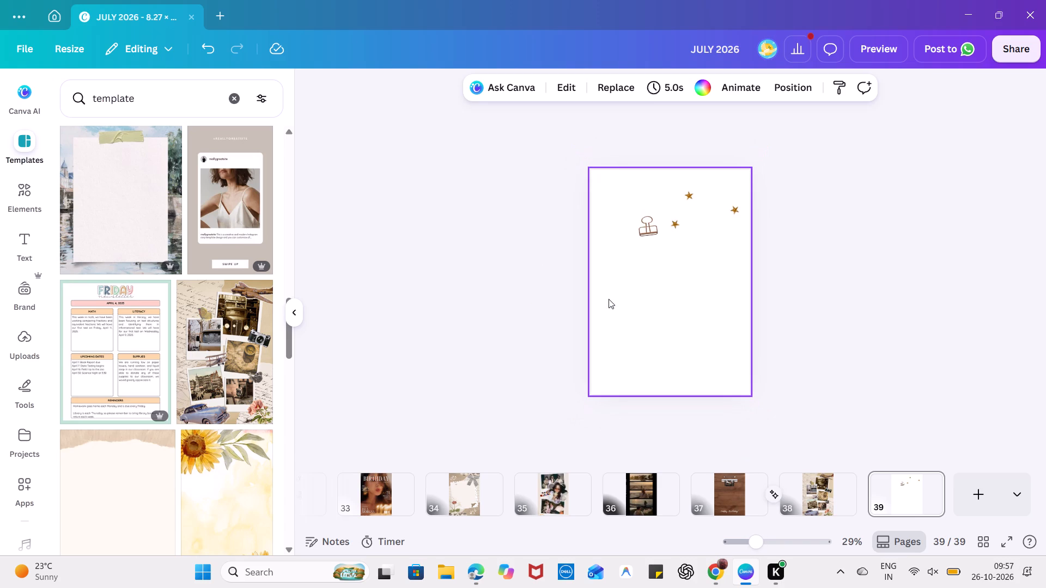
click(644, 204)
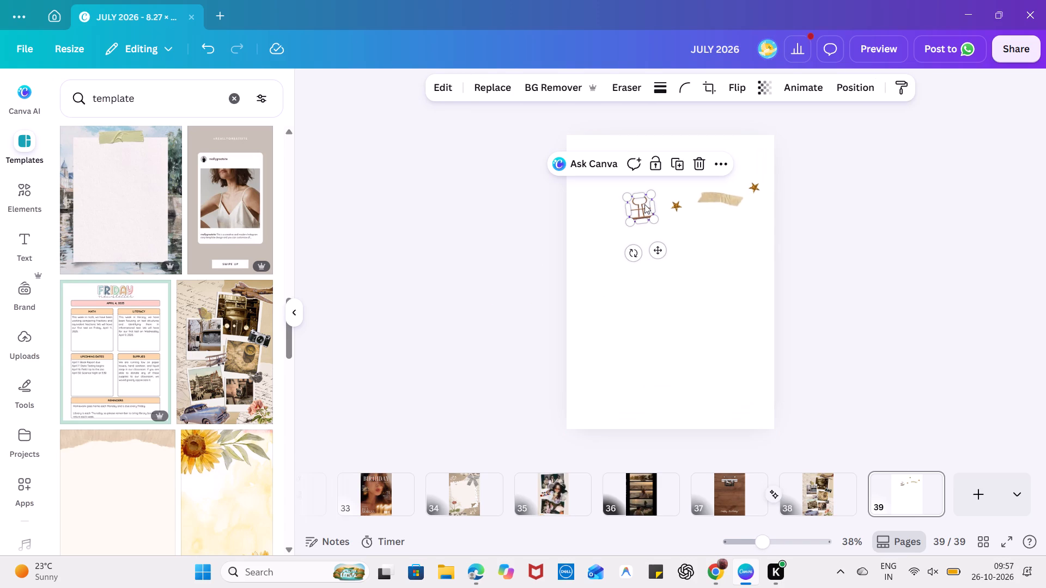
key(Delete)
click(682, 203)
key(Delete)
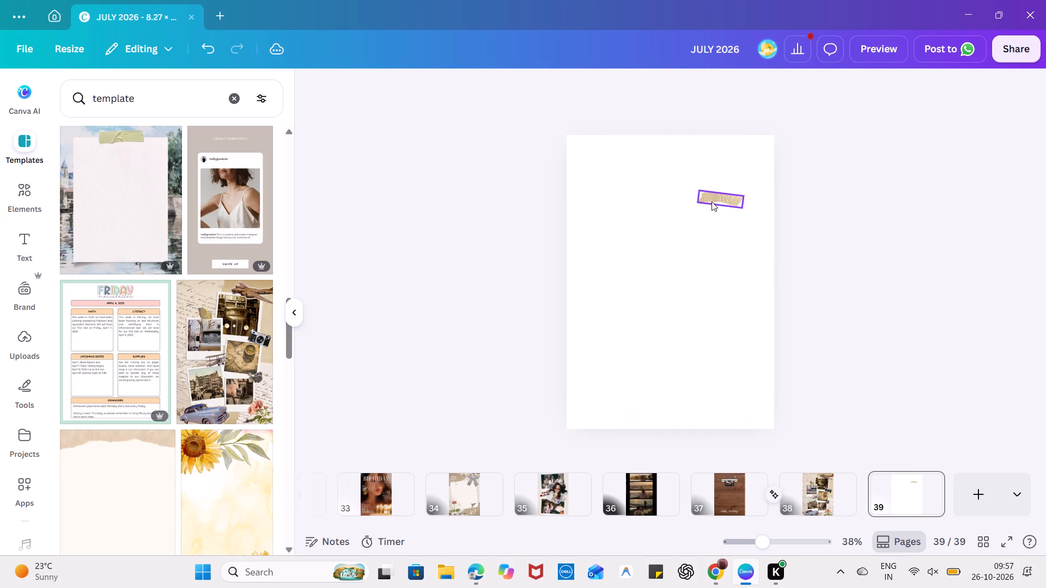
click(717, 199)
key(Delete)
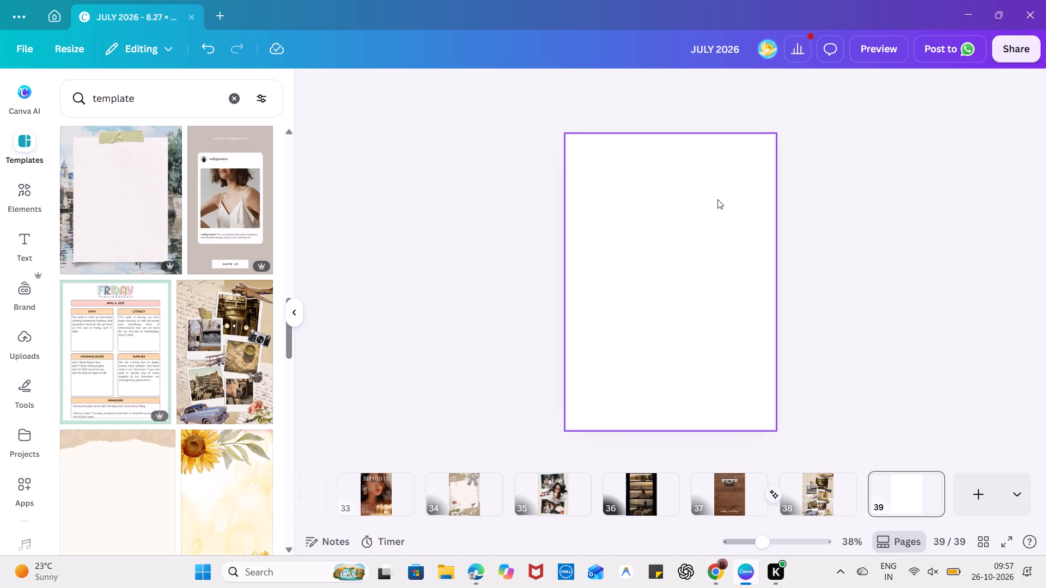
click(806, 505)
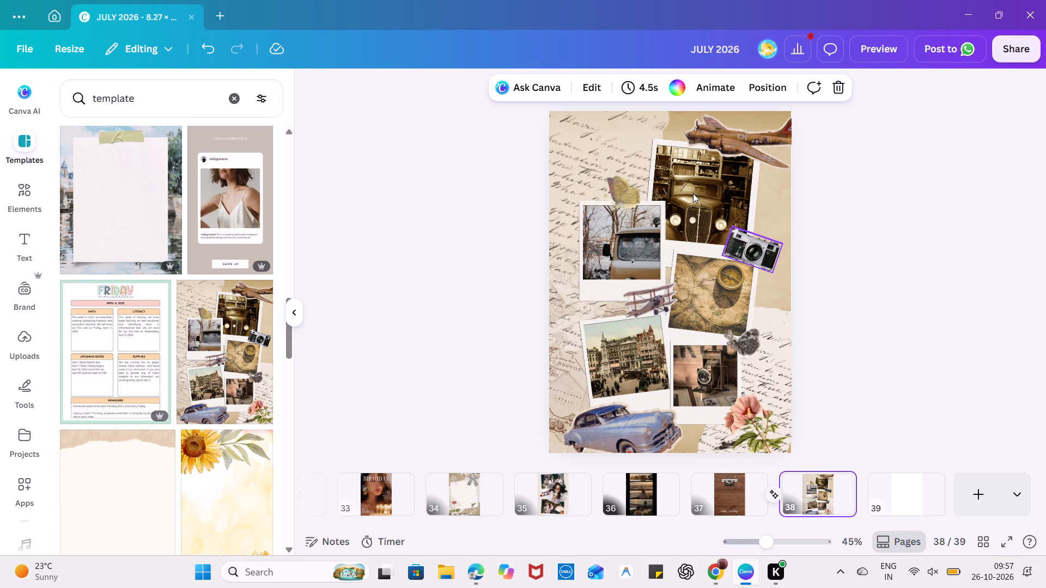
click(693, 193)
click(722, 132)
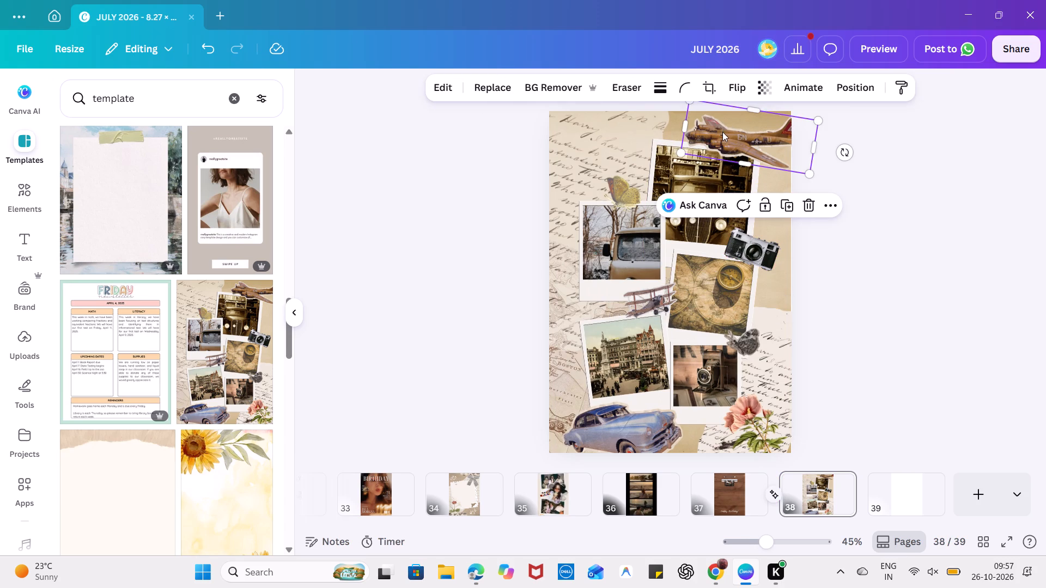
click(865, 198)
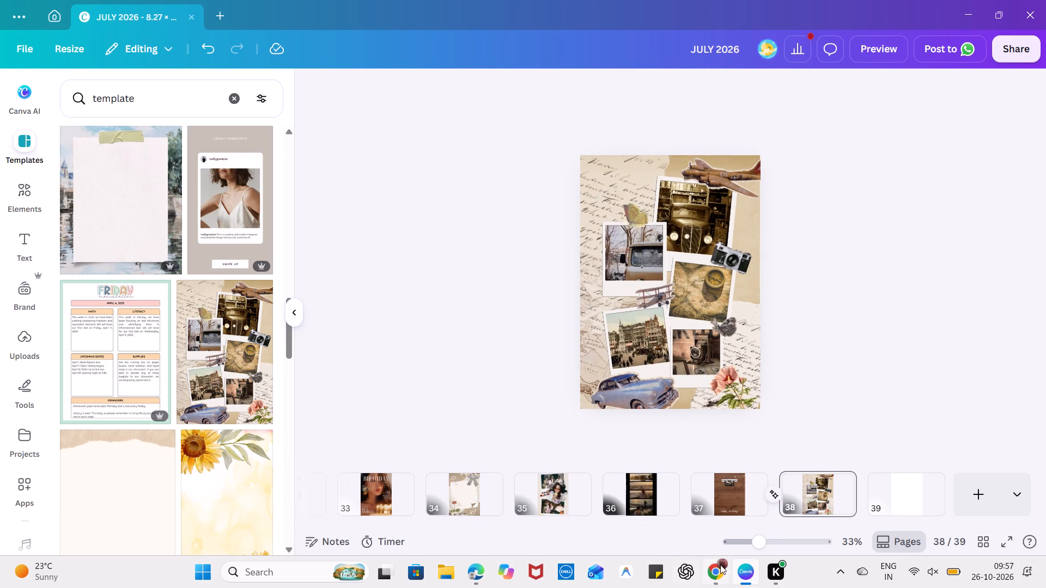
Switch to Chrome and open the Canva website in the empty new tab.
click(721, 568)
click(522, 11)
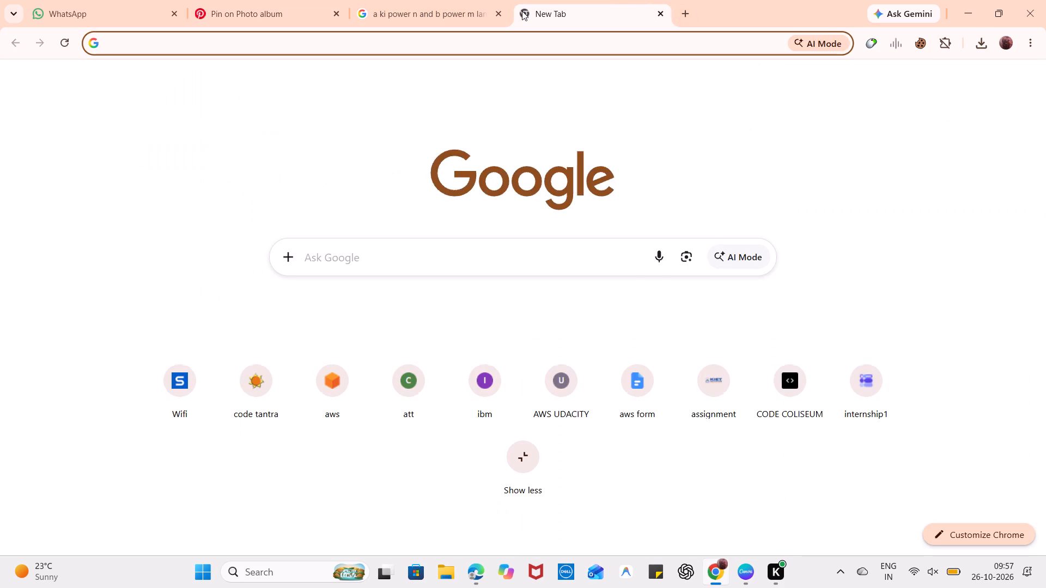
text(canva)
key(Return)
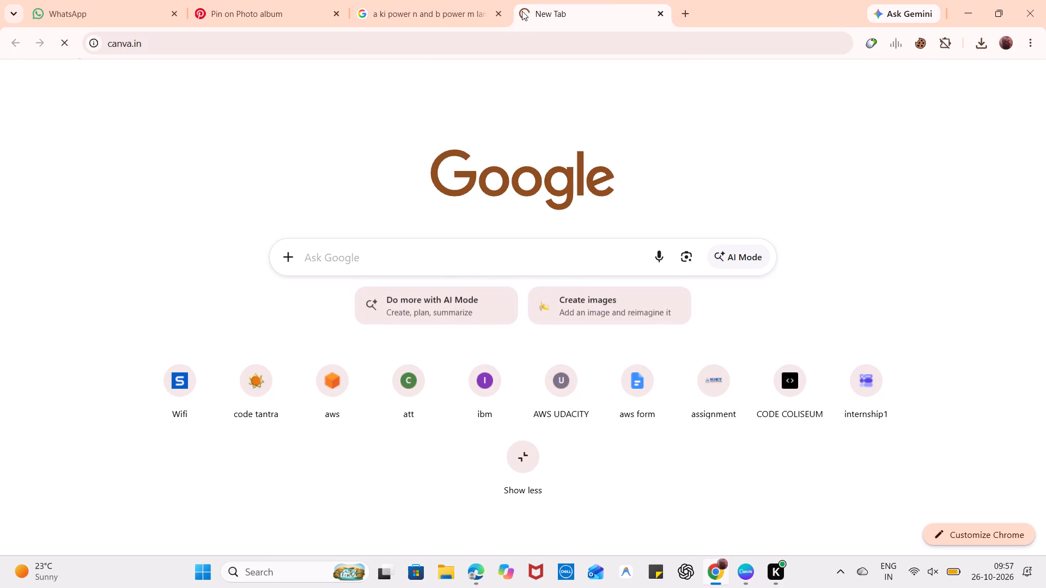
scroll(437, 40, up, 1)
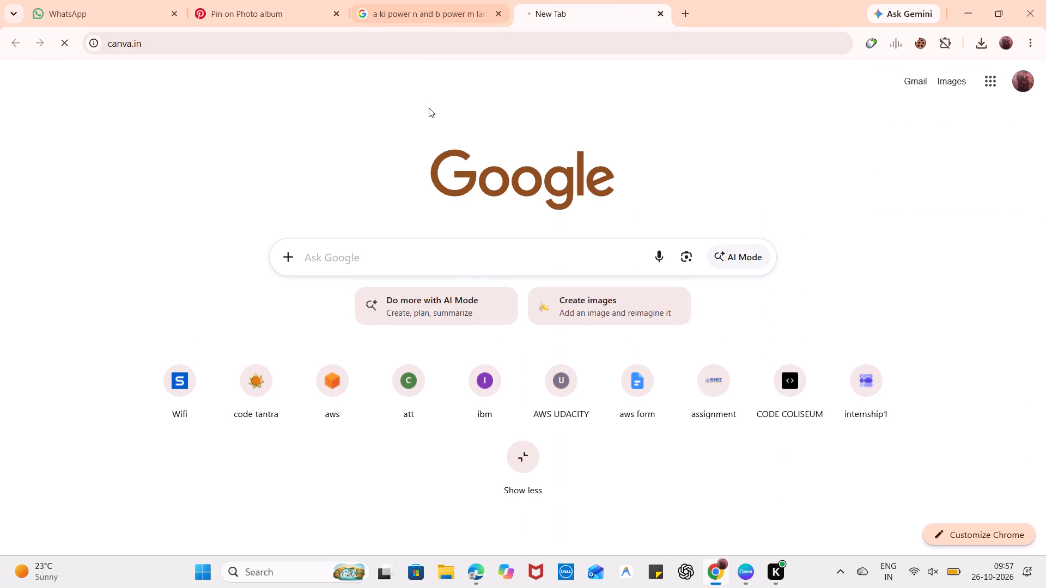
scroll(429, 108, up, 1)
click(434, 0)
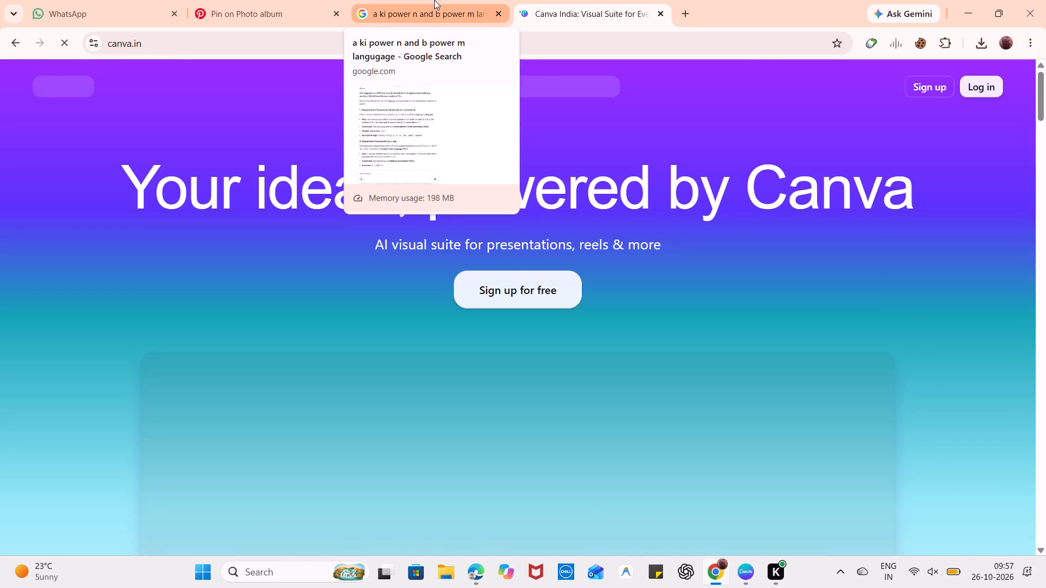
click(537, 0)
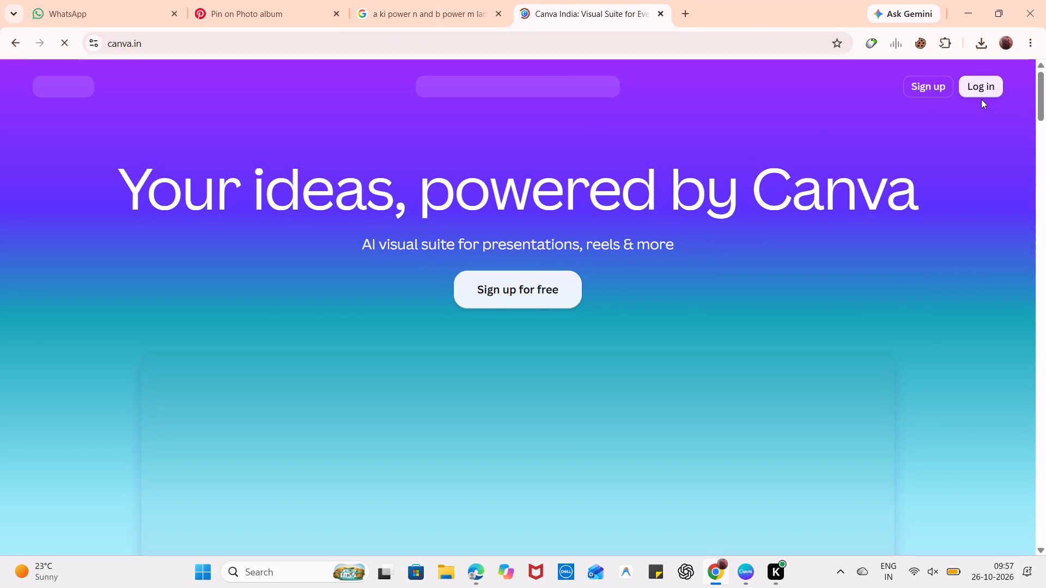
Start logging in to the Canva account from the Canva India homepage.
click(970, 87)
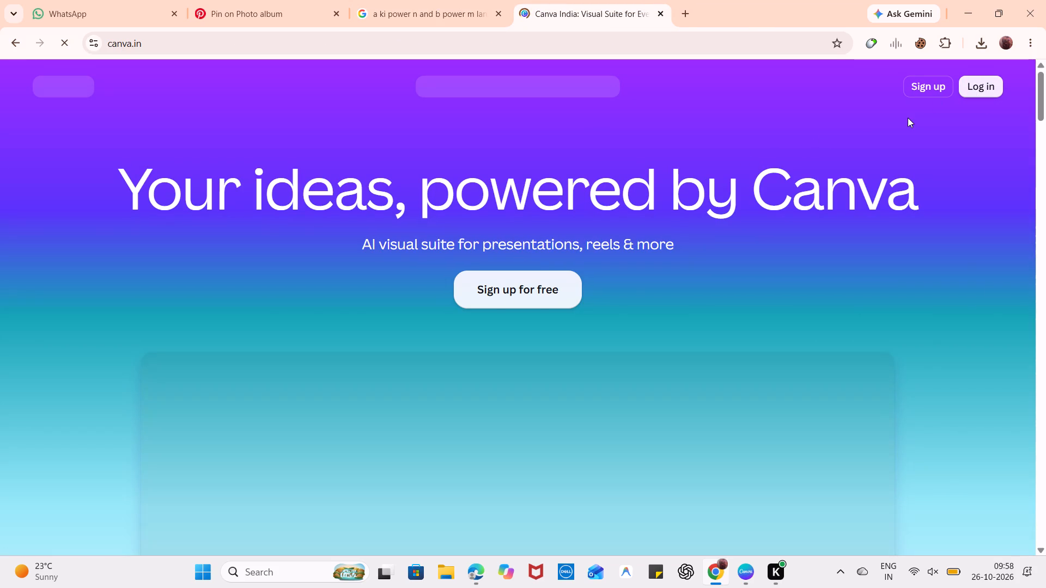
click(1000, 93)
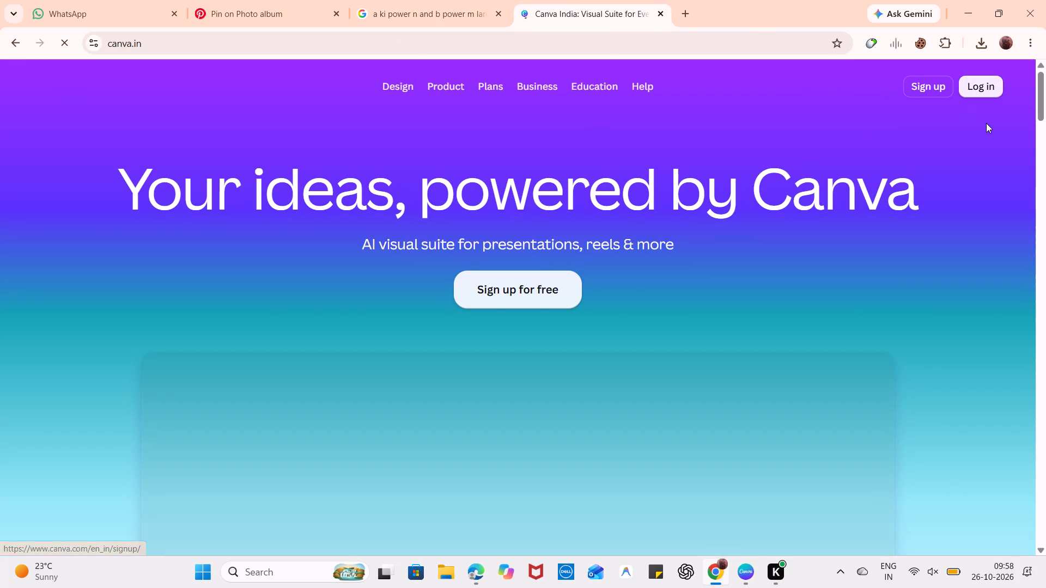
click(986, 88)
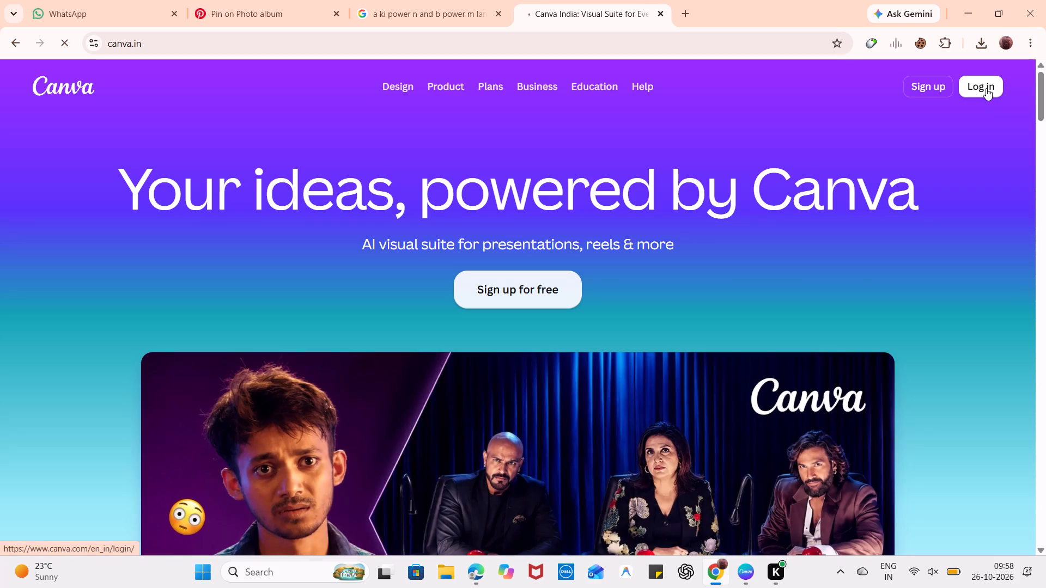
click(986, 88)
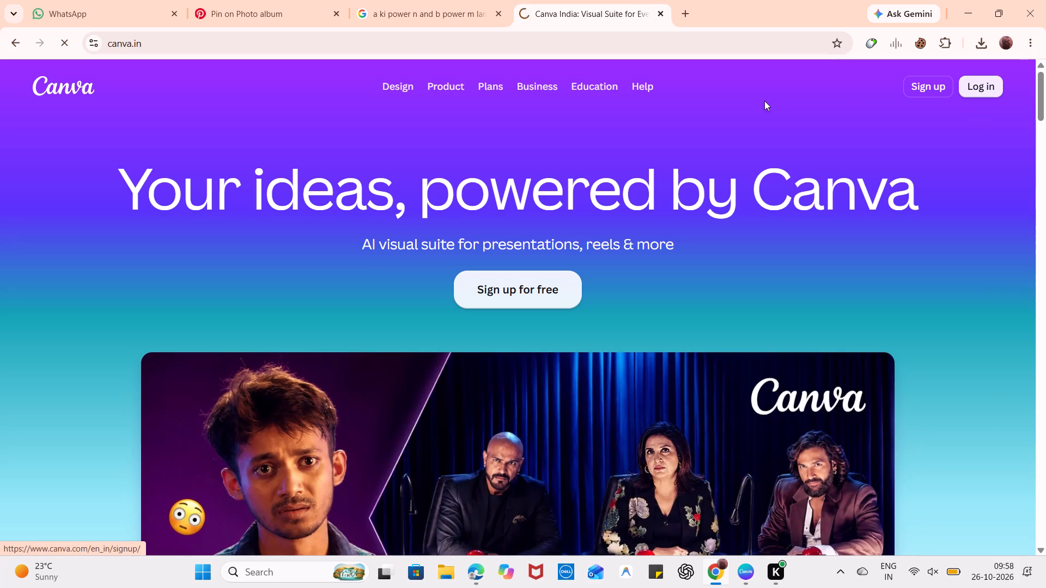
click(413, 0)
click(575, 2)
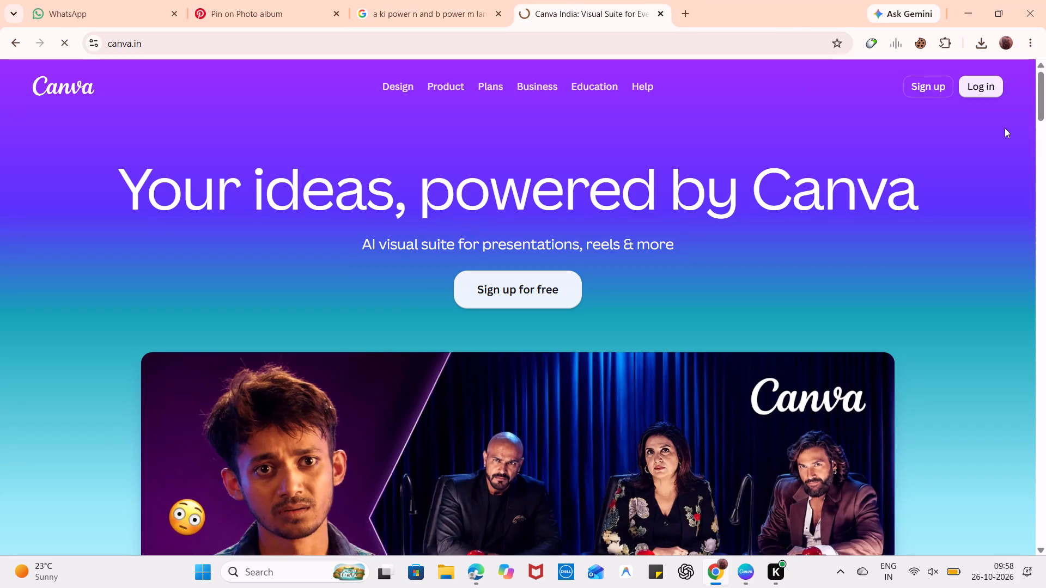
click(986, 82)
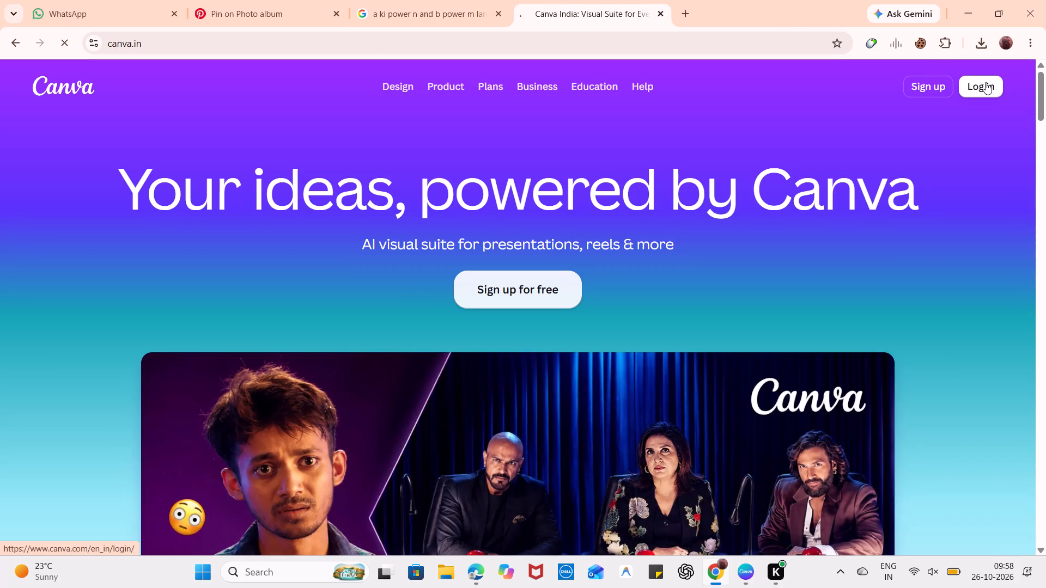
click(986, 87)
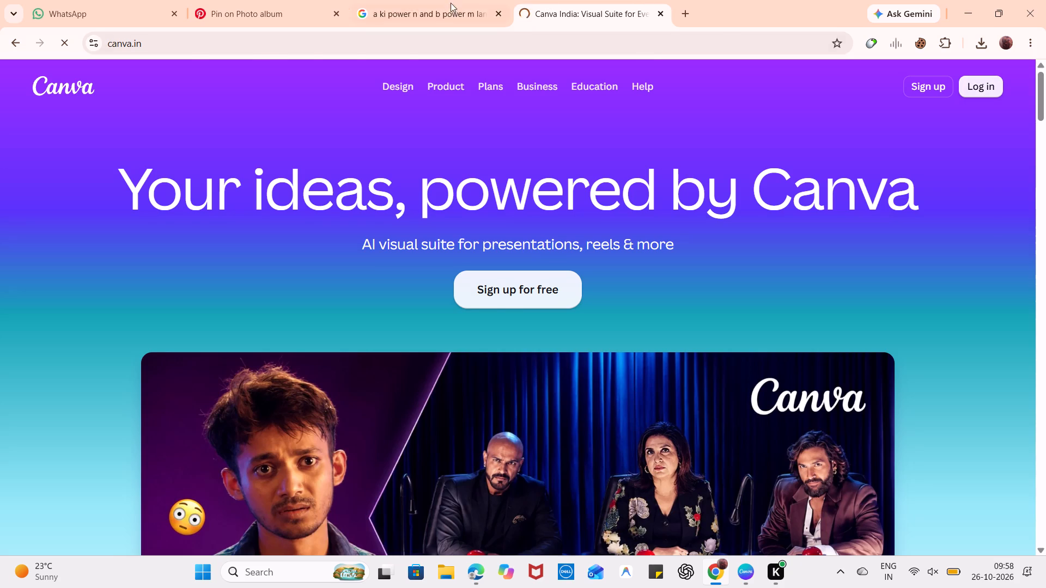
click(439, 0)
click(617, 1)
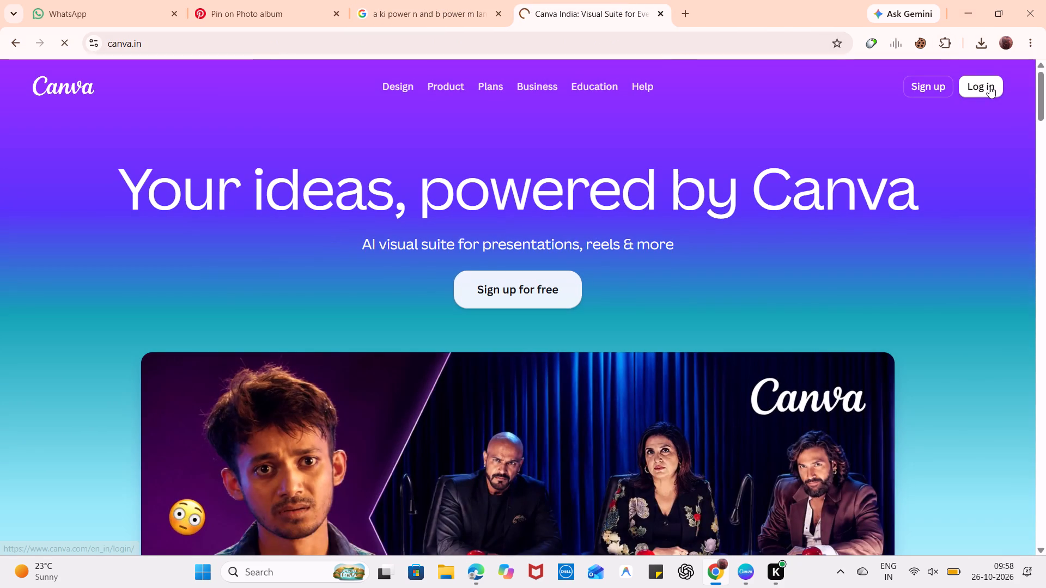
click(989, 86)
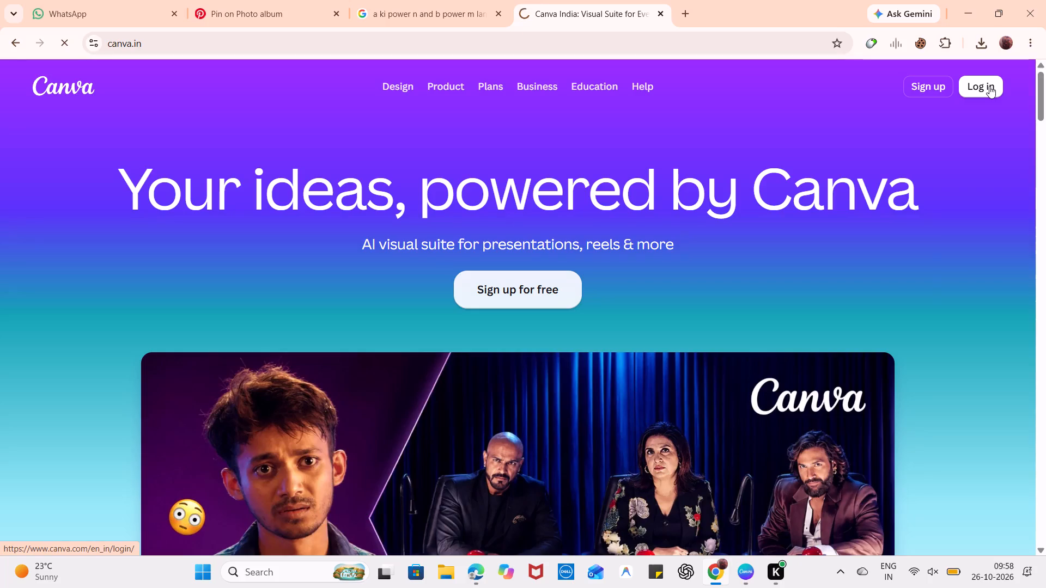
click(989, 86)
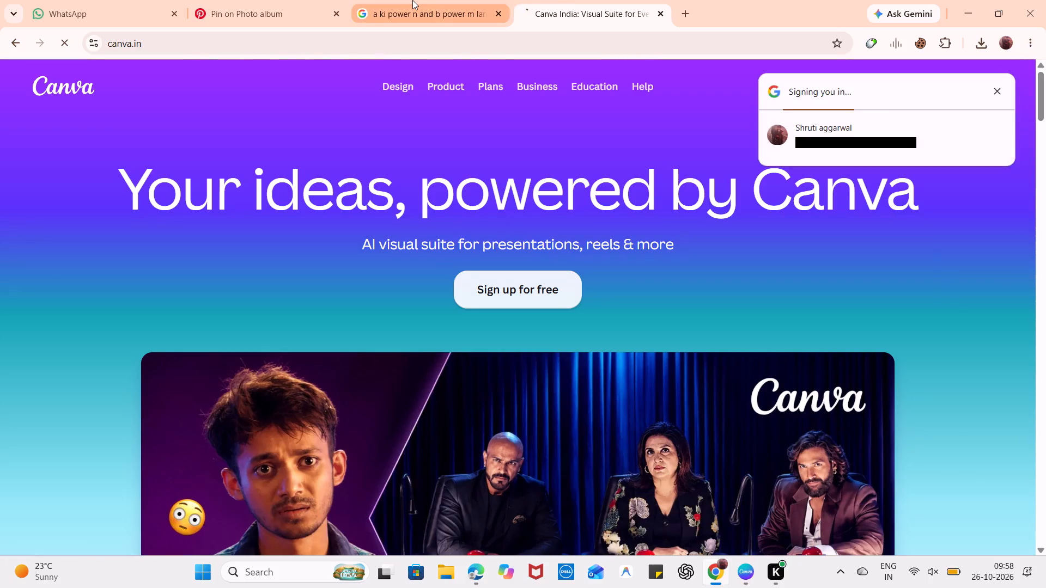
click(412, 0)
click(621, 7)
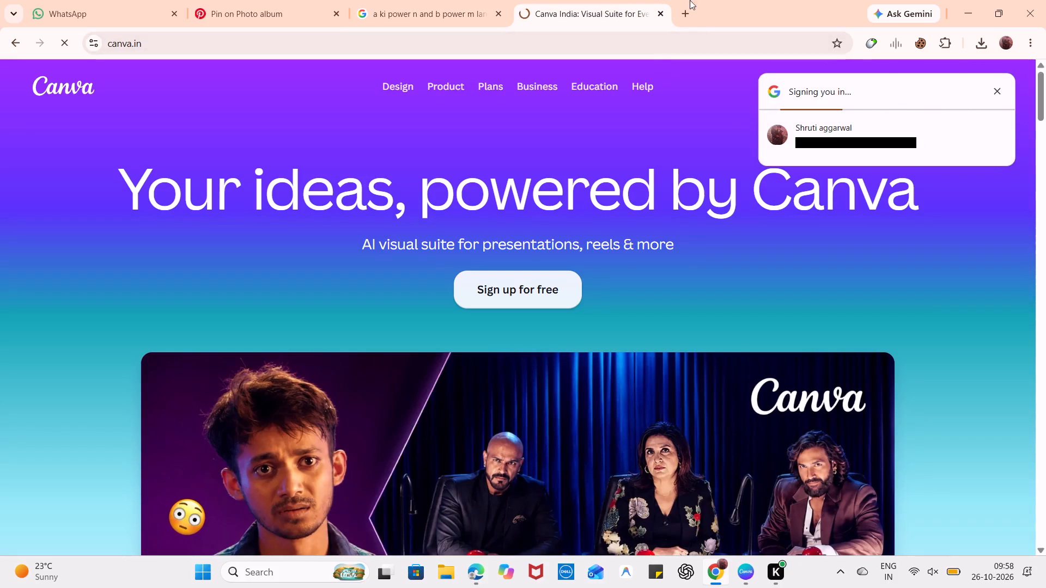
click(727, 1)
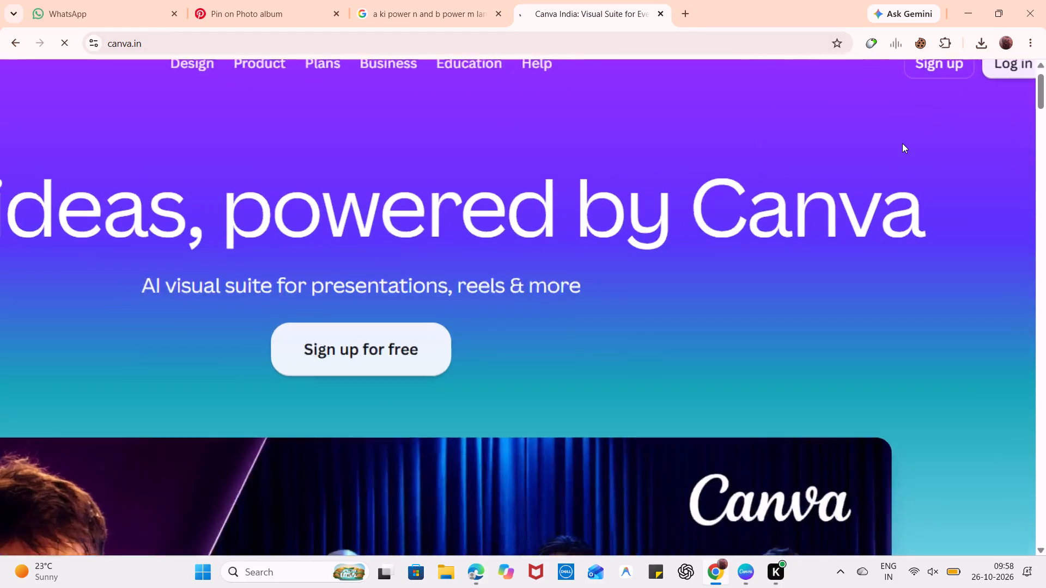
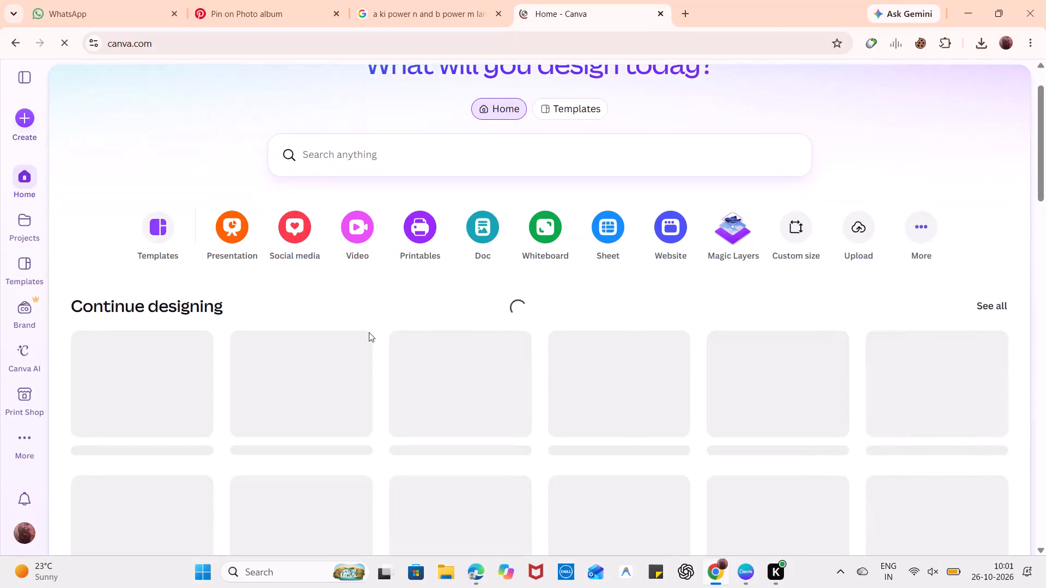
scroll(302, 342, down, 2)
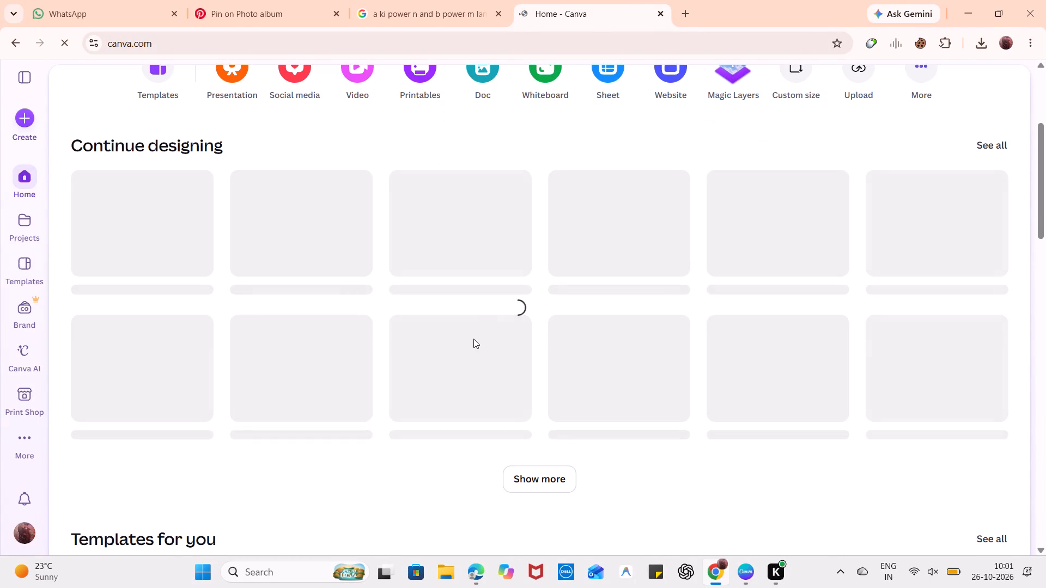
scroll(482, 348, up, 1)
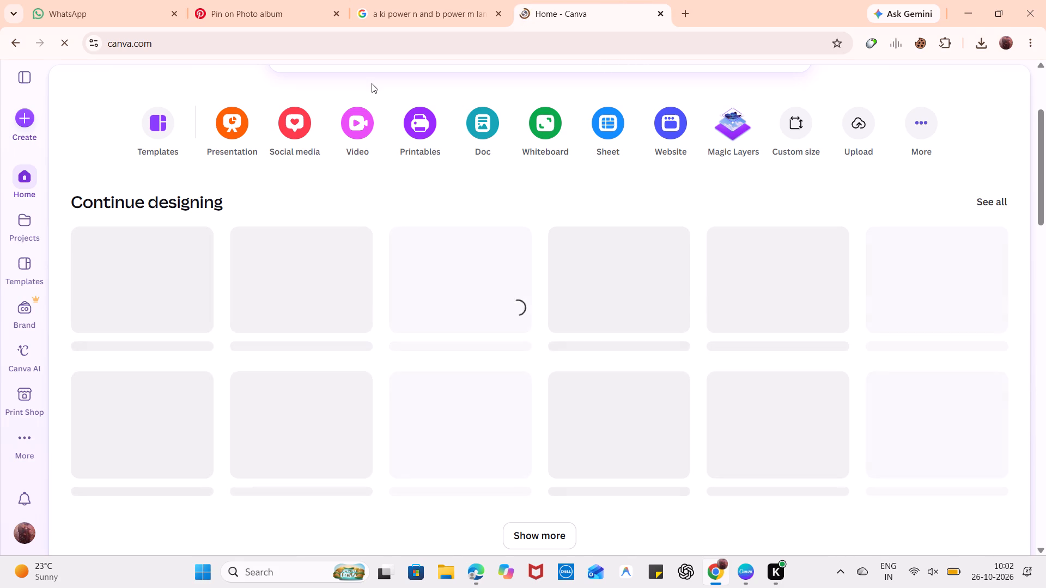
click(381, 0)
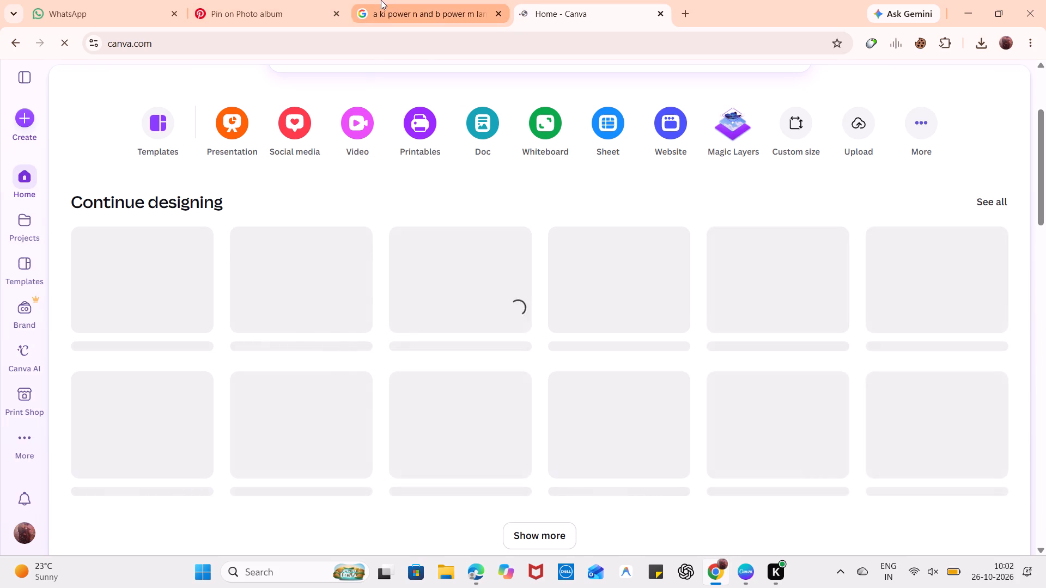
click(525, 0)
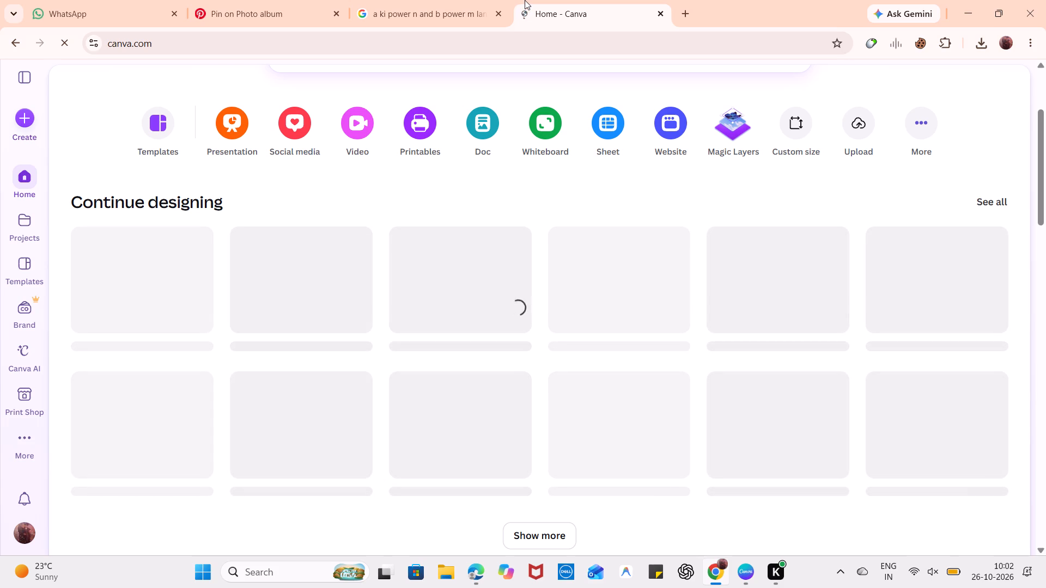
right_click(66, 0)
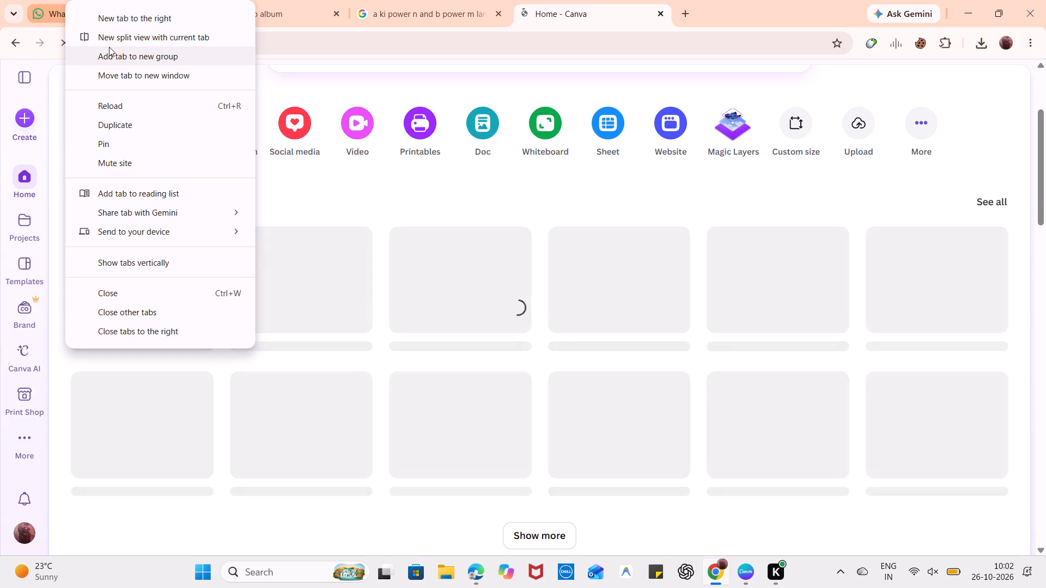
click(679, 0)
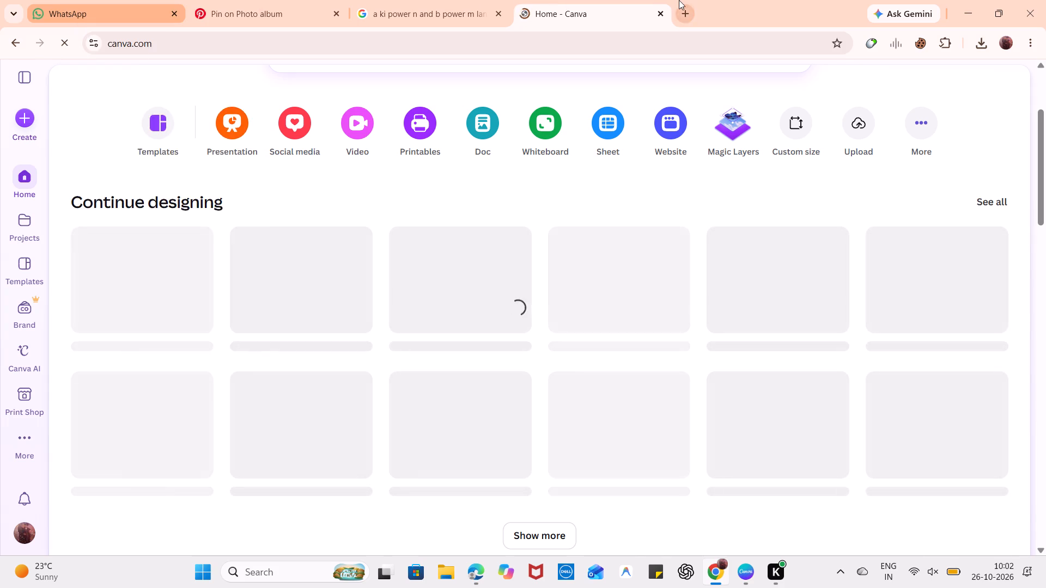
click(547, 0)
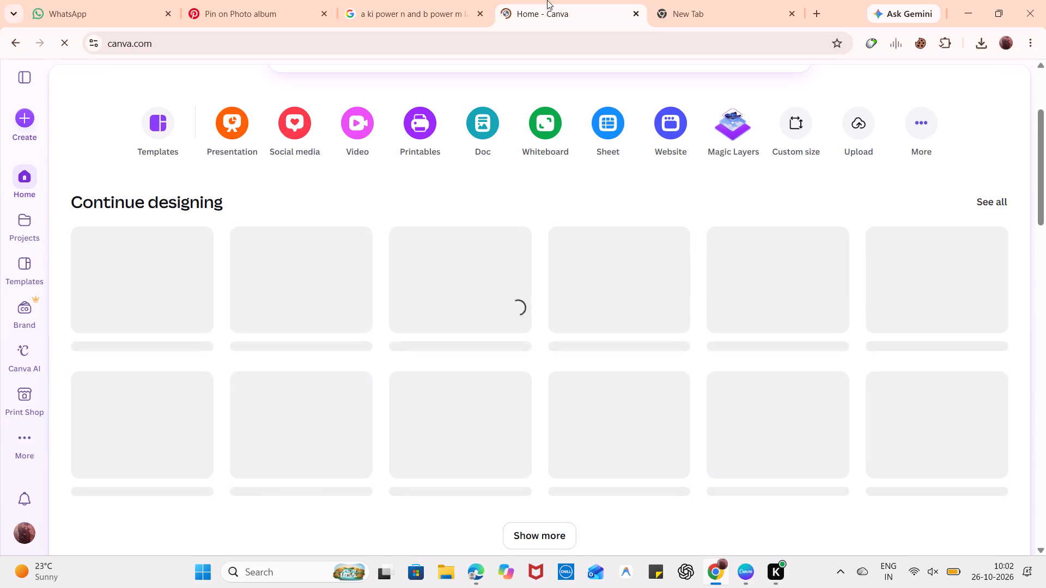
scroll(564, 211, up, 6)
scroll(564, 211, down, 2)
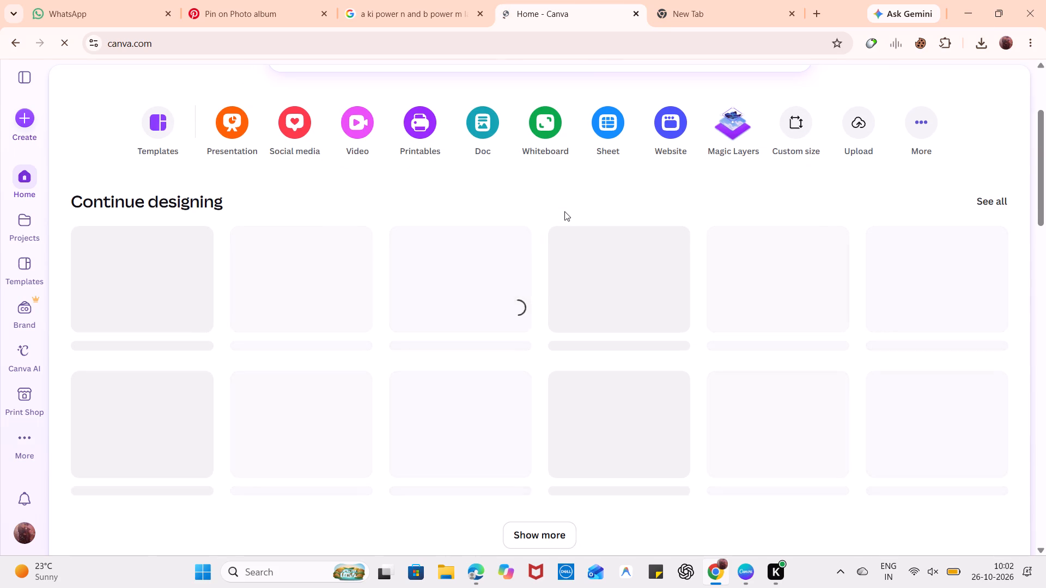
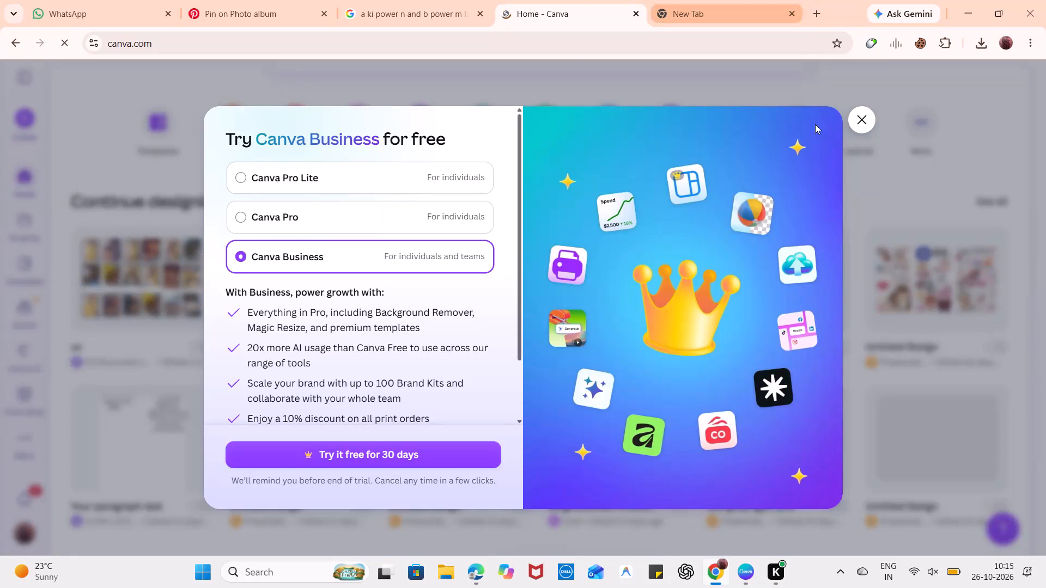
Dismiss the Canva Business trial offer and look through the recent designs for a reusable birthday collage, expanding the list to older ones.
click(865, 112)
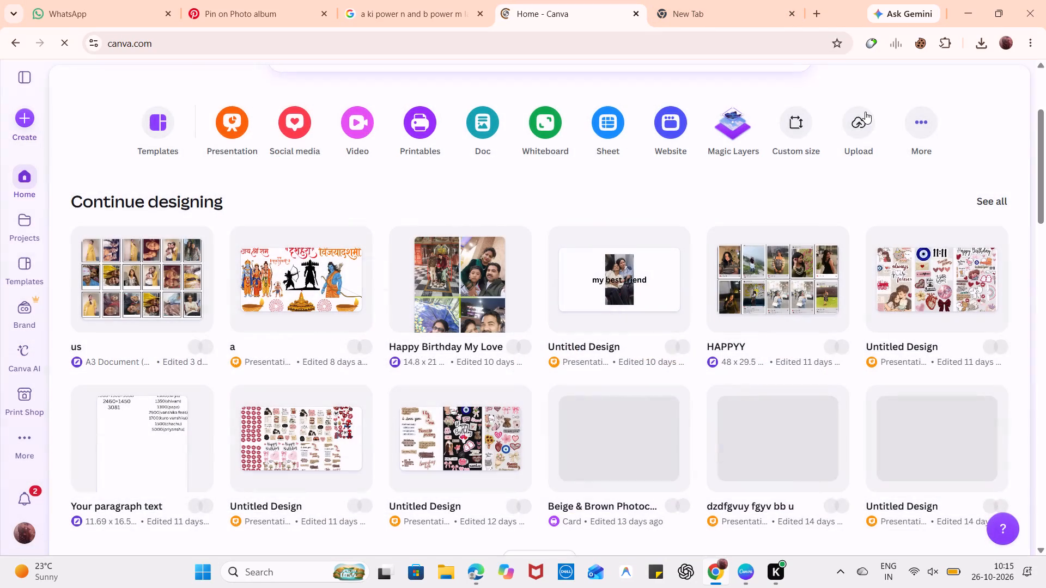
scroll(611, 248, down, 3)
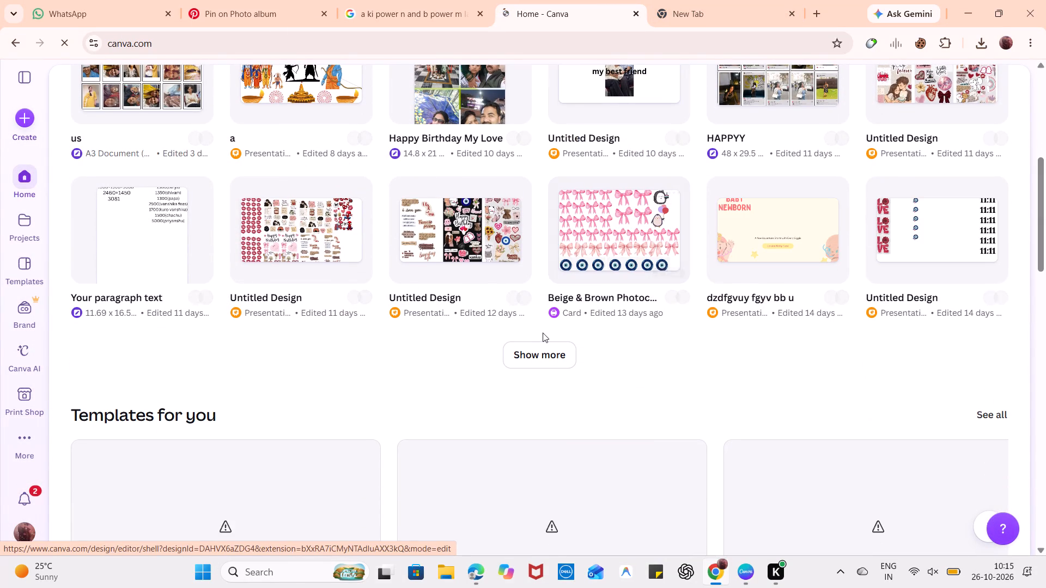
click(553, 358)
scroll(599, 366, down, 1)
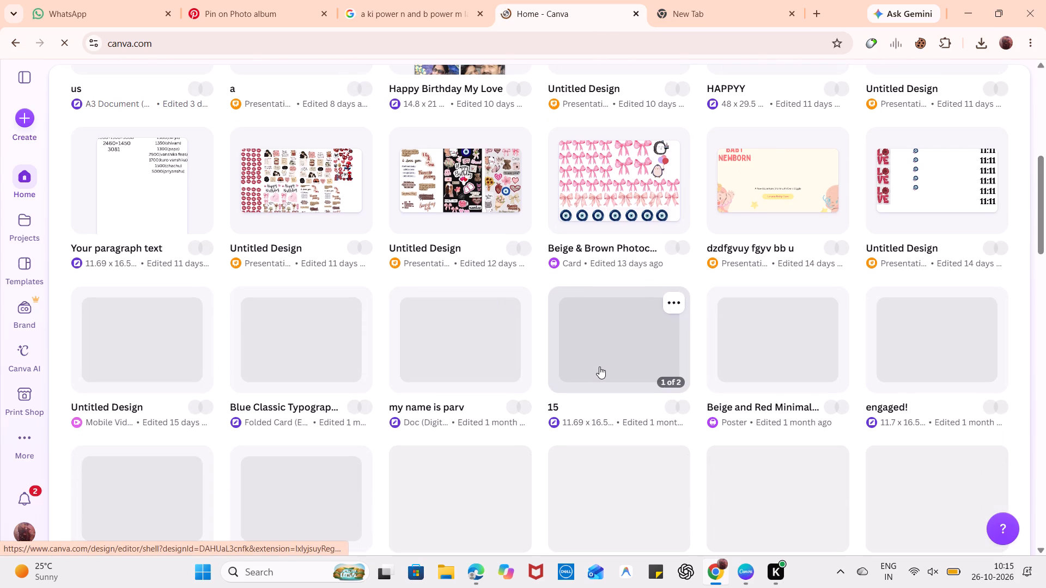
scroll(599, 366, down, 2)
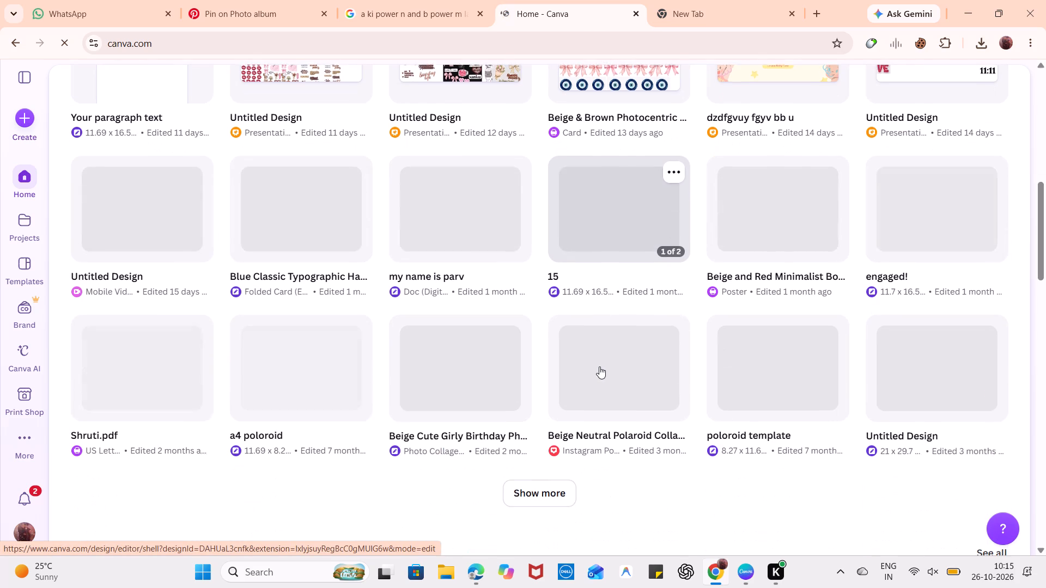
scroll(599, 366, down, 1)
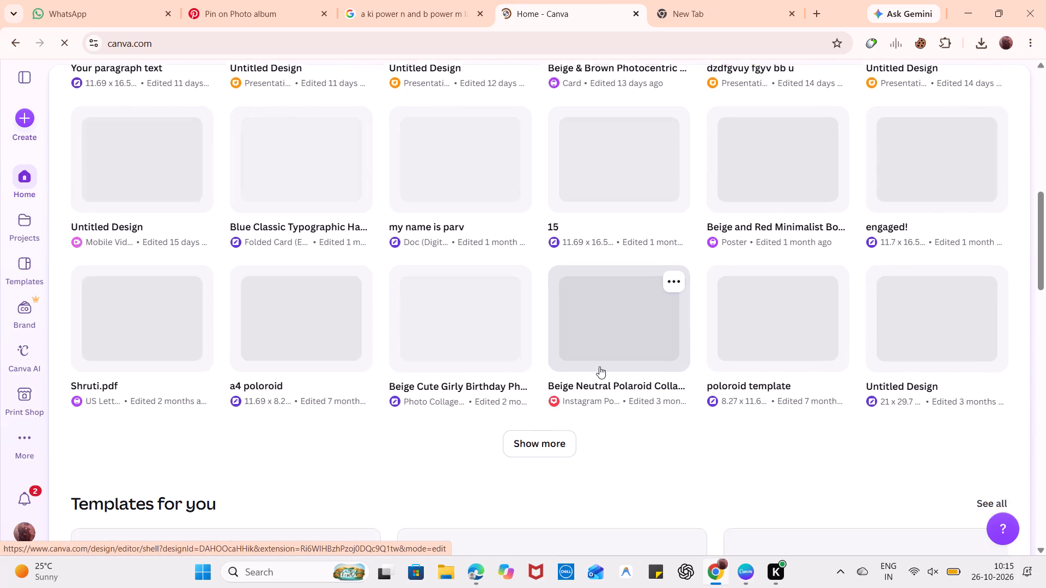
scroll(599, 366, down, 1)
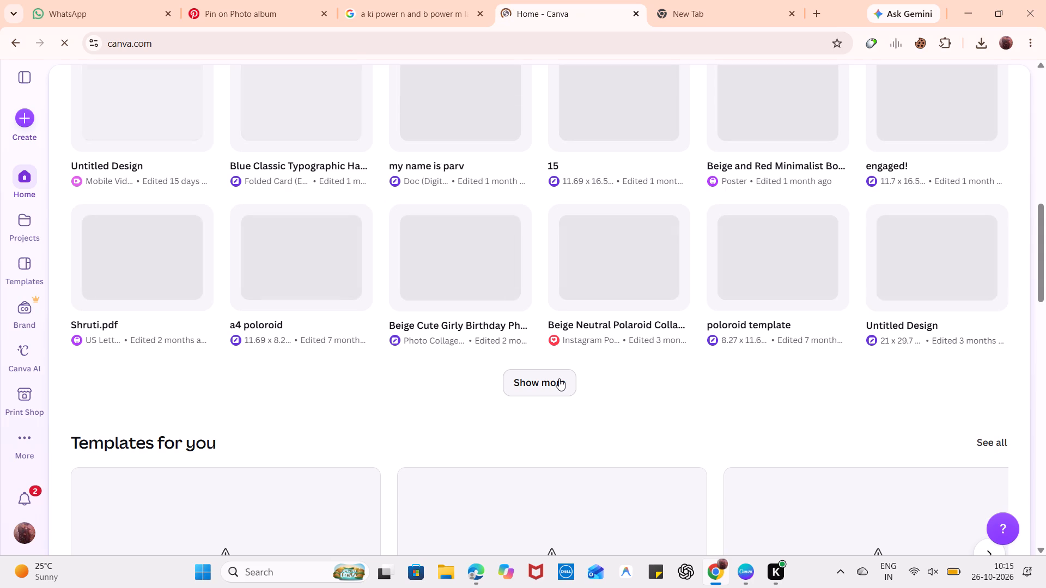
click(559, 378)
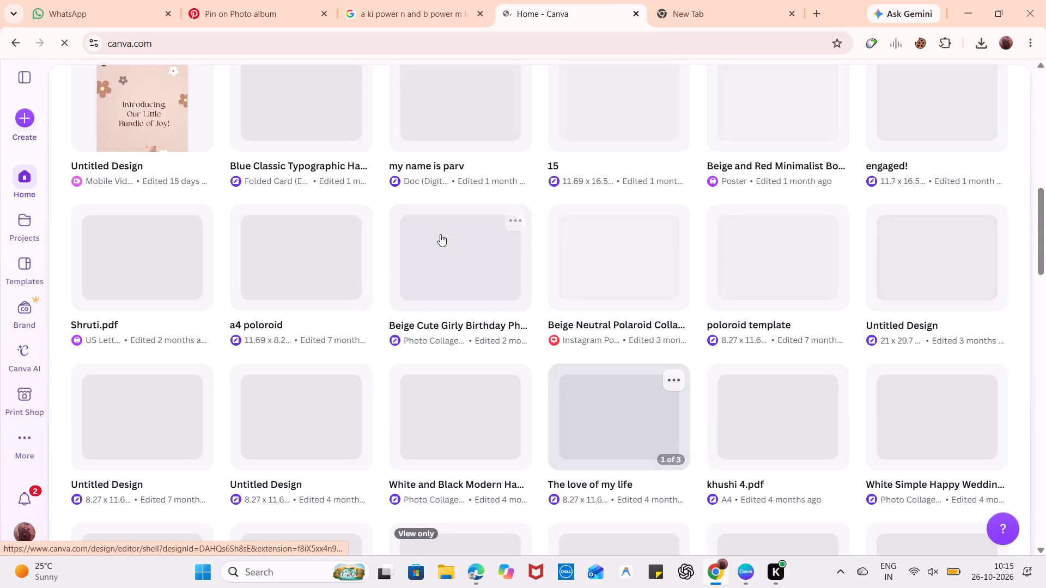
scroll(440, 234, up, 3)
scroll(440, 234, down, 2)
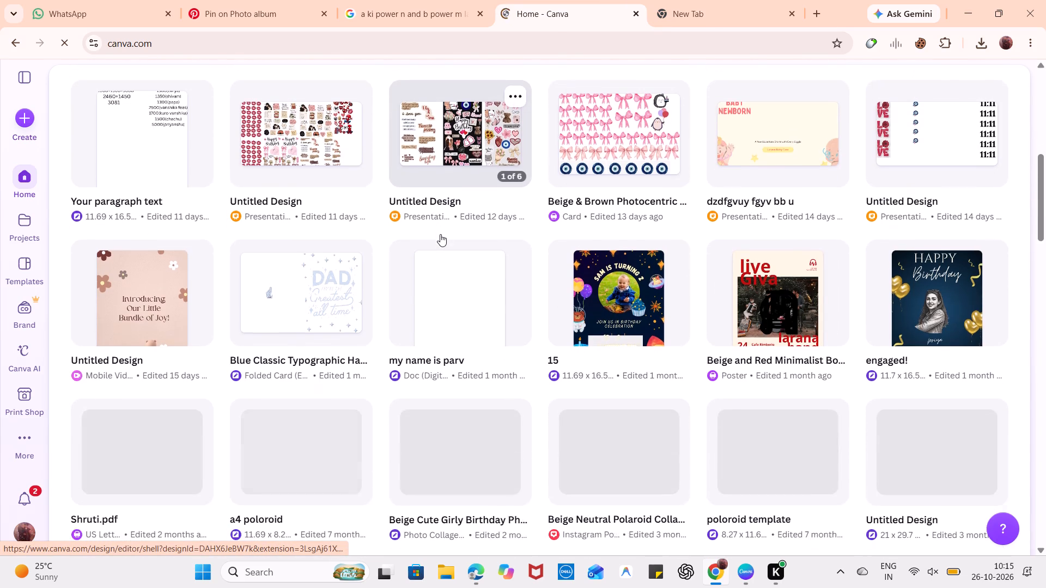
scroll(440, 234, down, 2)
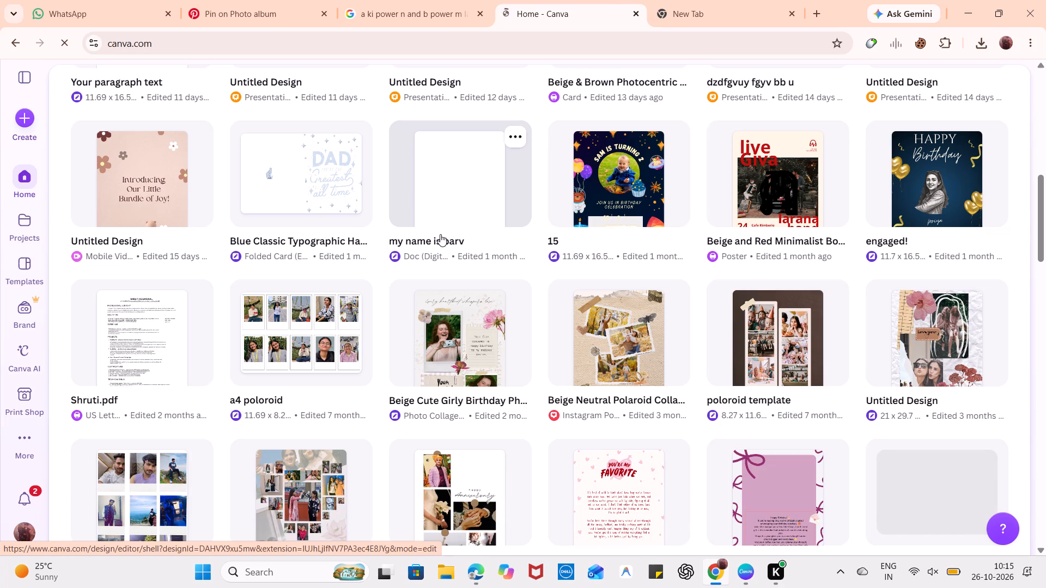
scroll(440, 234, down, 4)
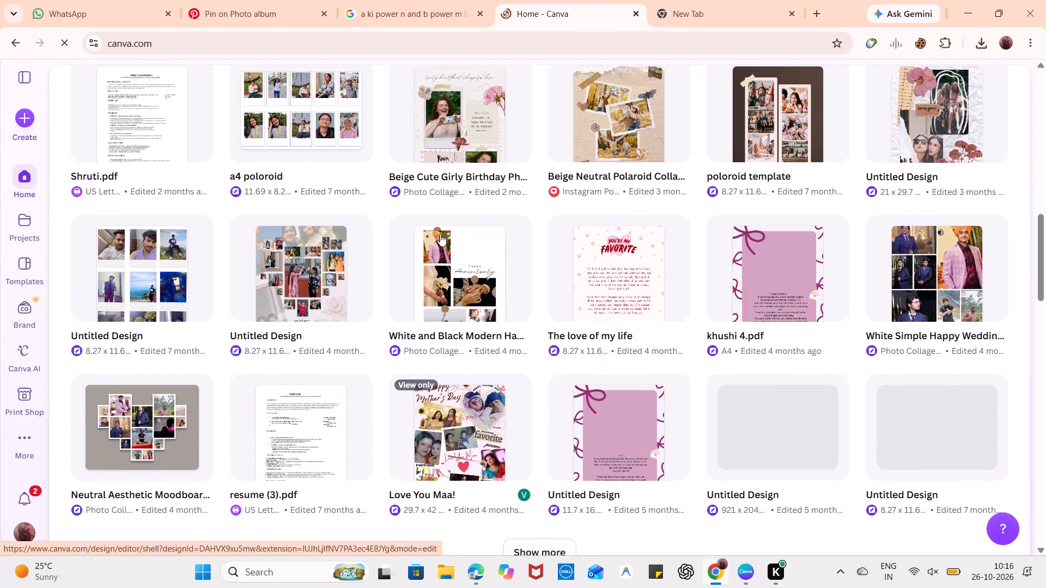
scroll(373, 316, down, 4)
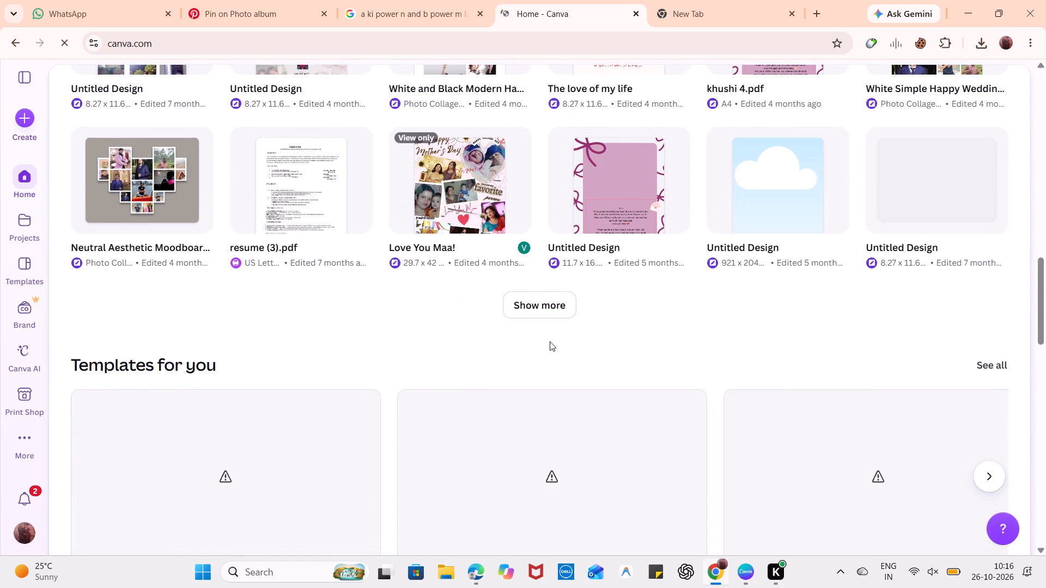
click(534, 308)
scroll(504, 281, down, 1)
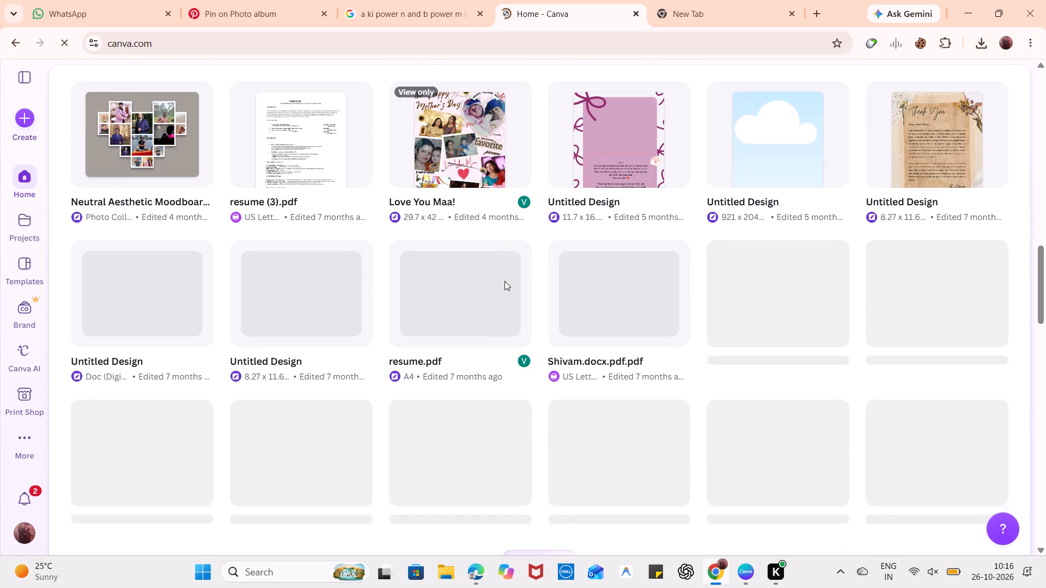
scroll(504, 281, down, 1)
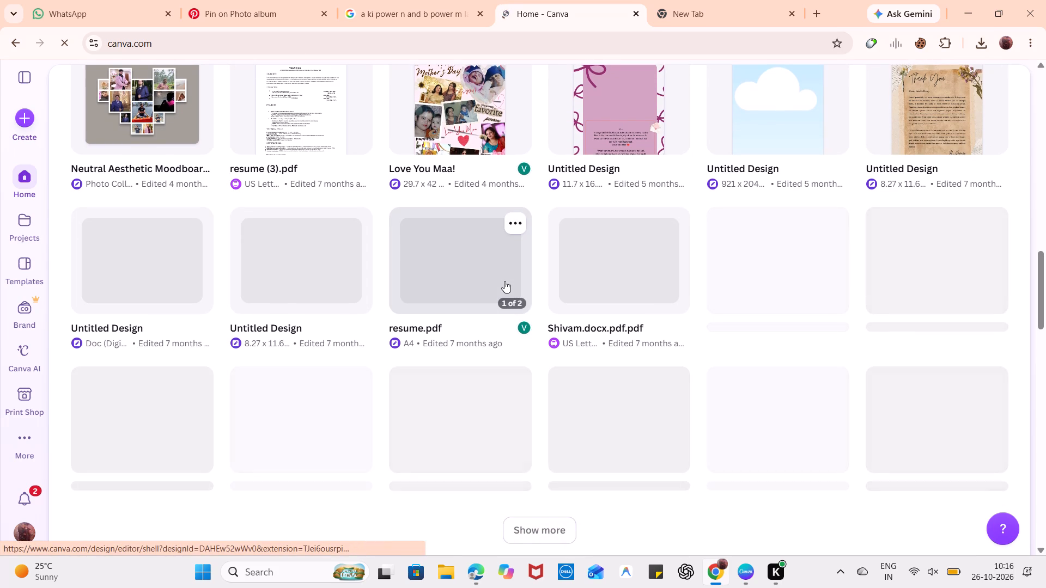
scroll(504, 281, down, 1)
scroll(504, 281, up, 2)
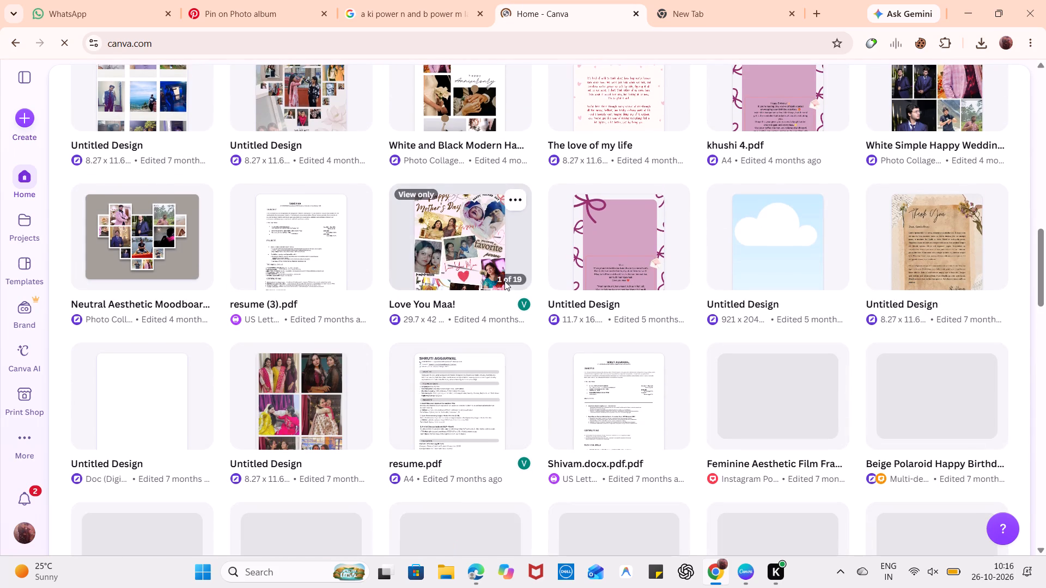
scroll(504, 281, up, 4)
scroll(576, 364, down, 2)
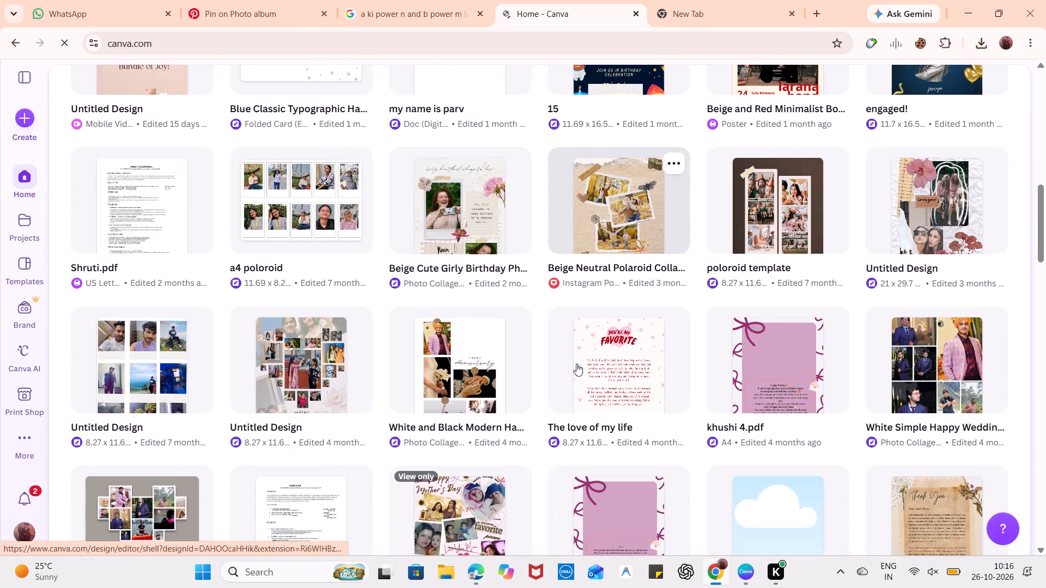
Open the Beige Cute Girly Birthday Photo Collage design for a look, close it again, and minimise Chrome.
scroll(370, 329, up, 1)
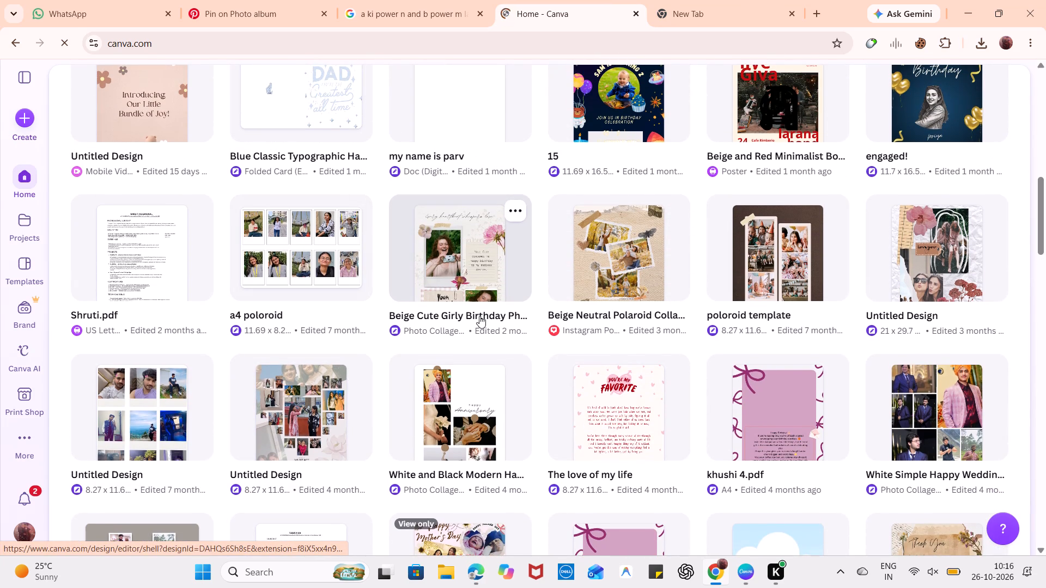
scroll(464, 254, up, 1)
click(475, 383)
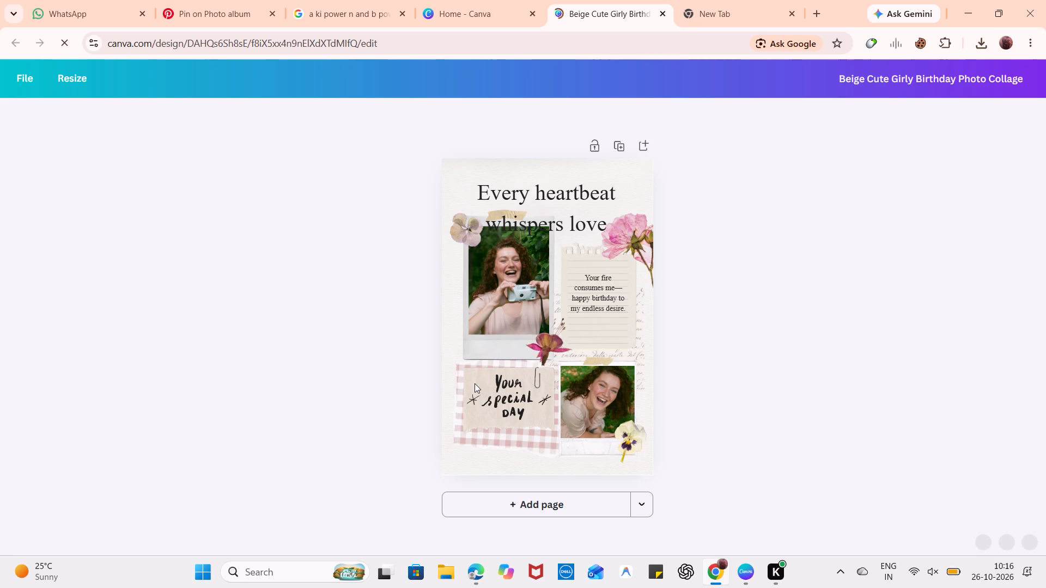
click(665, 19)
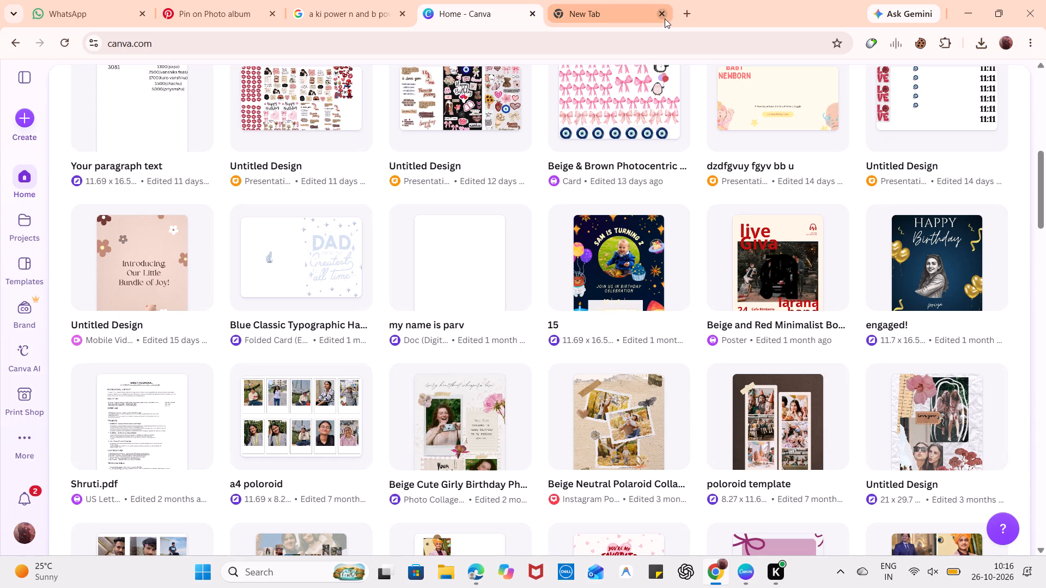
scroll(677, 278, down, 4)
click(964, 8)
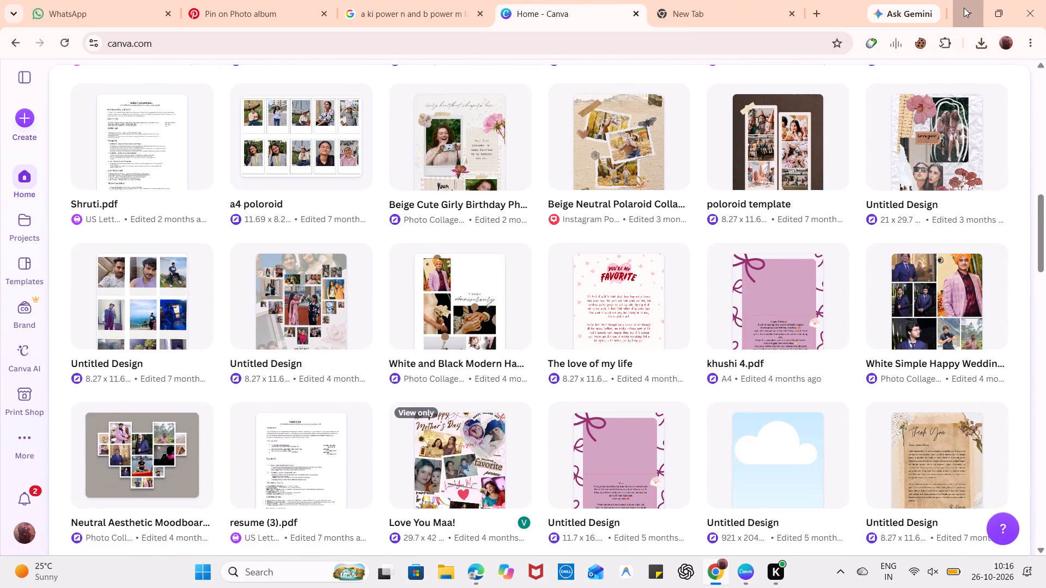
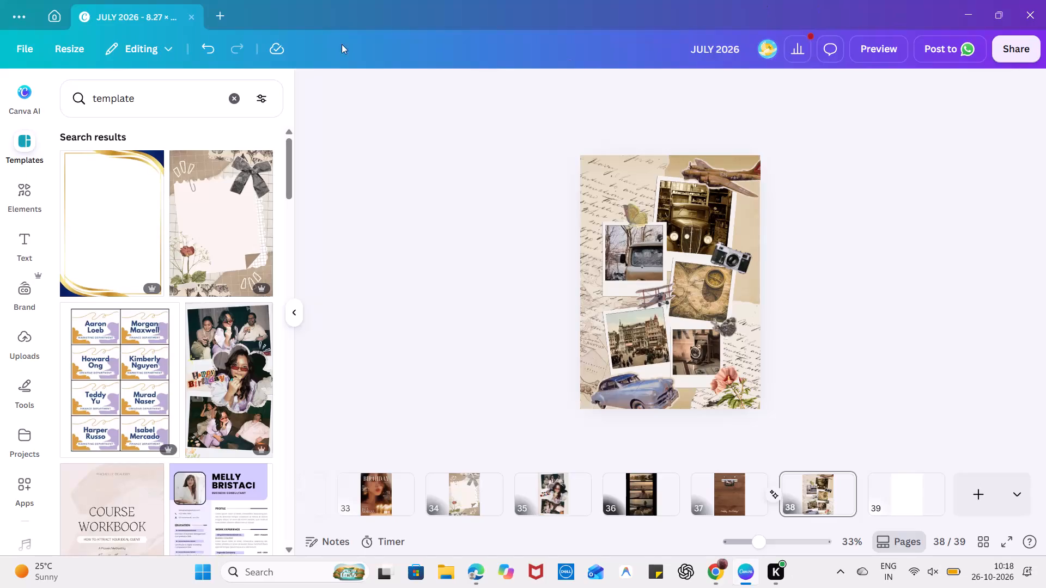
Look over the recent designs on the home page and return to the JULY 2026 design.
click(45, 17)
scroll(311, 310, down, 1)
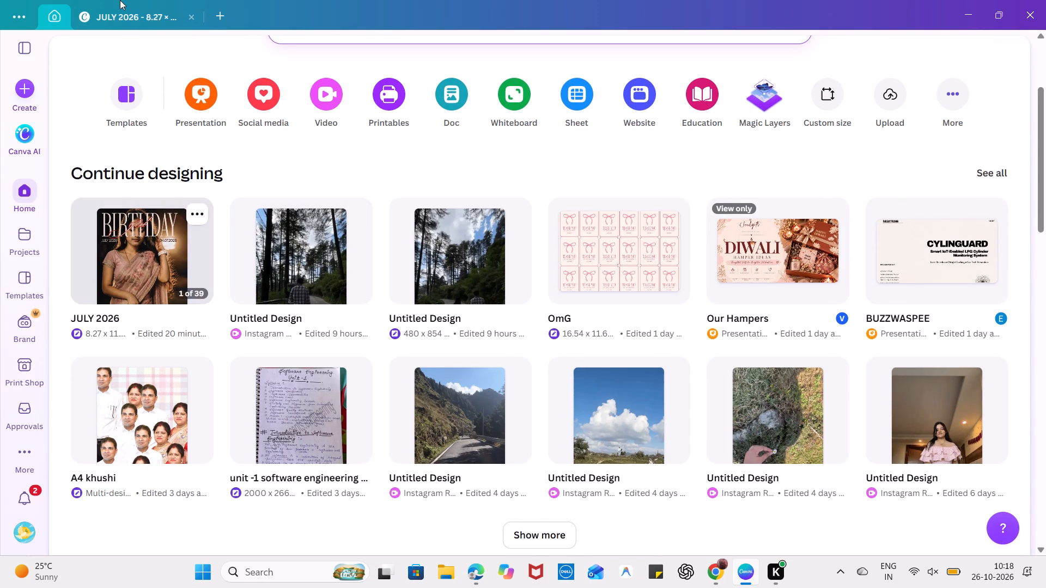
click(120, 17)
Browse further through the "template" search results for another scrapbook or photo collage page layout.
scroll(327, 377, down, 4)
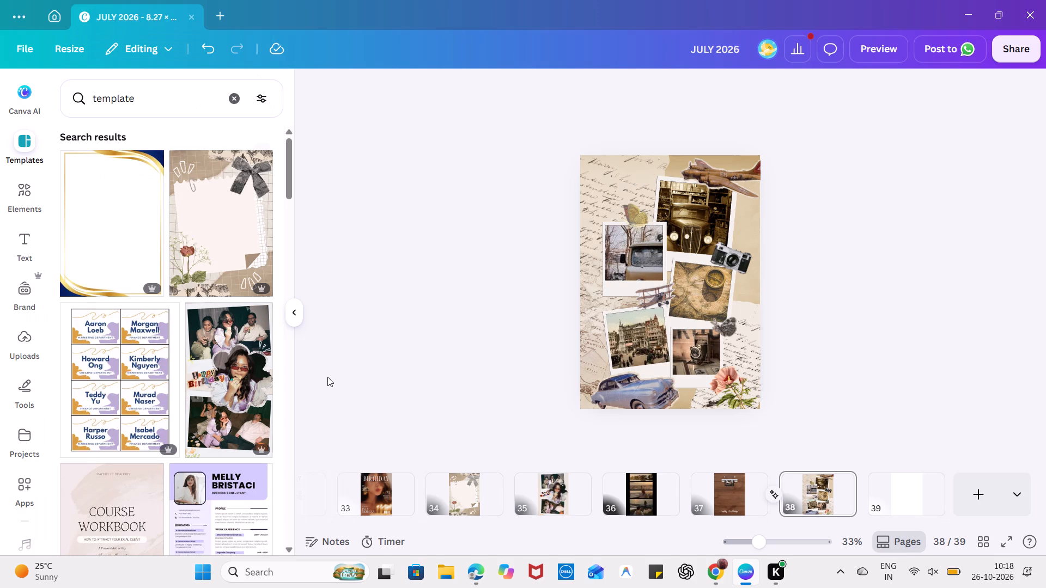
scroll(171, 346, up, 2)
scroll(171, 346, down, 7)
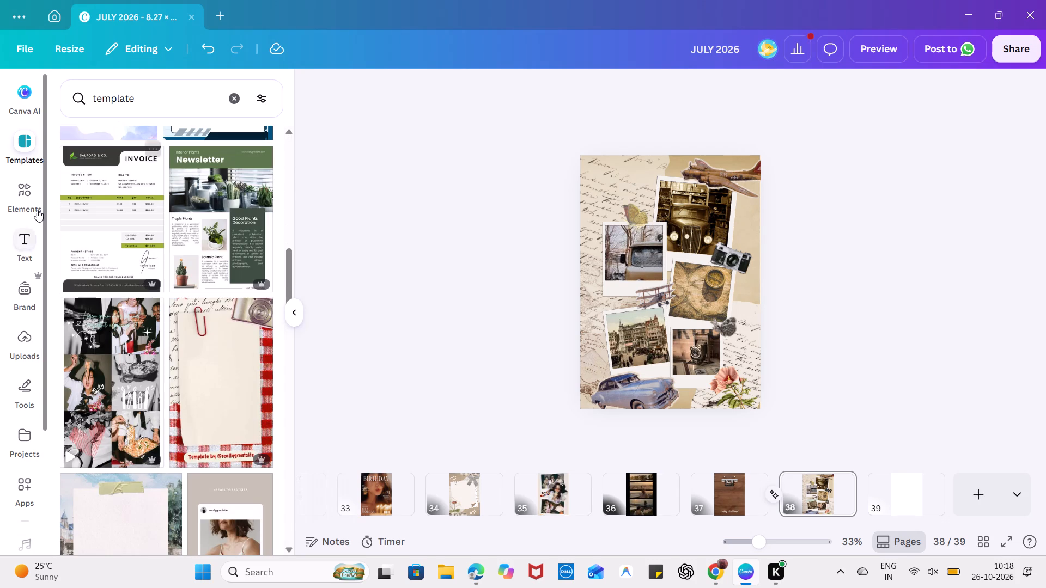
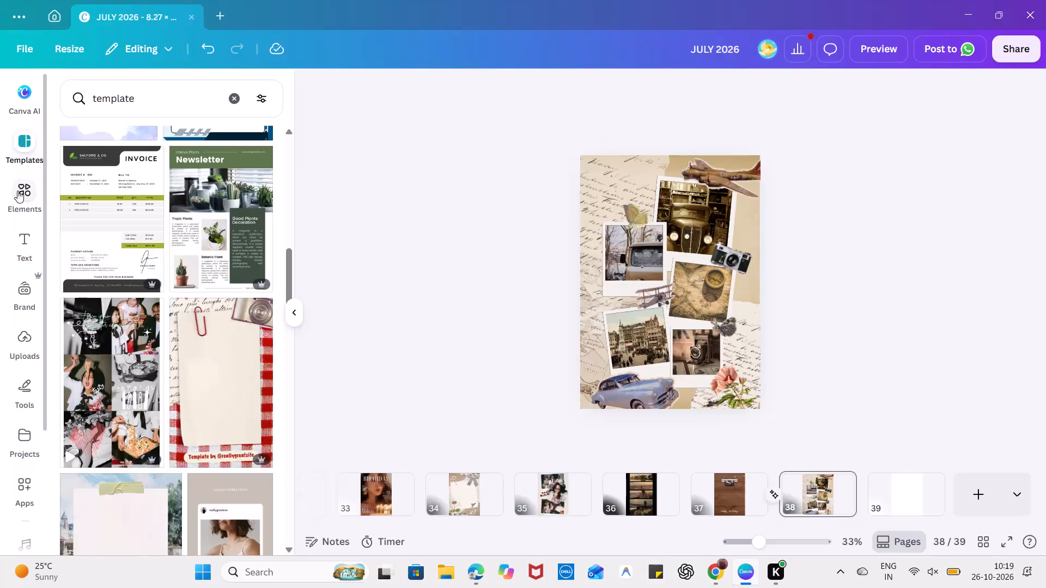
Clear the "template" search to get back to the recently used and suggested templates.
click(234, 95)
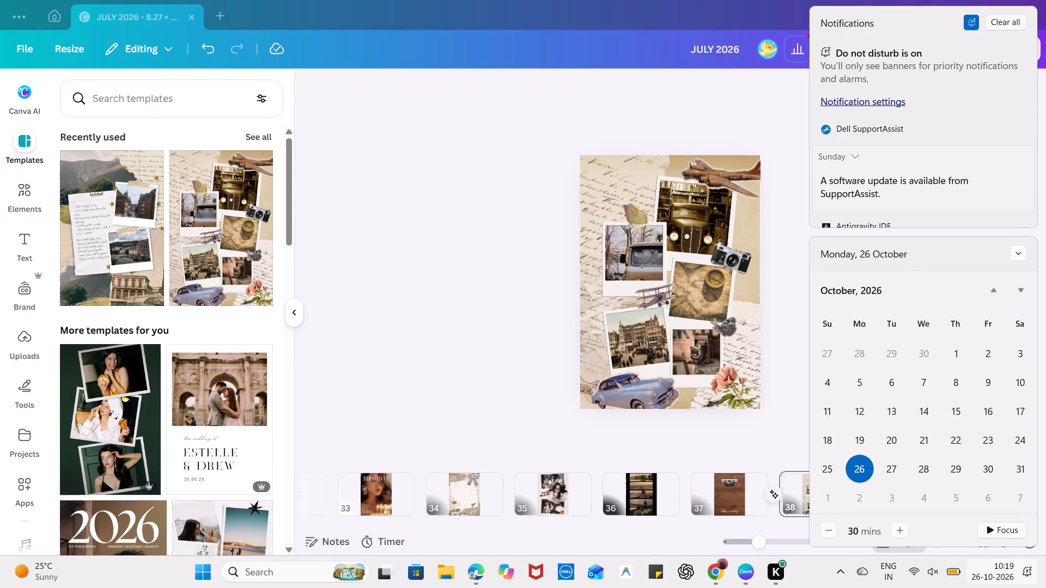
click(48, 17)
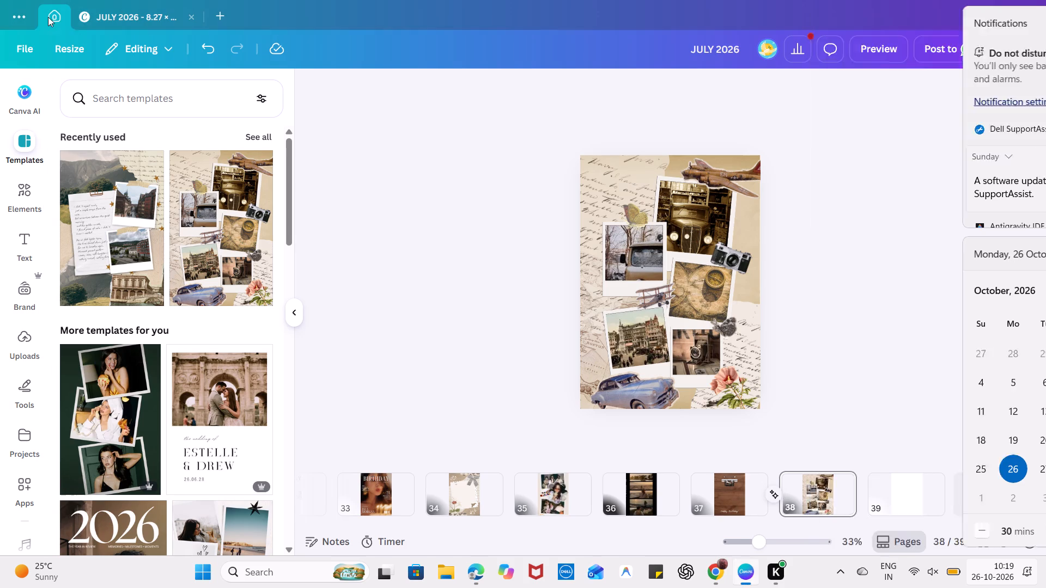
click(113, 271)
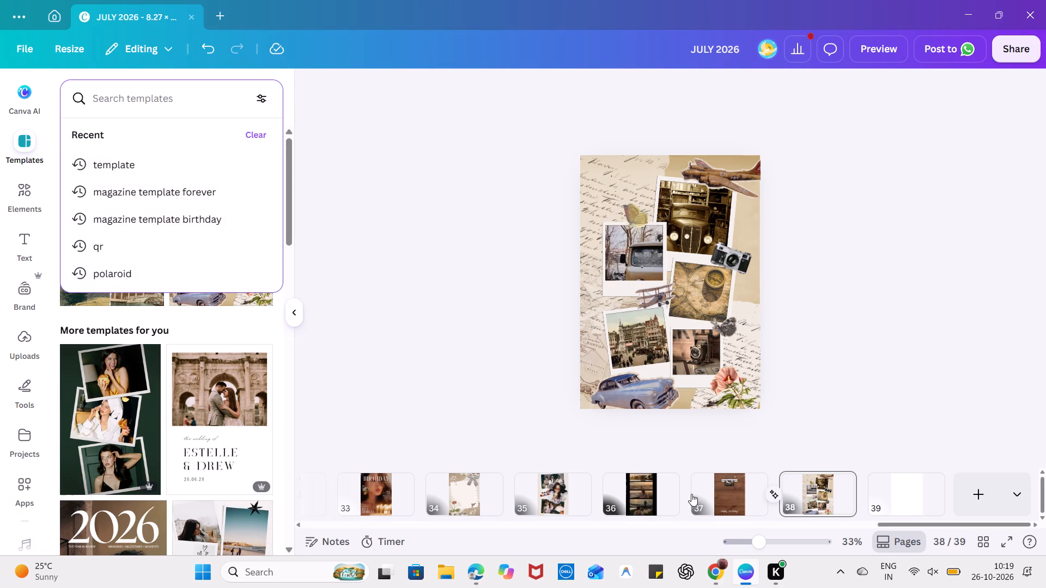
Review the birthday pages already added, going back through pages 37 and 36.
scroll(691, 494, left, 5)
click(742, 506)
click(633, 503)
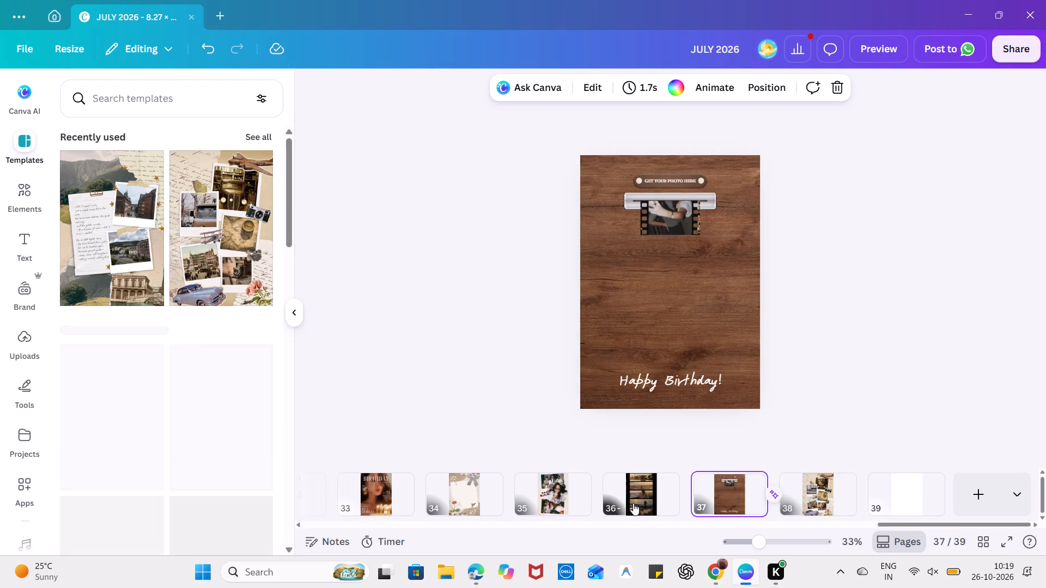
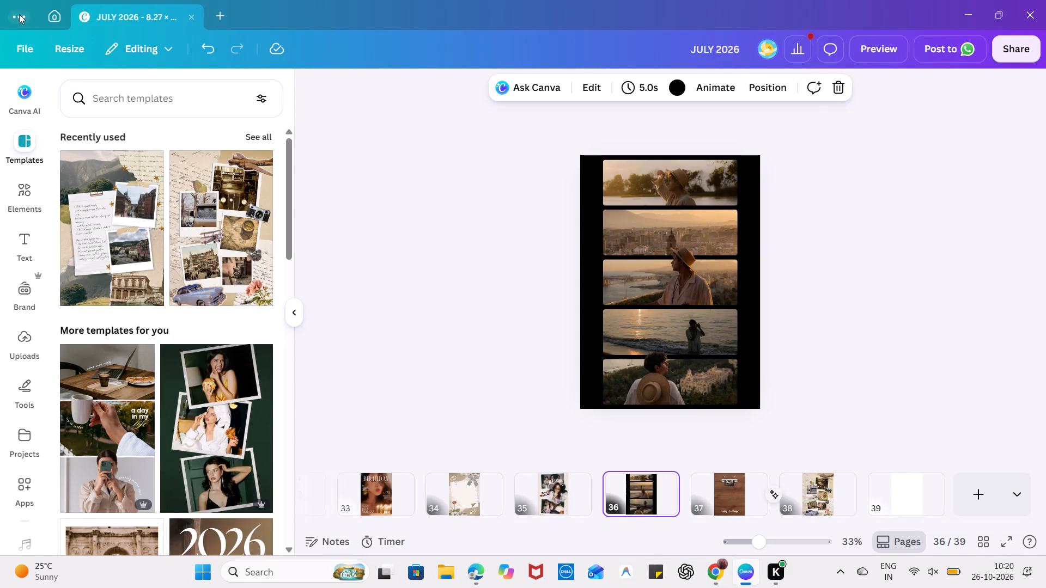
Look through the recent designs on the home page, expanding the list to include older ones.
click(56, 17)
scroll(111, 268, down, 1)
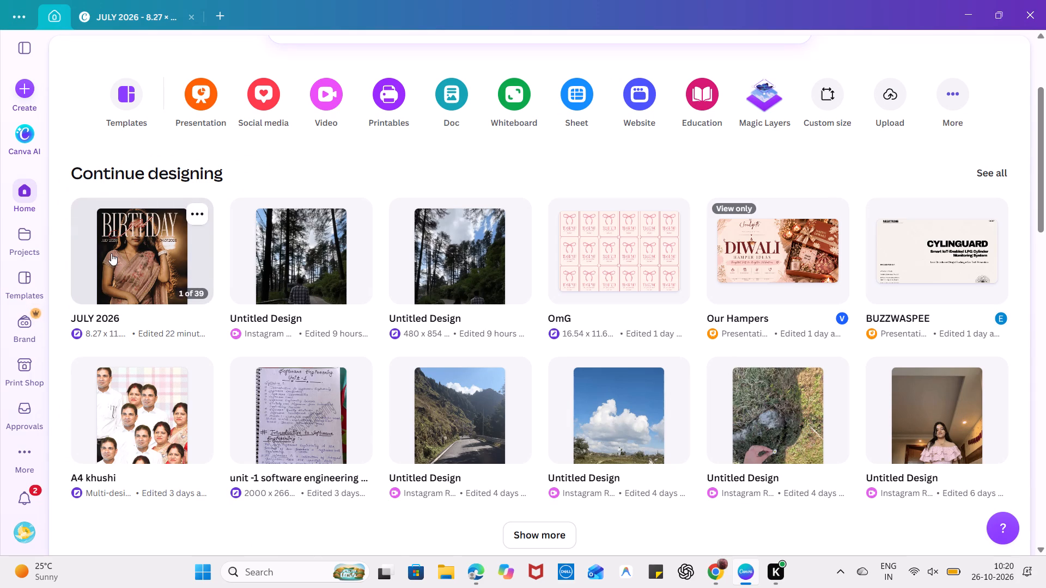
scroll(111, 253, down, 2)
scroll(111, 253, up, 3)
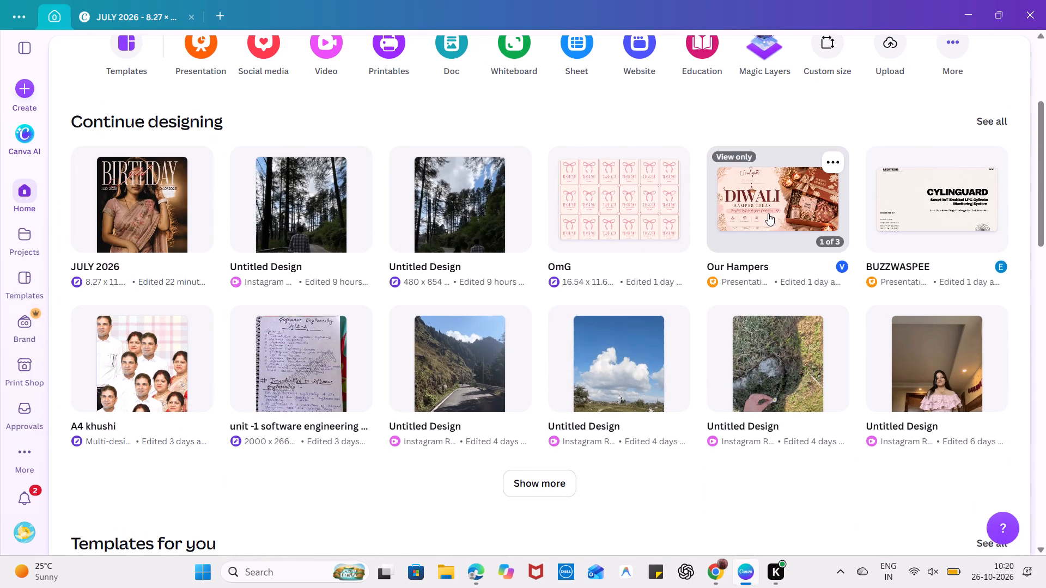
scroll(768, 213, down, 2)
click(570, 228)
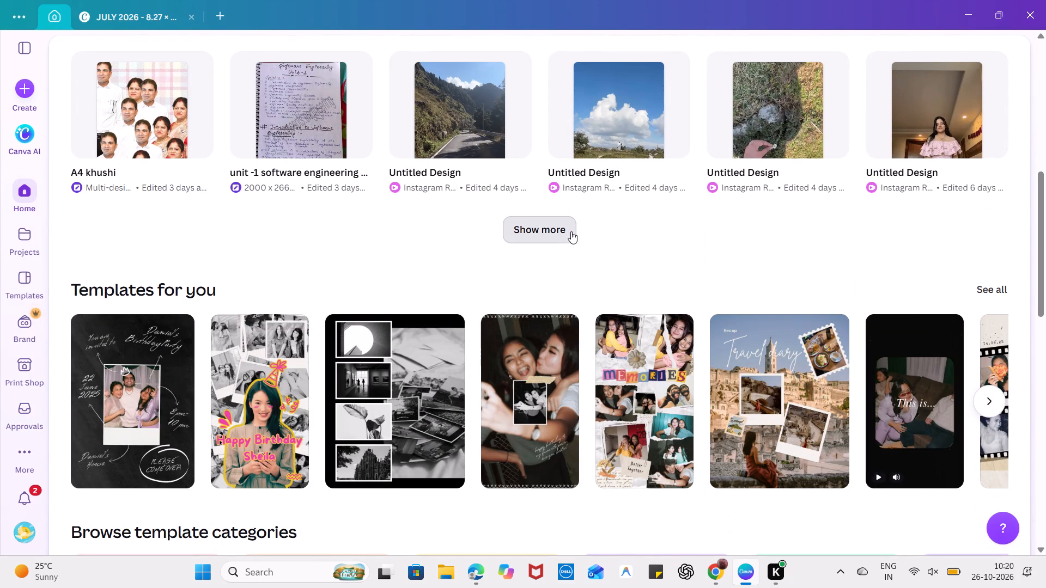
scroll(627, 246, down, 1)
scroll(627, 246, up, 1)
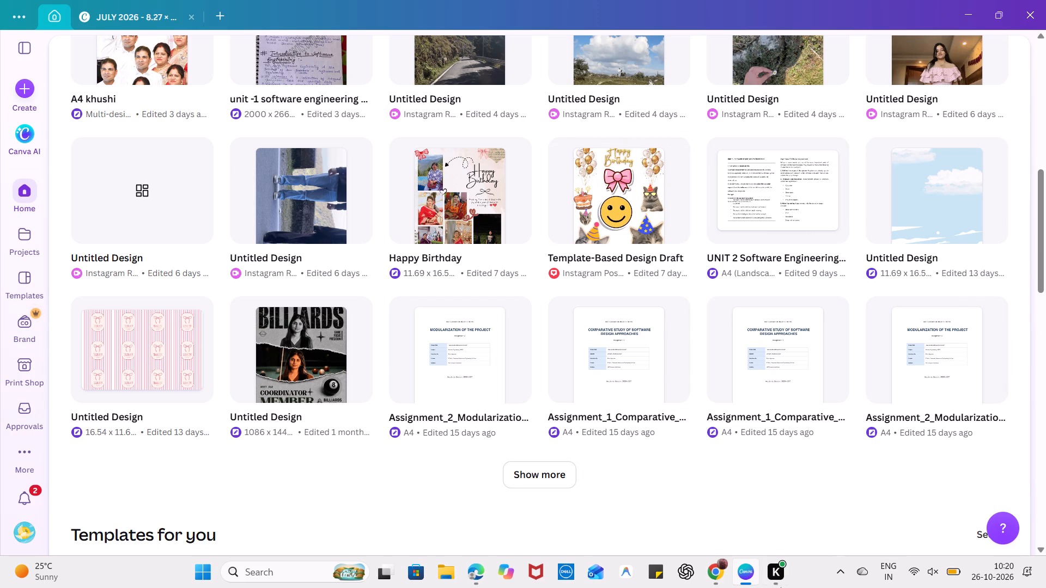
Switch to Chrome and open flipkart.com in the empty new tab.
click(722, 561)
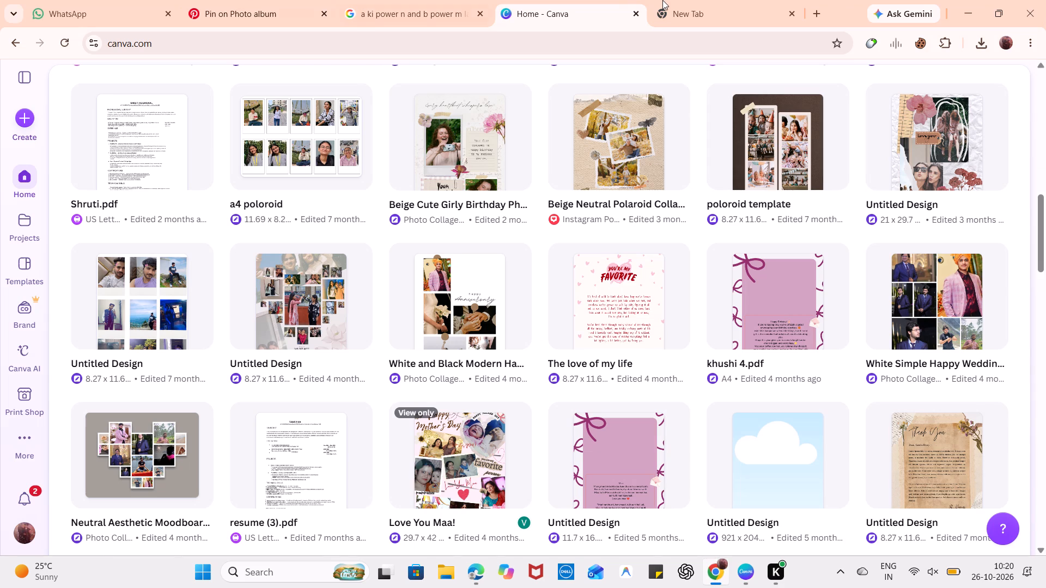
click(662, 0)
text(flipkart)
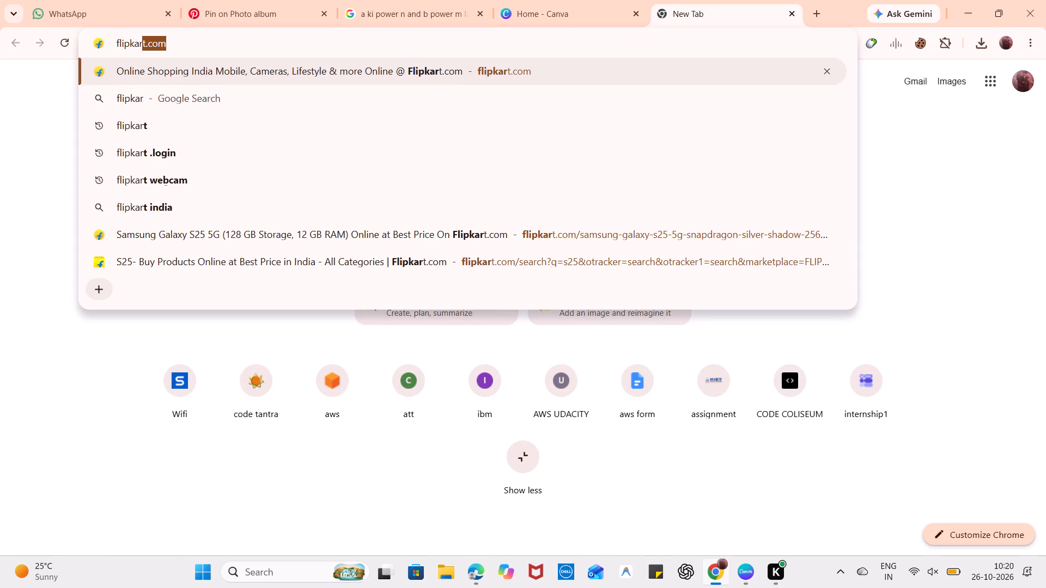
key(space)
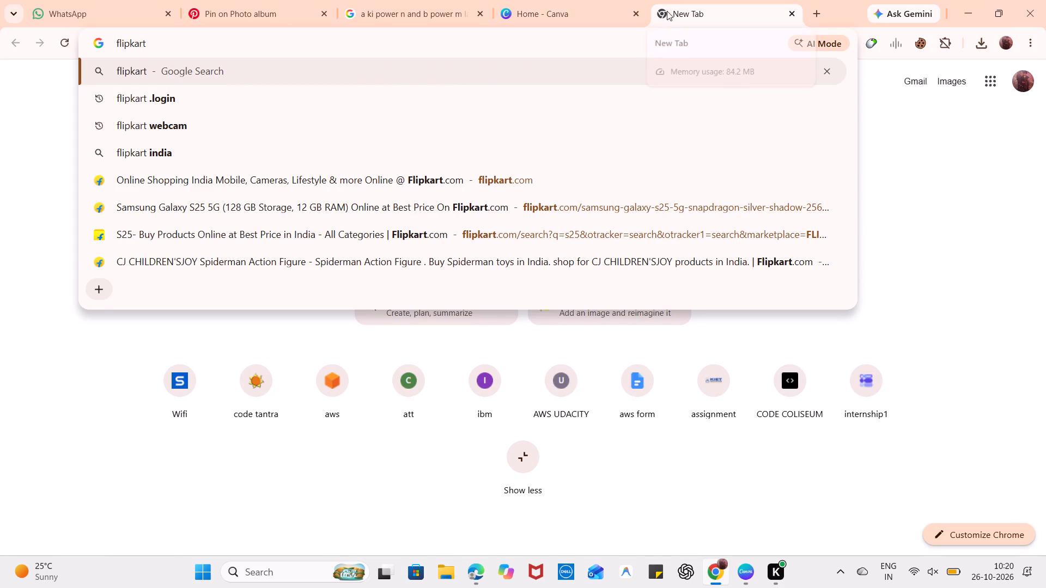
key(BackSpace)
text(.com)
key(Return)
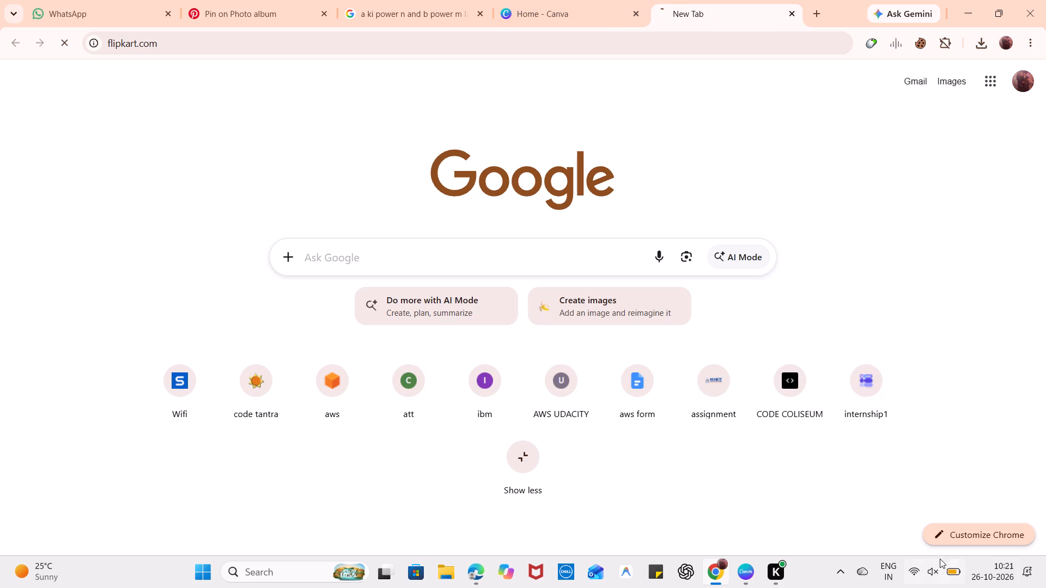
Switch the Wi-Fi connection to the KIET network and reload the flipkart.com page.
click(946, 587)
click(861, 327)
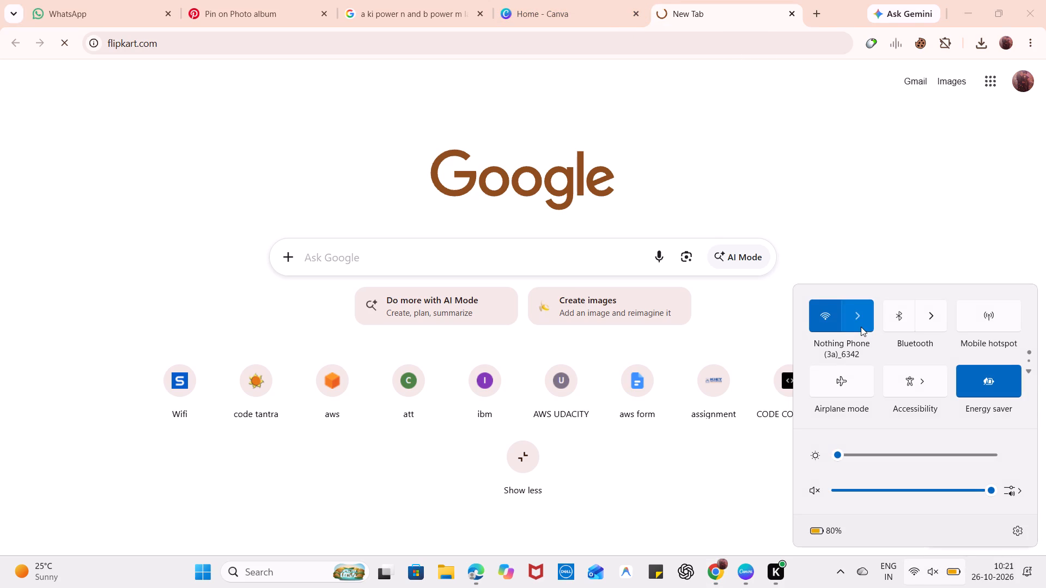
scroll(865, 384, down, 1)
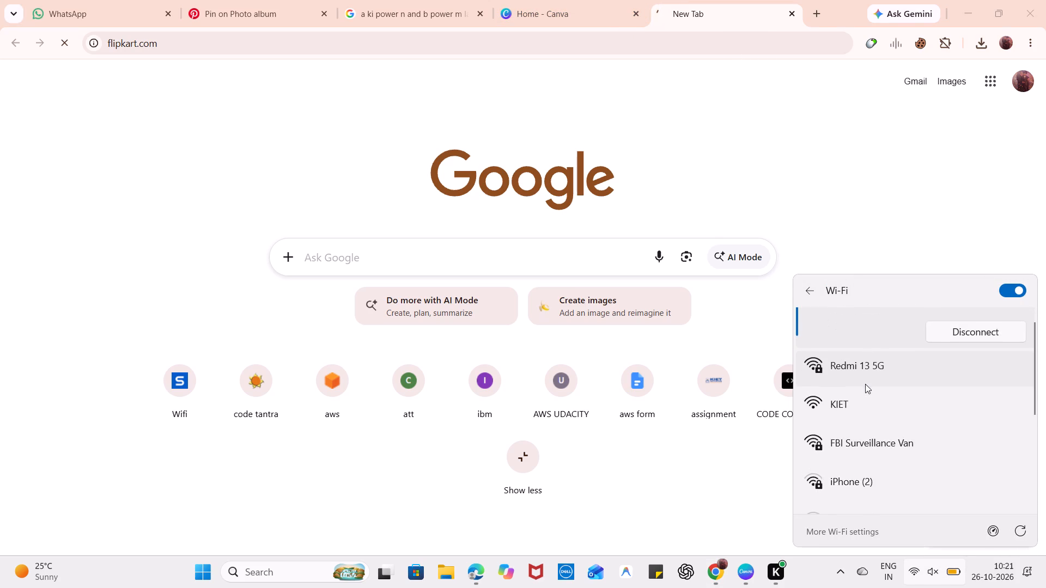
click(854, 410)
click(976, 463)
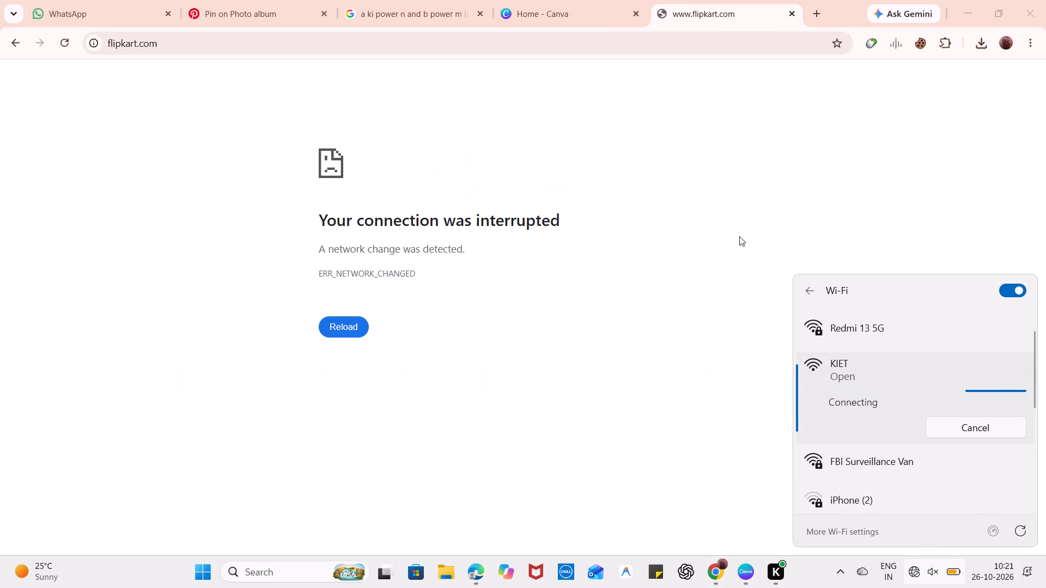
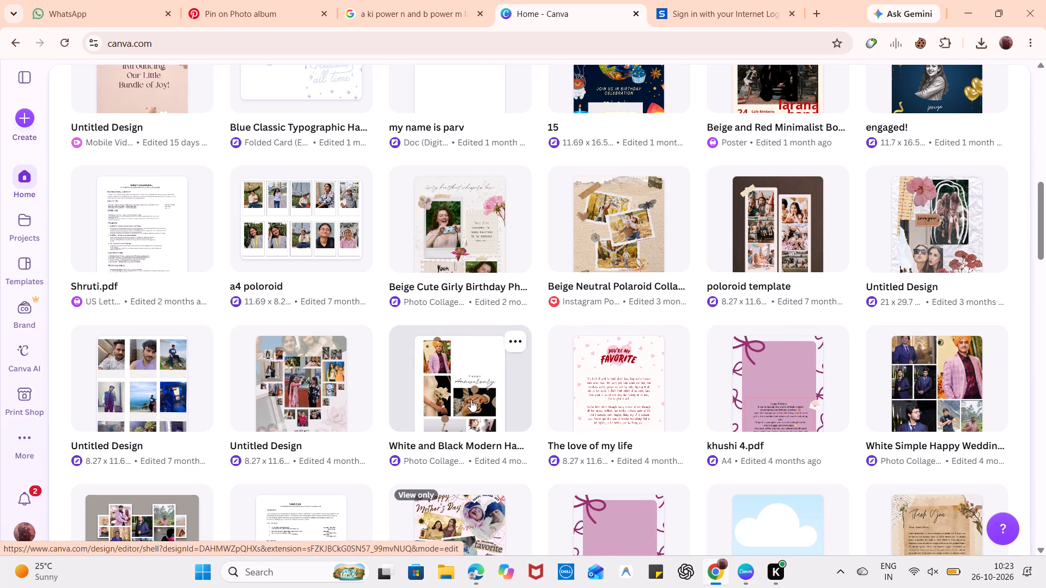
Look further through the older designs in the home page's recent designs list.
scroll(471, 400, down, 2)
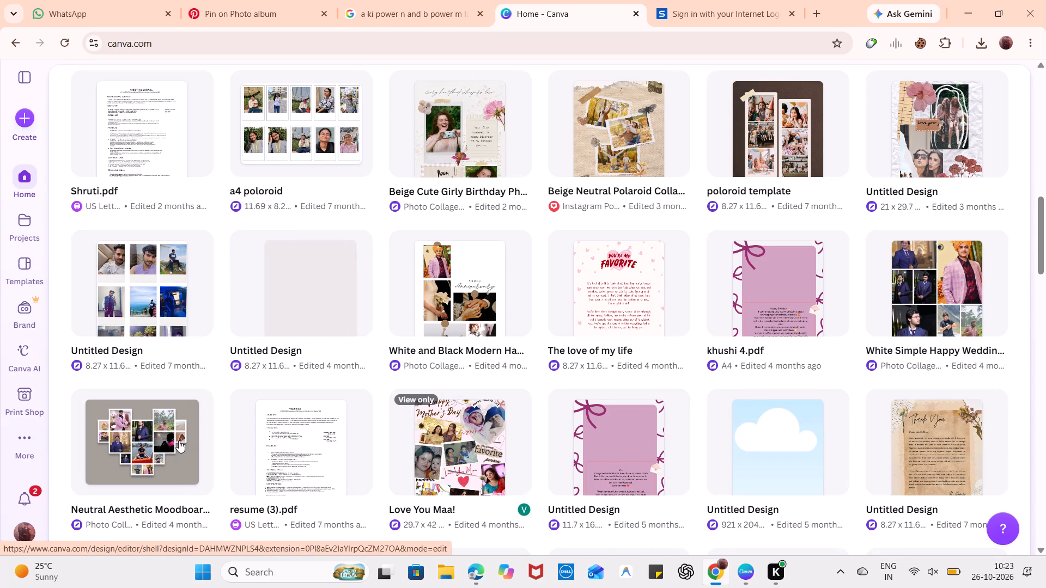
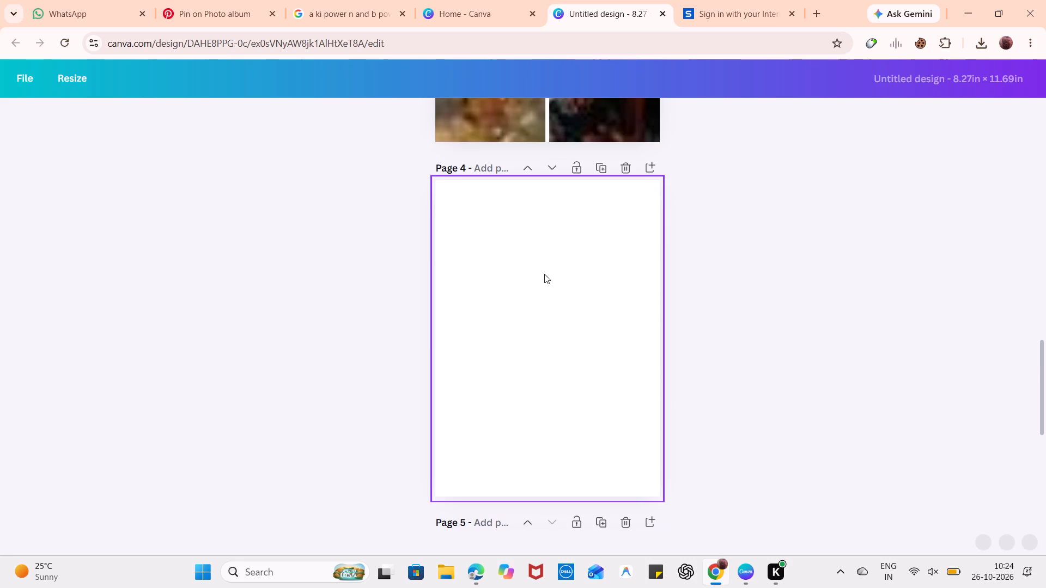
Look through all five pages of the opened untitled 8.27 × 11.69 in design, from the photo collage to the last grid page.
scroll(544, 274, up, 6)
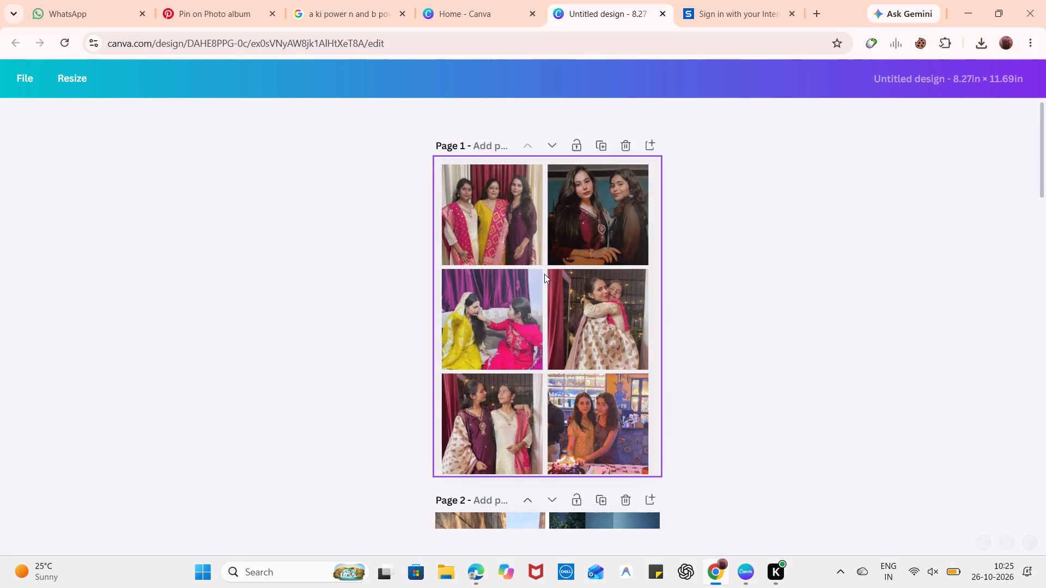
scroll(544, 274, up, 1)
scroll(544, 274, down, 8)
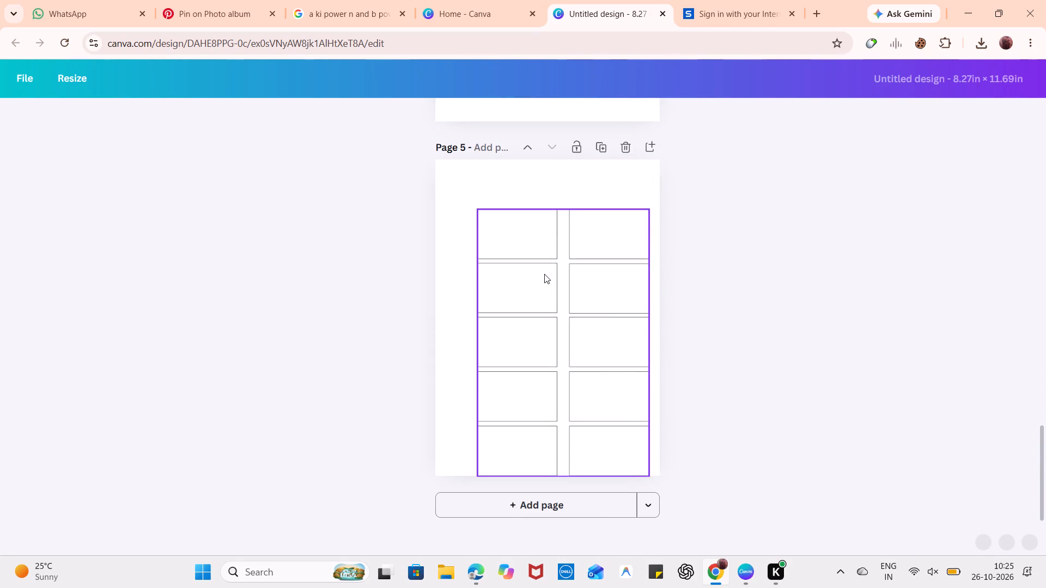
scroll(544, 274, down, 5)
Return to the Canva home page and load more older designs at the end of the recent designs list.
click(498, 0)
scroll(468, 230, down, 1)
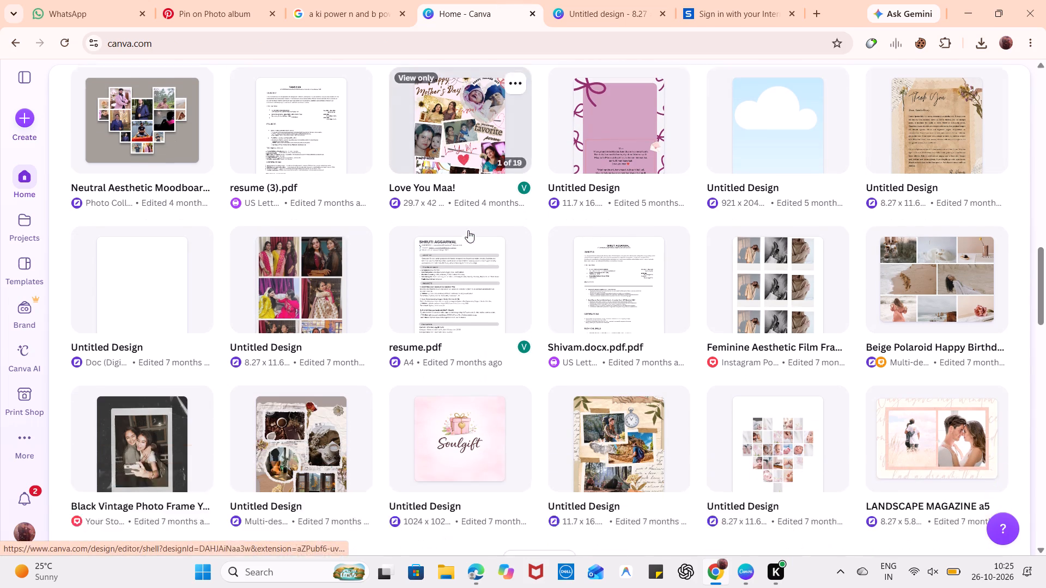
scroll(468, 230, down, 1)
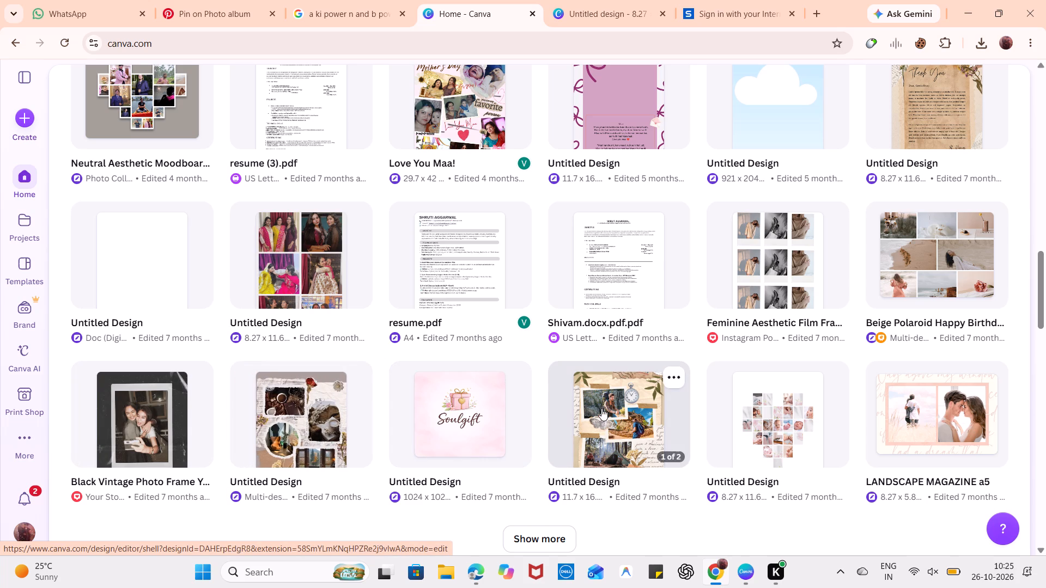
scroll(601, 408, down, 3)
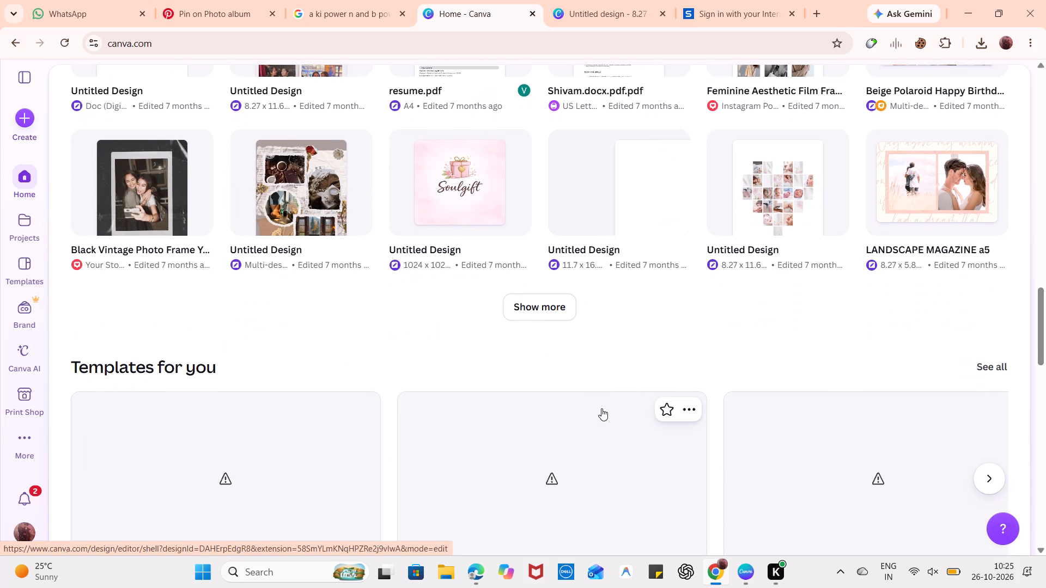
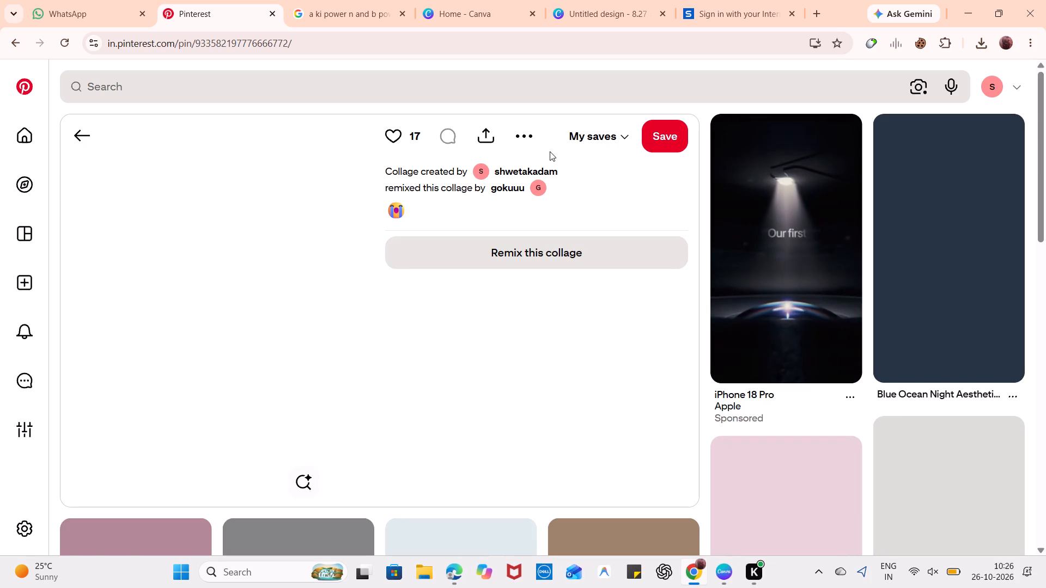
Download the blue music-player collage image from its Pinterest pin and open the downloaded file to check it.
click(536, 134)
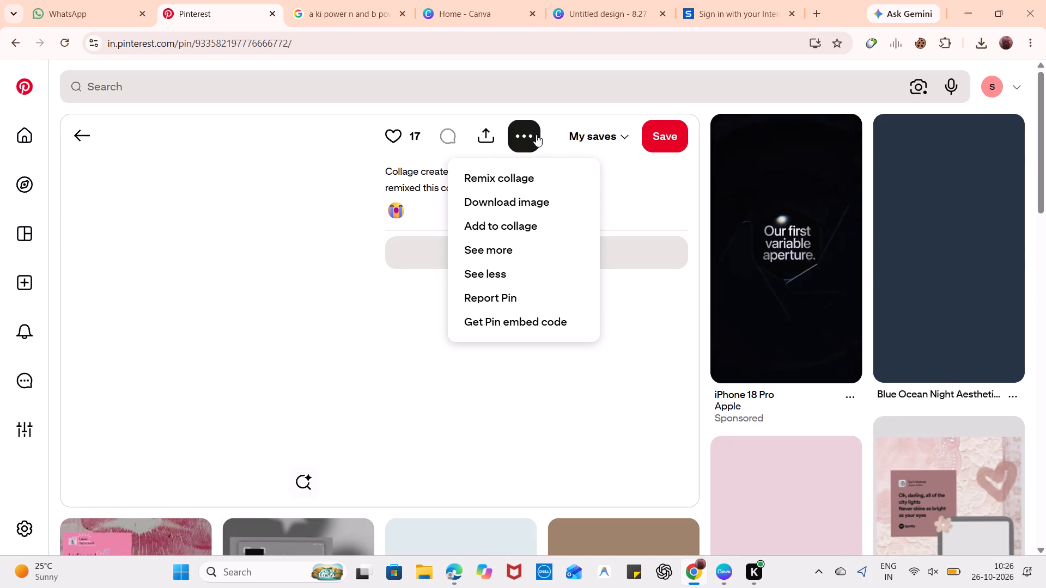
click(514, 207)
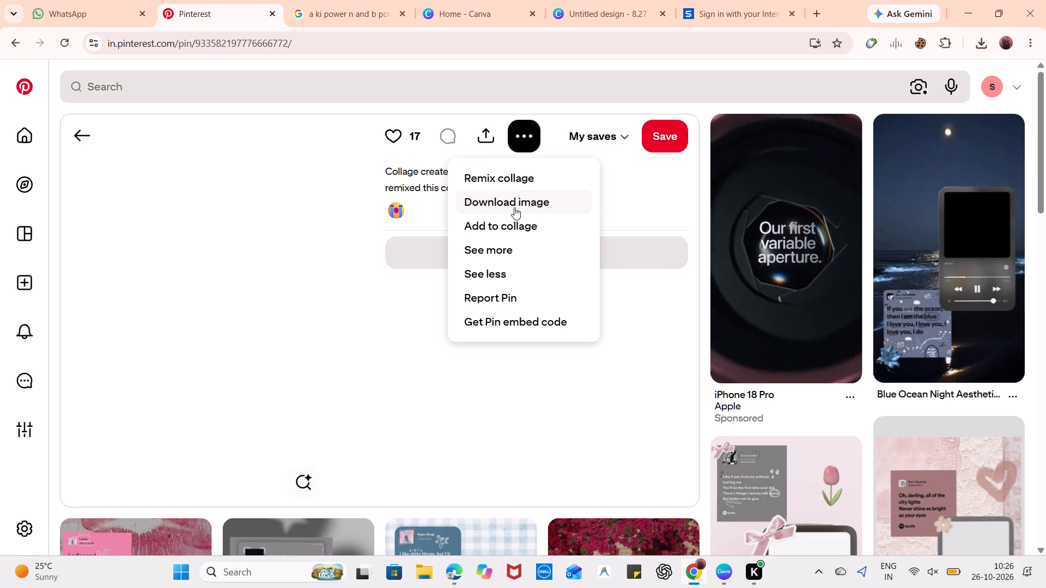
scroll(581, 301, down, 2)
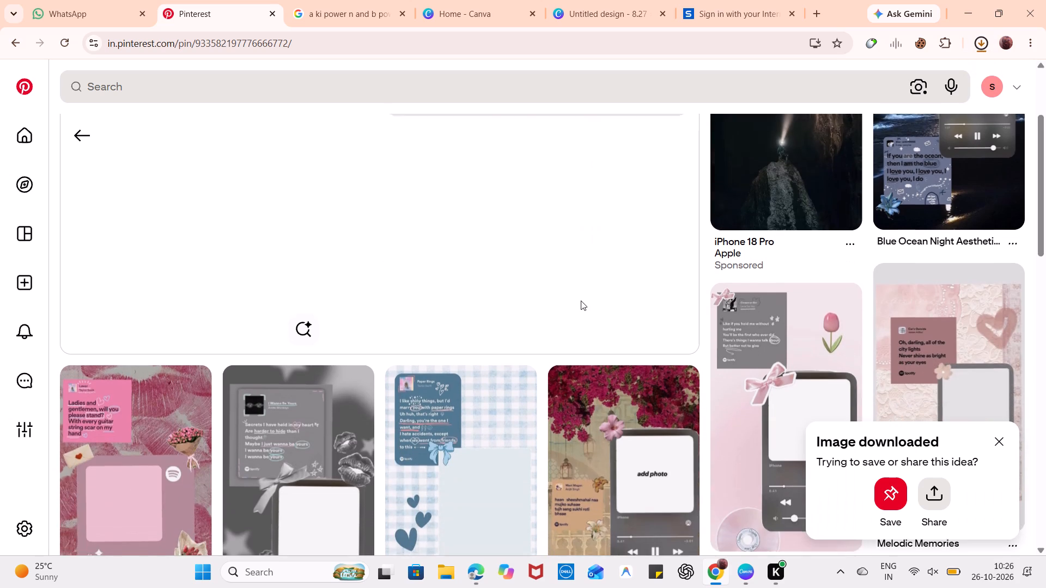
scroll(649, 338, down, 3)
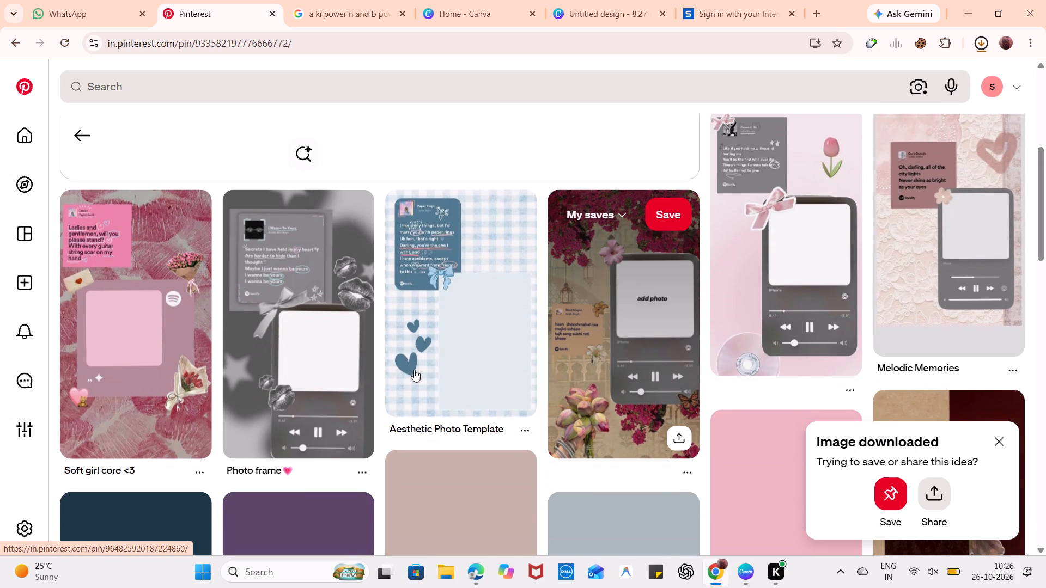
scroll(414, 370, down, 2)
scroll(414, 370, up, 1)
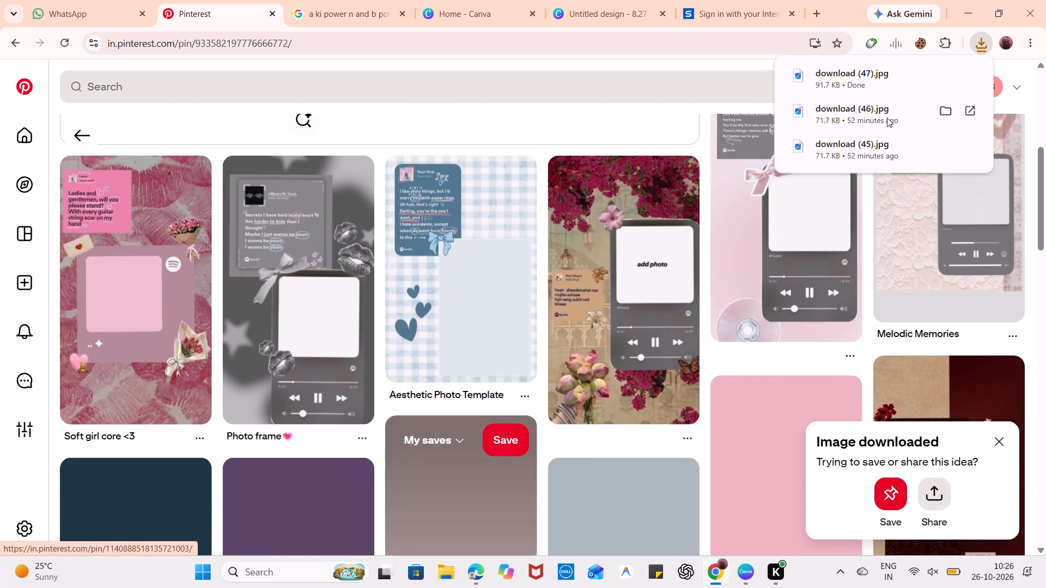
click(832, 69)
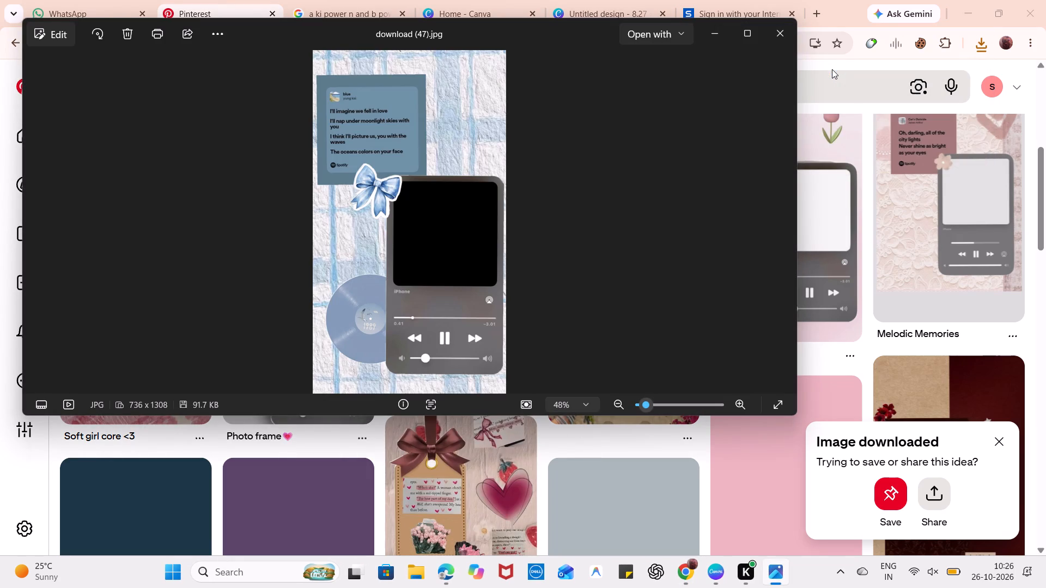
click(773, 26)
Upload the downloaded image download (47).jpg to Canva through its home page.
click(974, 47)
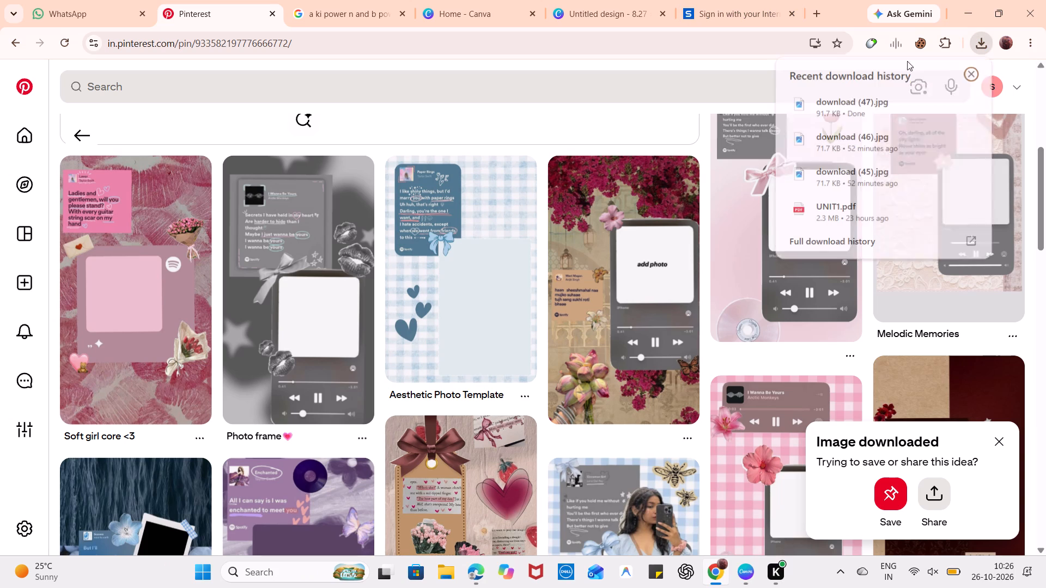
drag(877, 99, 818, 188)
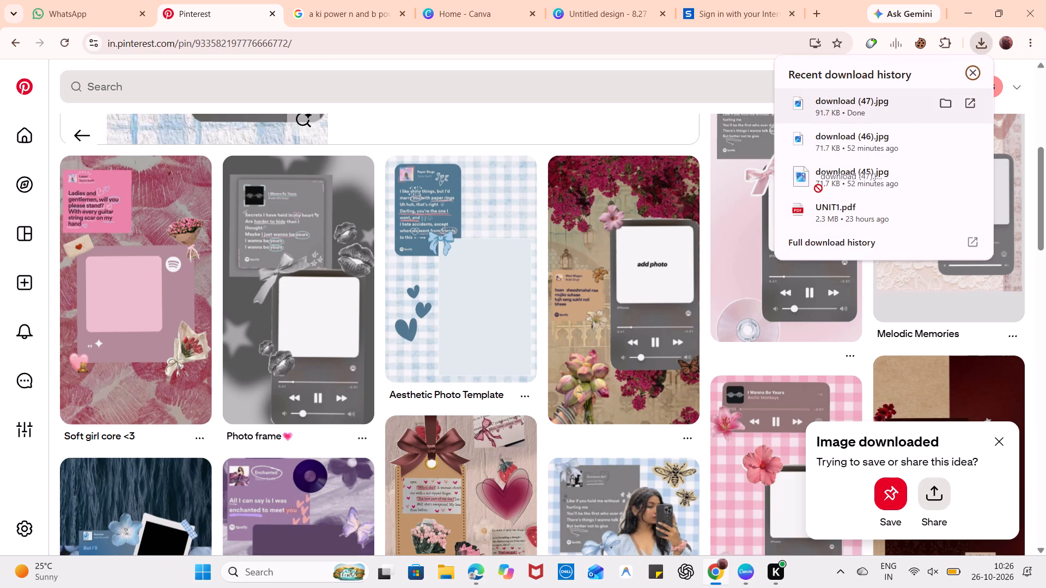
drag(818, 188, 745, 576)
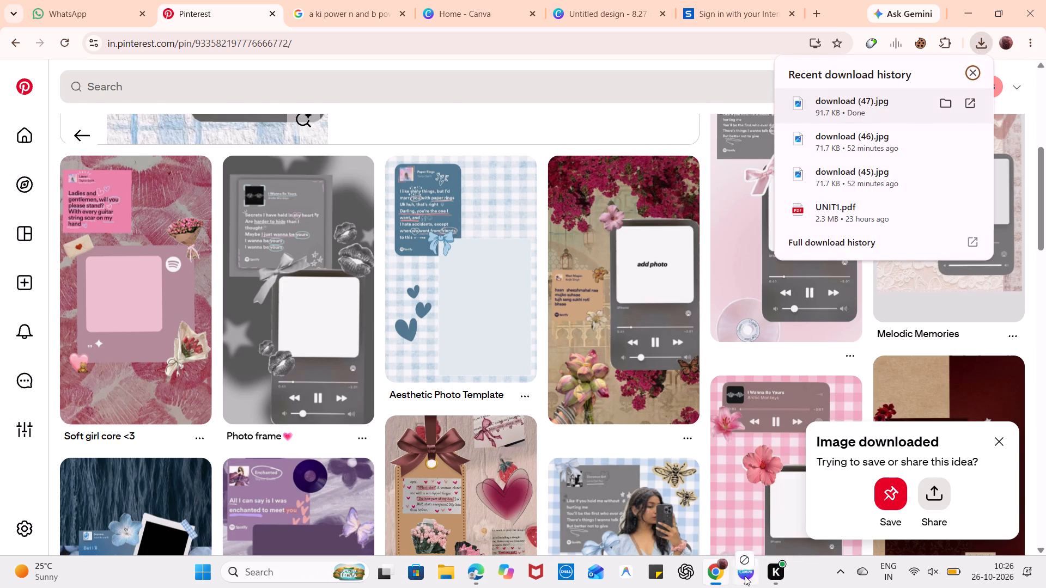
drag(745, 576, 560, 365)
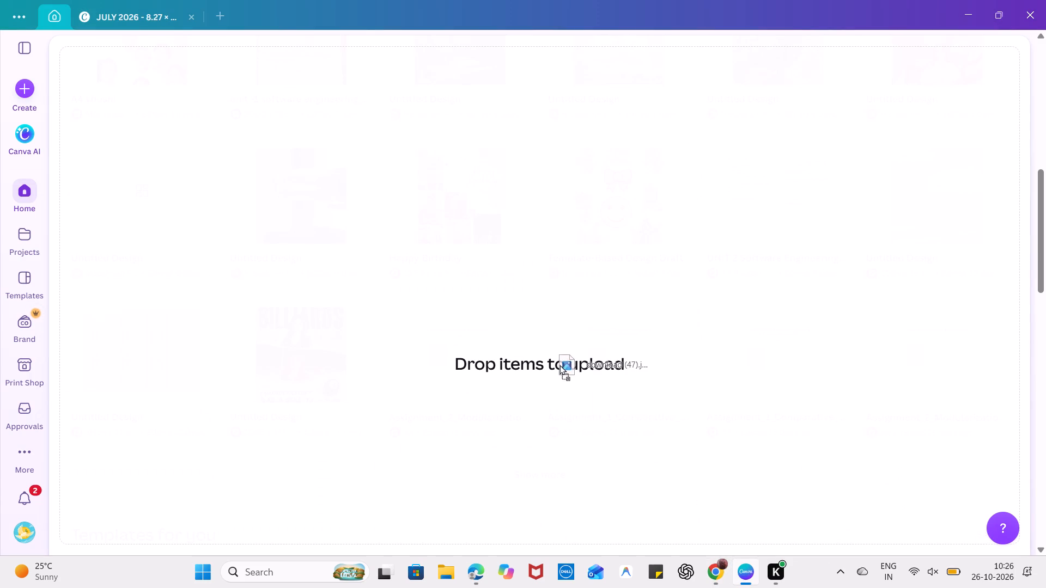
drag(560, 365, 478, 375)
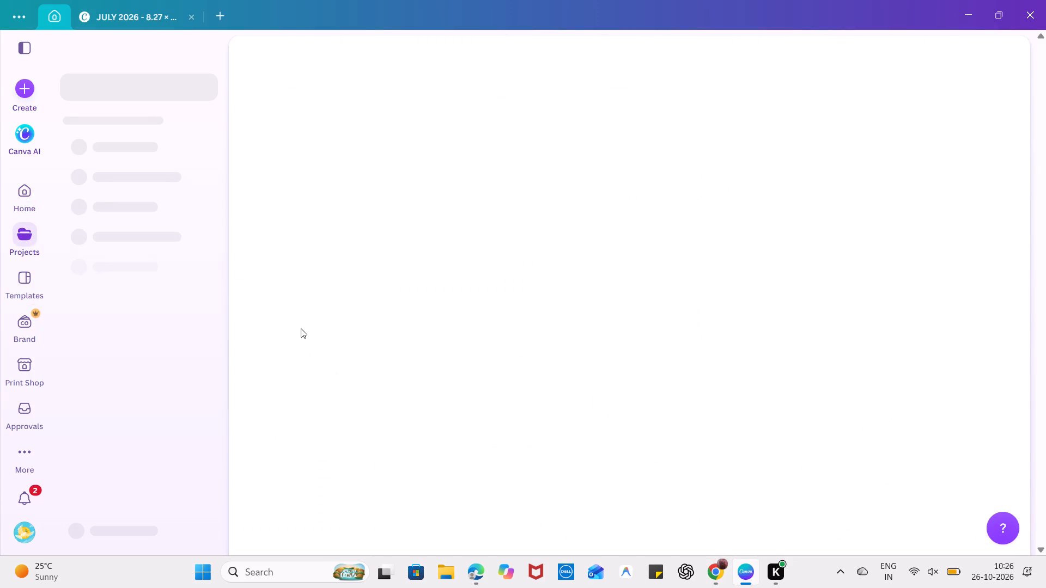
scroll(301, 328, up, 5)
Place the downloaded image download (47).jpg on blank page 39 of the JULY 2026 design.
click(94, 13)
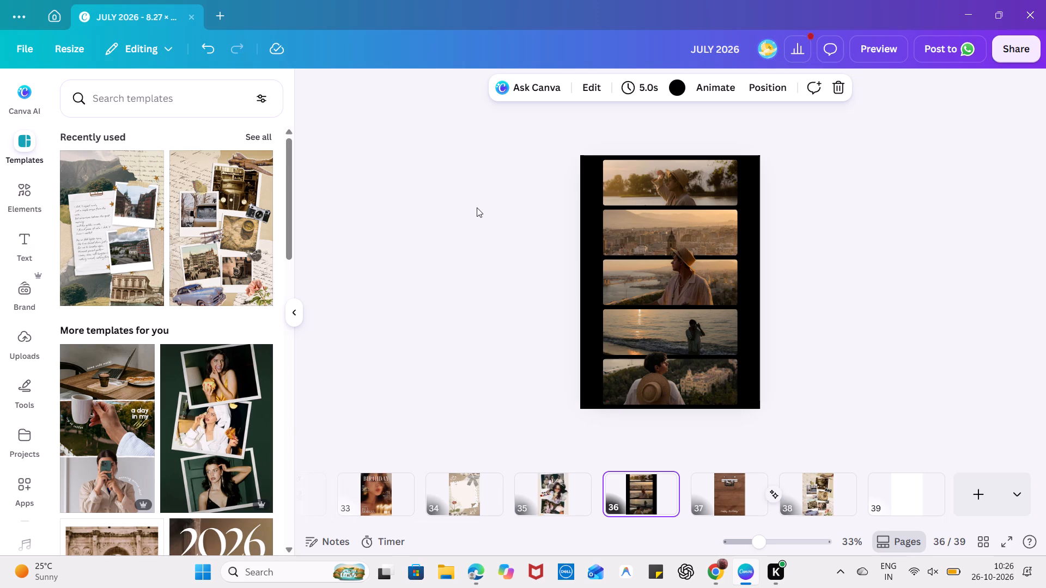
click(897, 490)
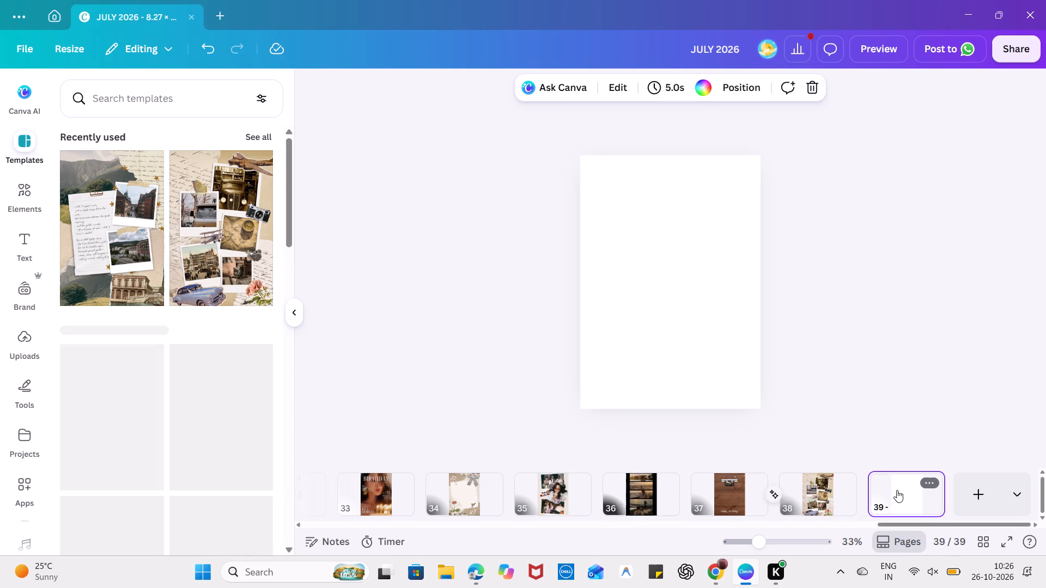
click(725, 574)
drag(849, 96, 659, 271)
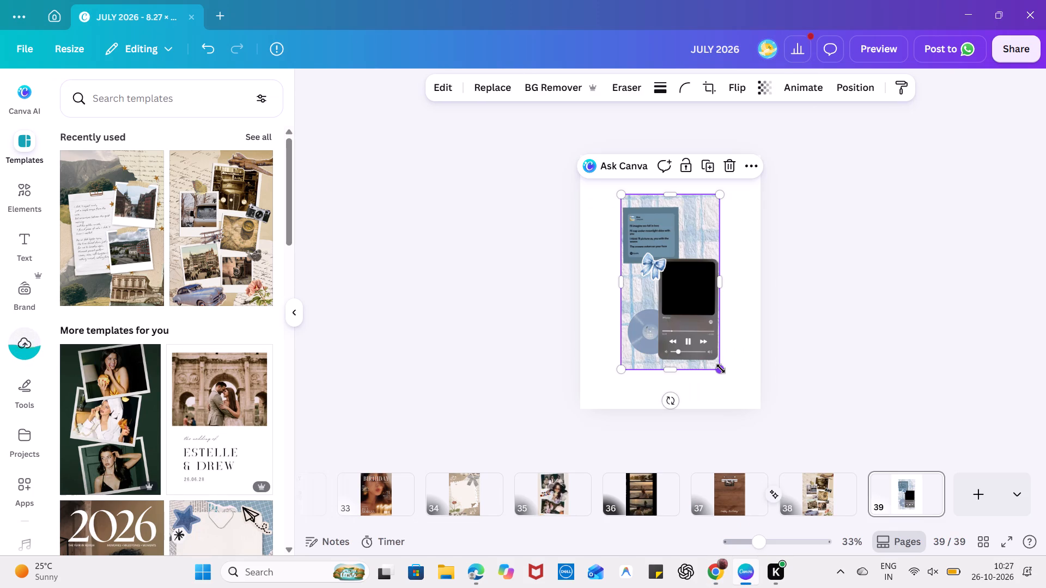
Enlarge the collage image on page 39 to the full page height, flush with the page's right edge.
drag(721, 369, 756, 399)
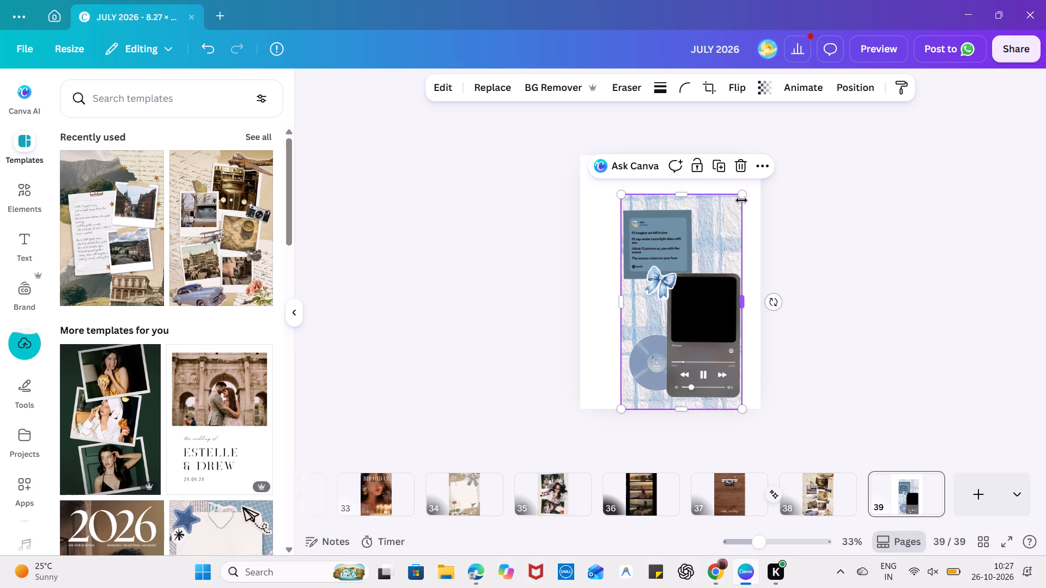
drag(741, 200, 741, 194)
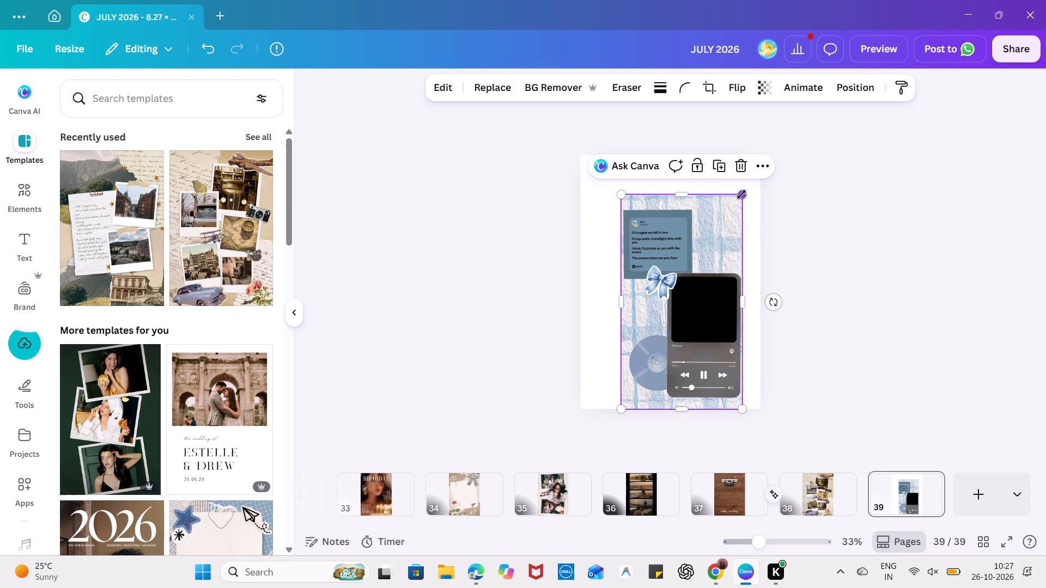
drag(744, 193, 763, 164)
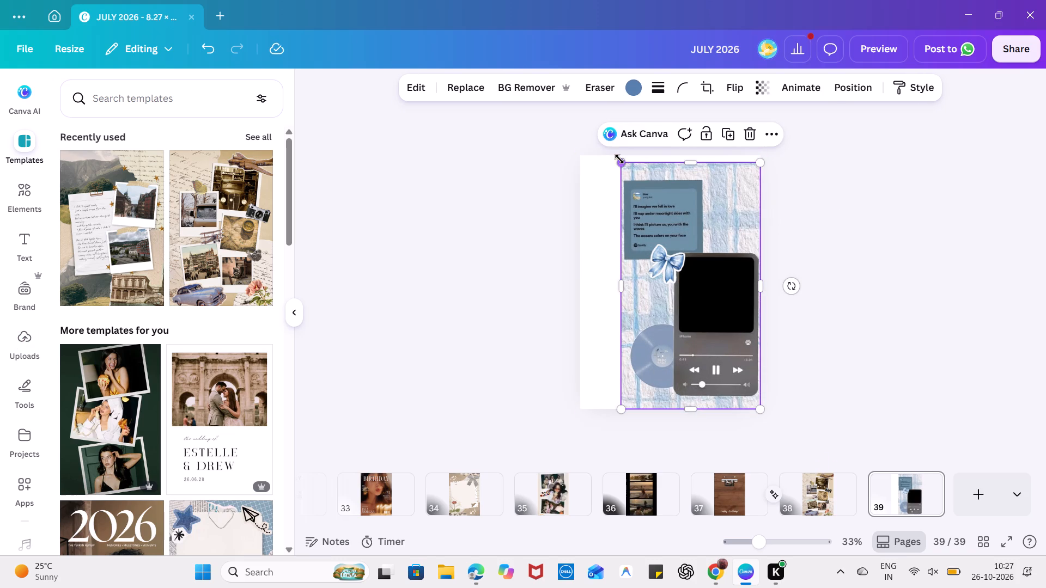
drag(619, 159, 605, 157)
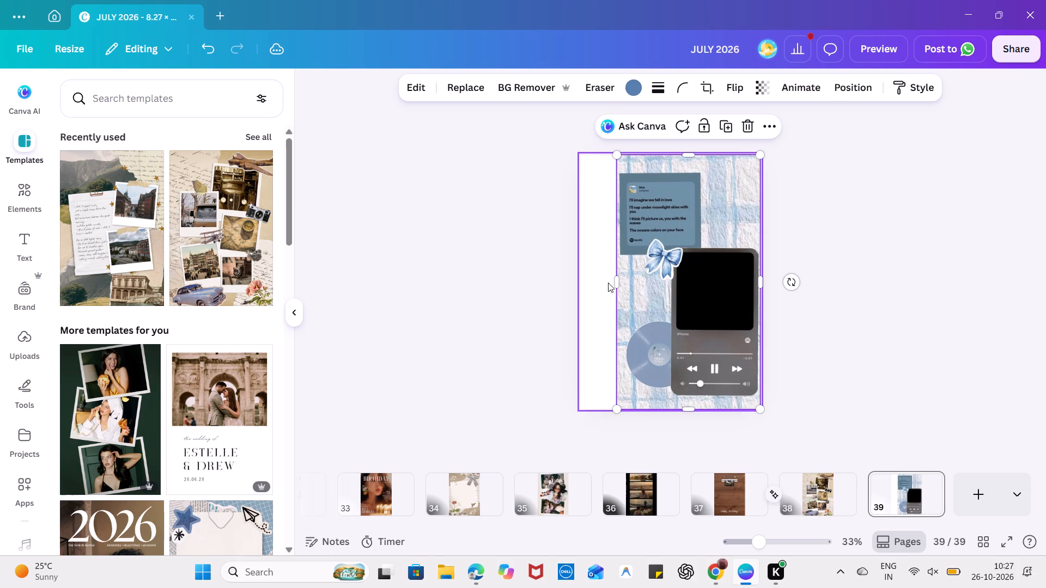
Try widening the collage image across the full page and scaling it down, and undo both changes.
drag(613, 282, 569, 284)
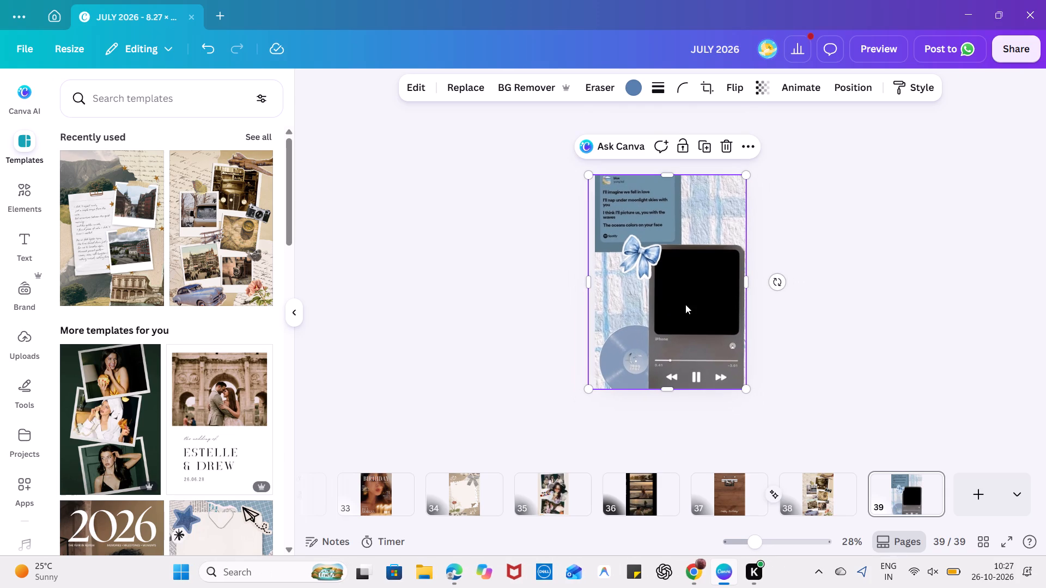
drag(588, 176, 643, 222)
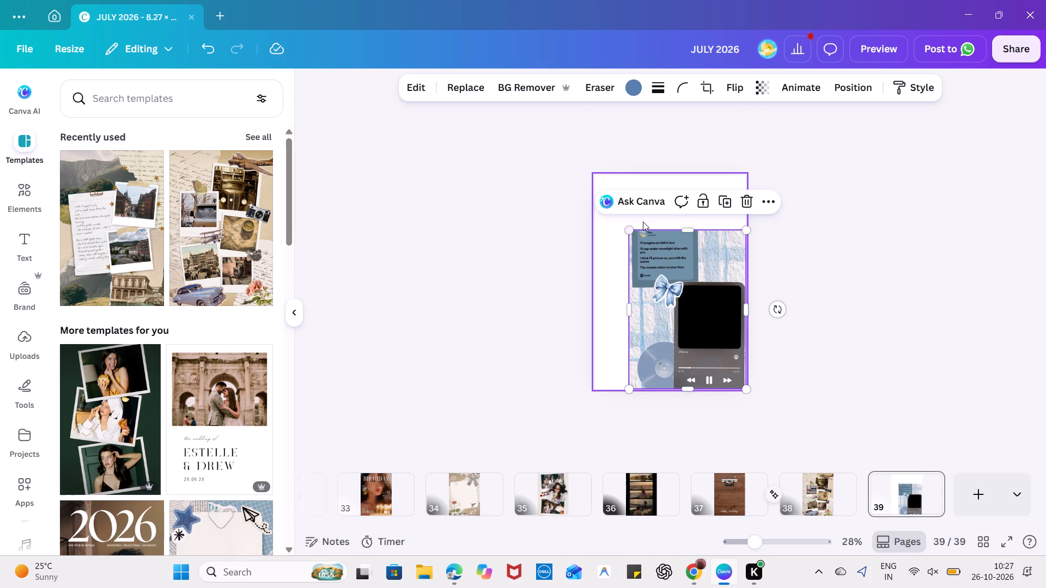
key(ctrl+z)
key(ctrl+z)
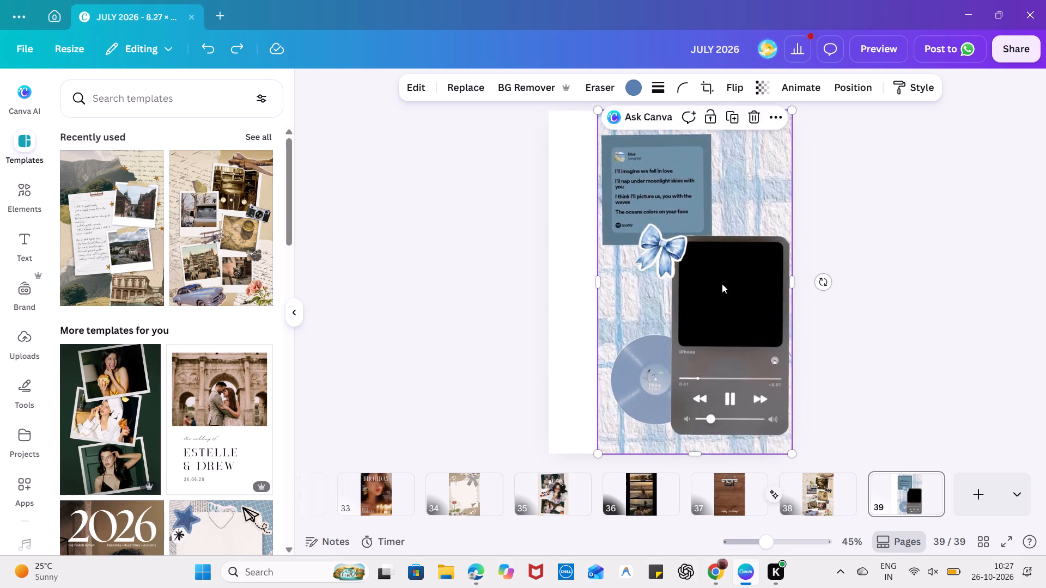
Split the collage image on page 39 into editable layers with Magic Layers.
click(646, 354)
click(646, 354)
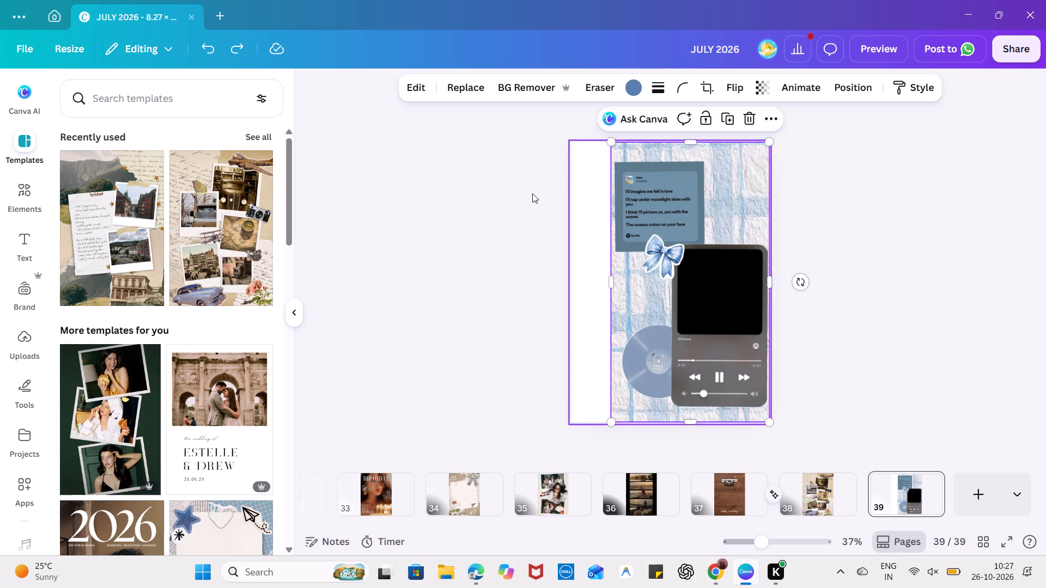
click(415, 96)
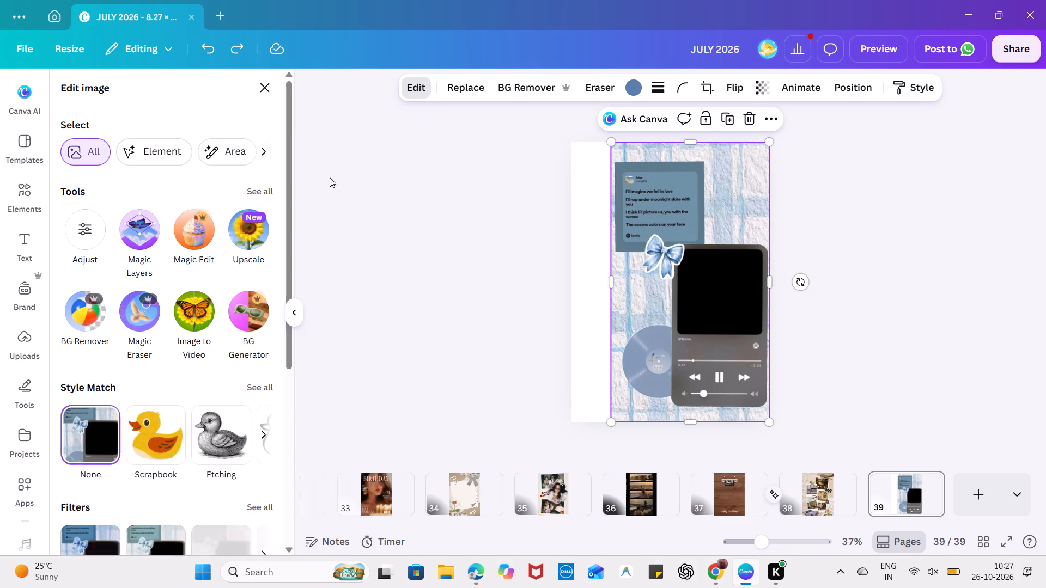
click(137, 246)
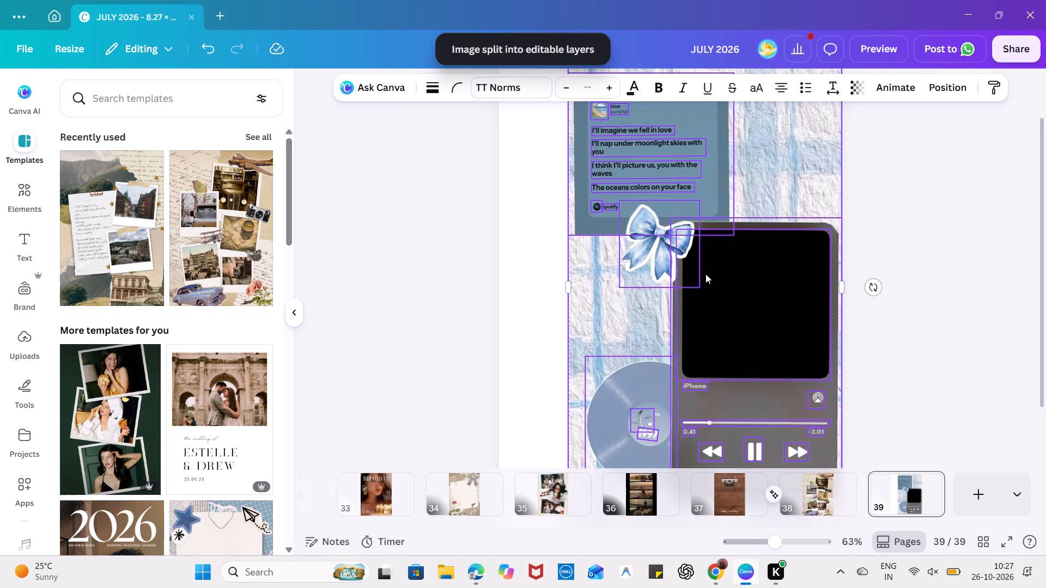
Delete the blue plaid textured background layer from page 39, keeping the lyrics card, bow, record and music player.
click(713, 279)
click(725, 270)
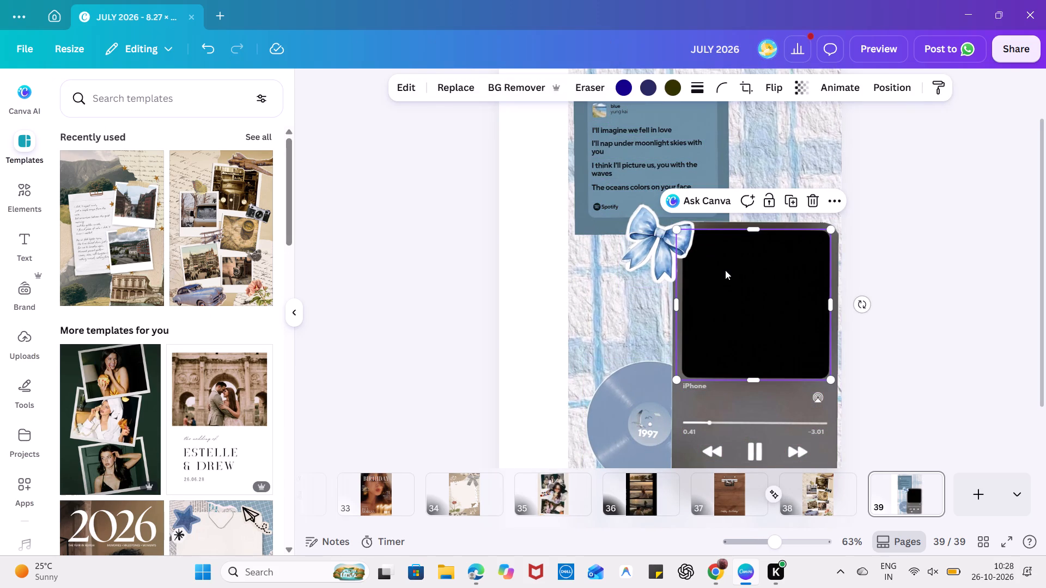
drag(647, 316, 587, 341)
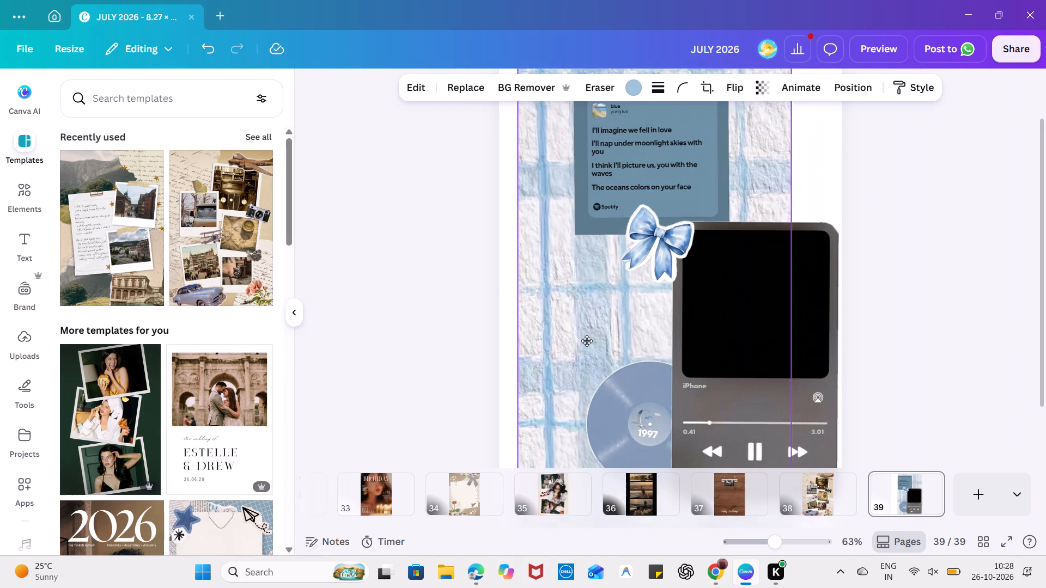
drag(587, 341, 429, 331)
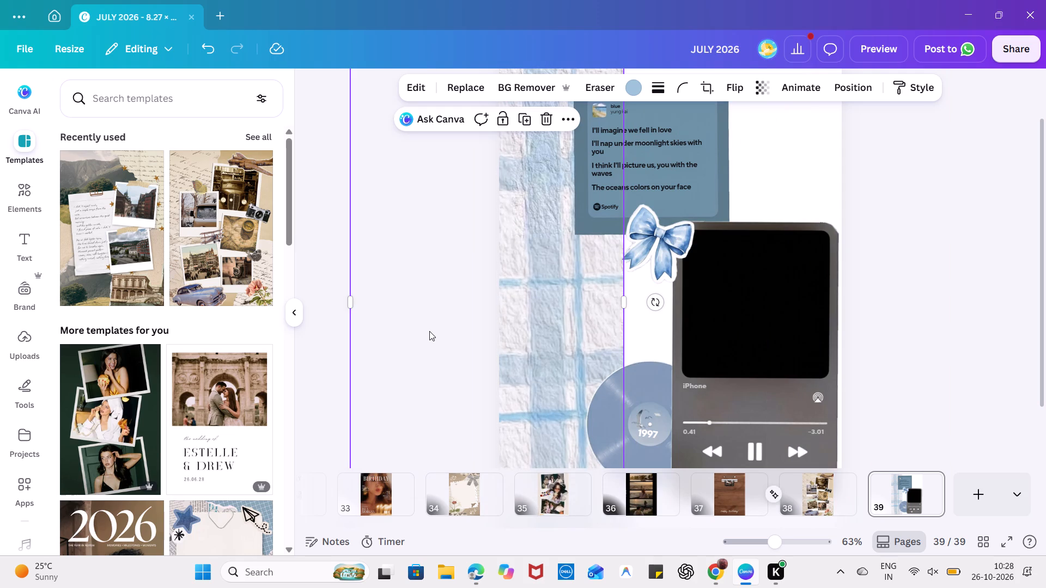
key(Delete)
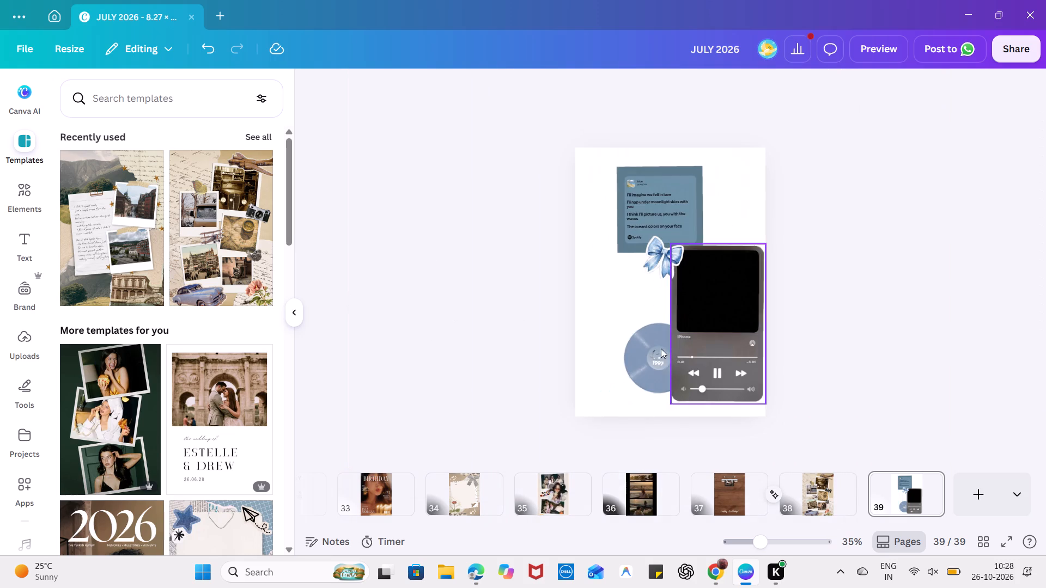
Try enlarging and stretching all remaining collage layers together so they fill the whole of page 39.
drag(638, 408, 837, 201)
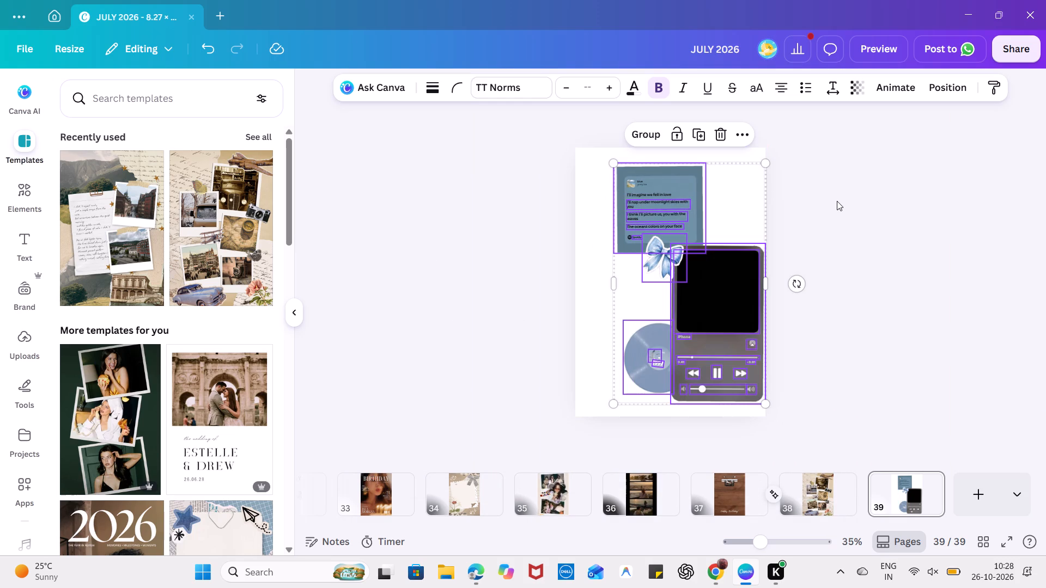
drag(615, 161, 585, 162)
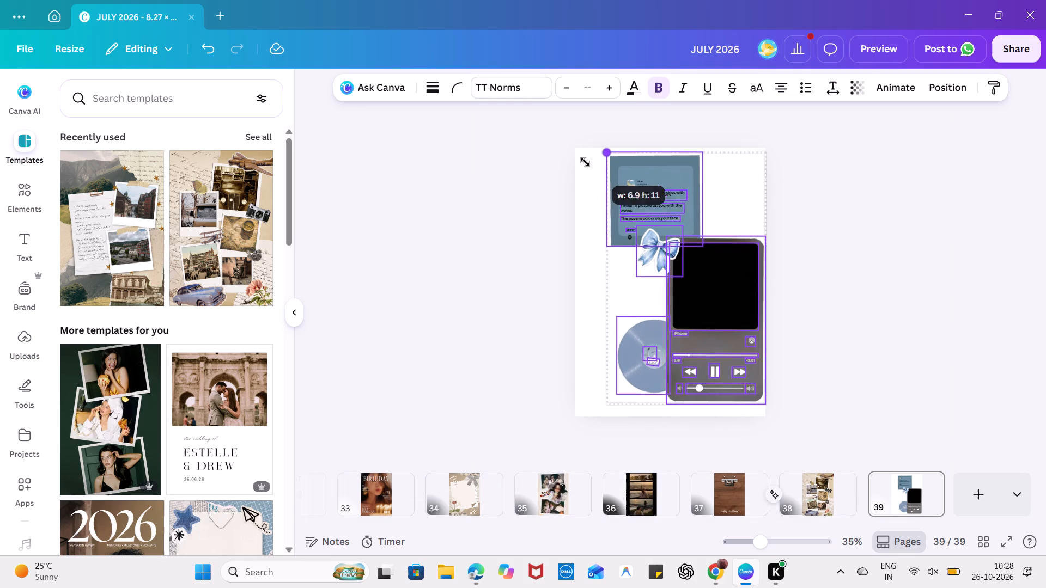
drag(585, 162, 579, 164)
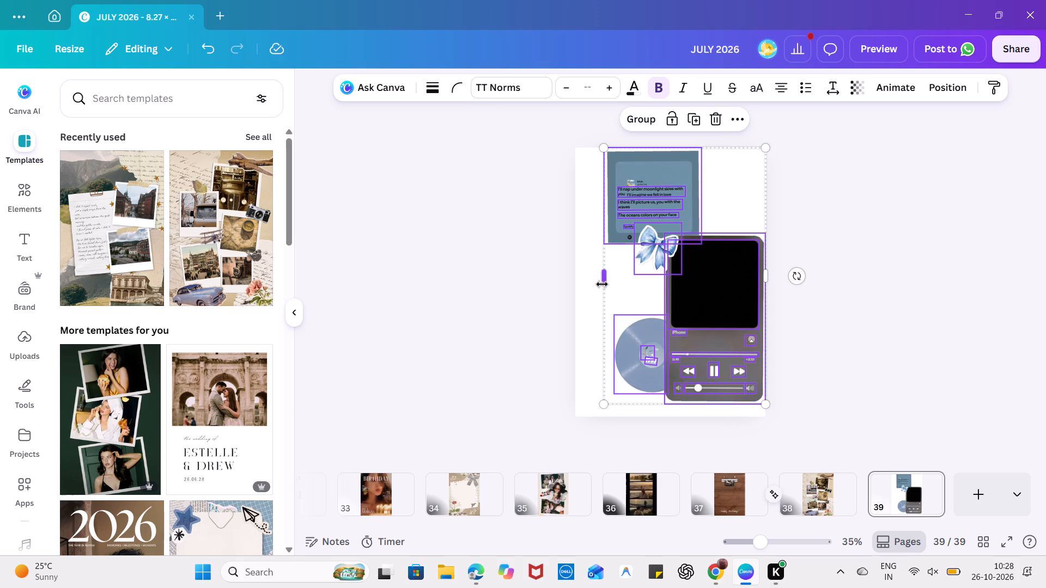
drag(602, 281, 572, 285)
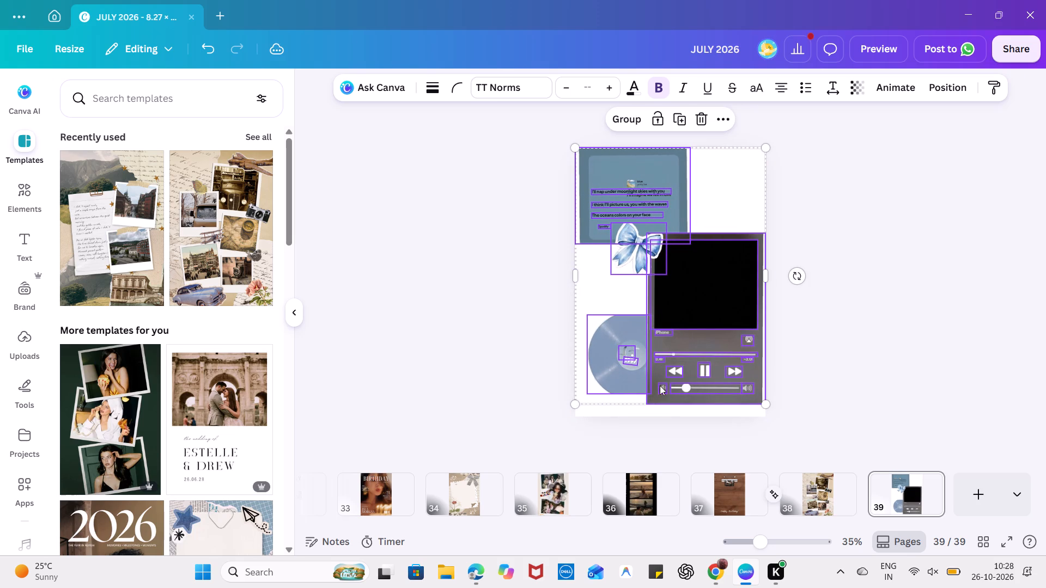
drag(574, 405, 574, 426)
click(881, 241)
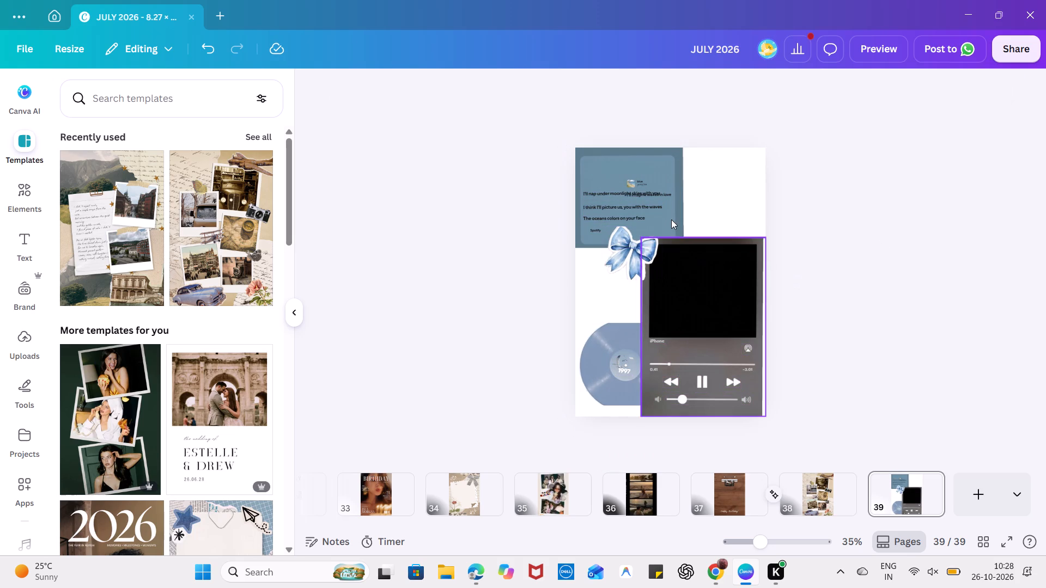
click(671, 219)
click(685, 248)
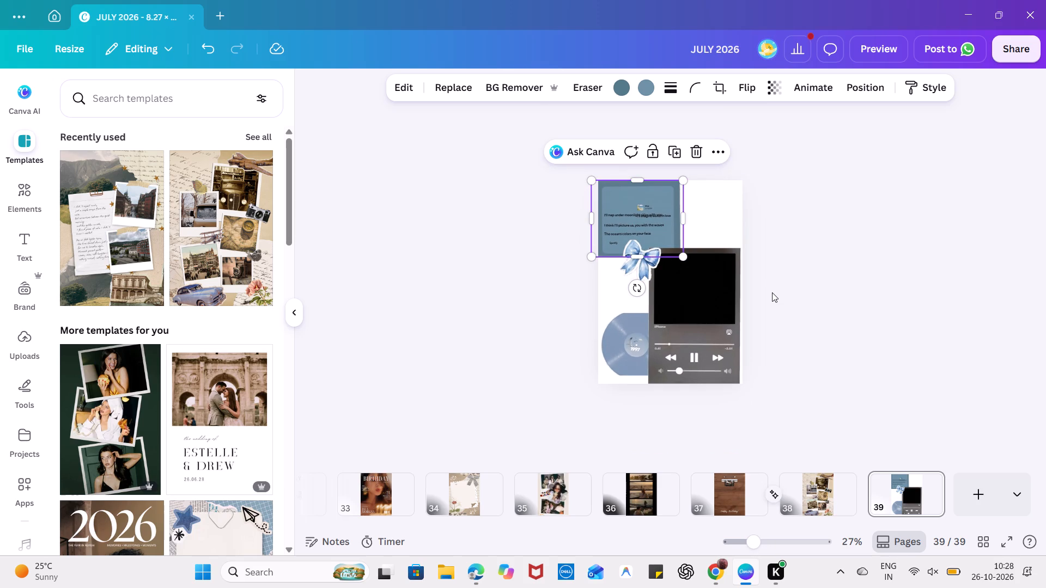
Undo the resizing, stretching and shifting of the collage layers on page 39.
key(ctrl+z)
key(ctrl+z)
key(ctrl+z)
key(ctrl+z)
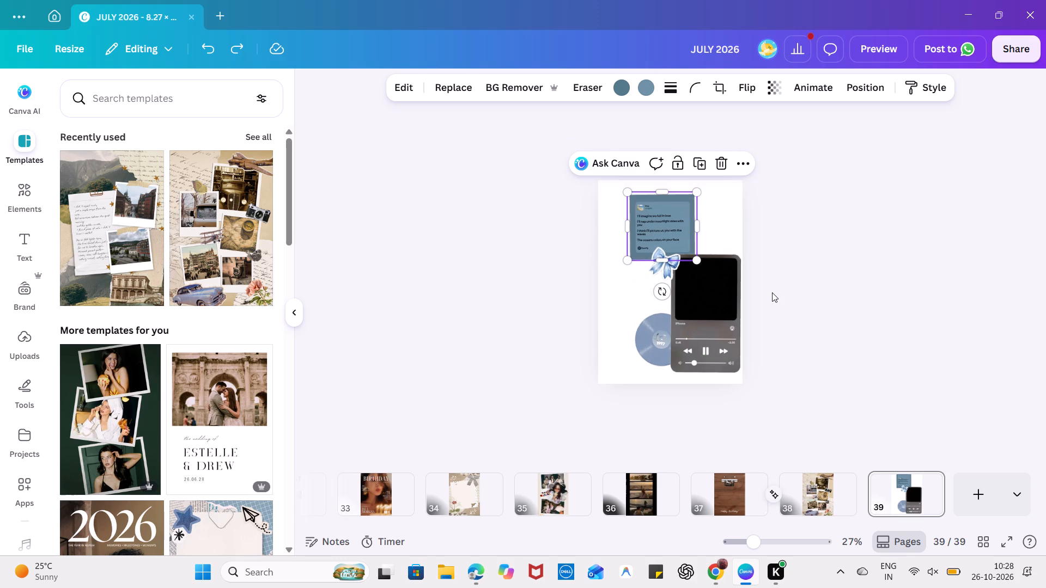
Undo the remaining collage edits on page 39 back to the single unsplit image with its blue plaid background.
key(ctrl+z)
key(ctrl+z)
key(ctrl+z)
key(ctrl+z)
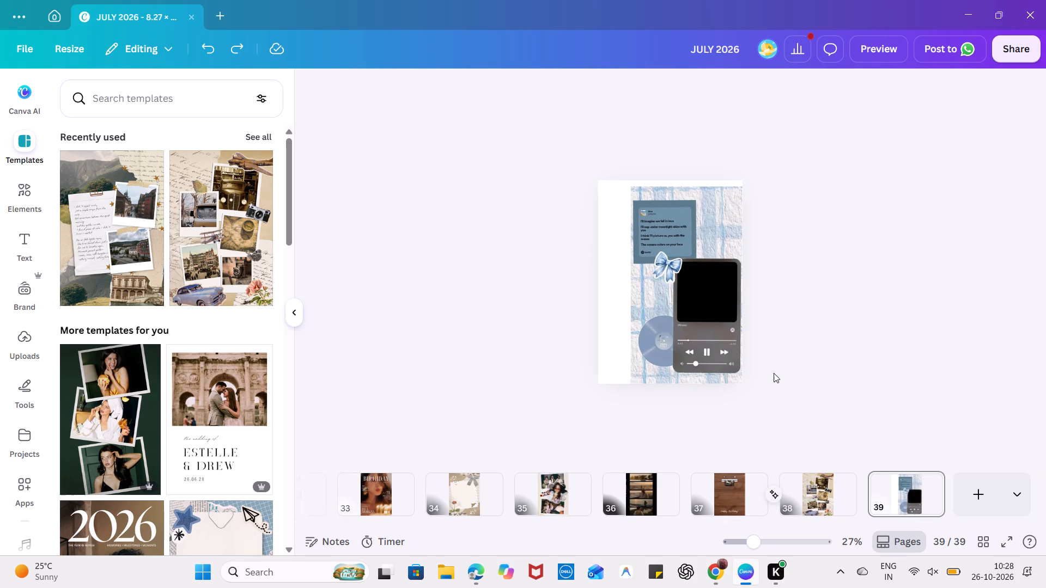
Split the blue plaid music-player collage image on page 39 into editable layers with Magic Layers.
drag(774, 373, 594, 200)
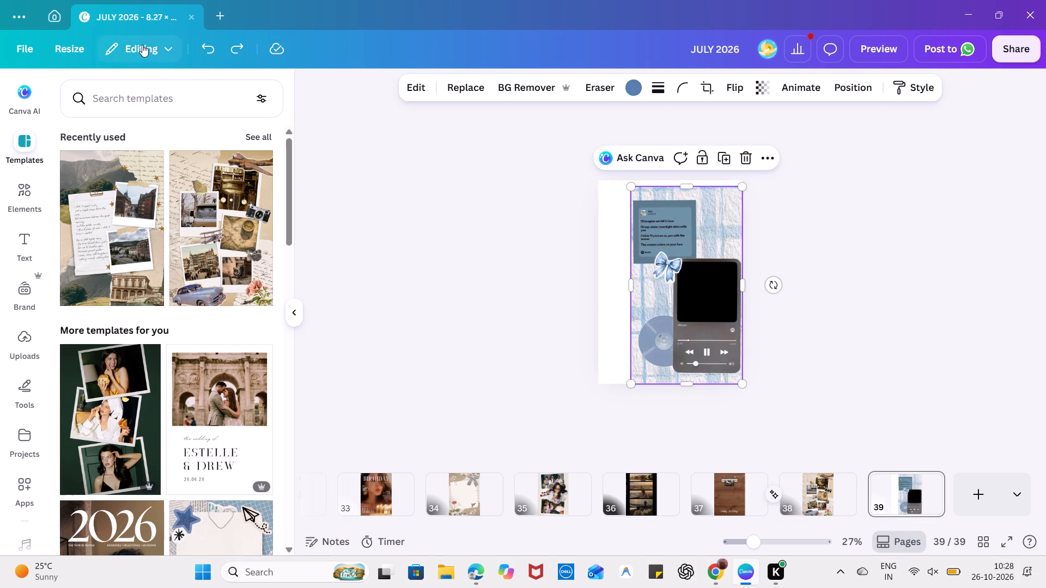
click(142, 45)
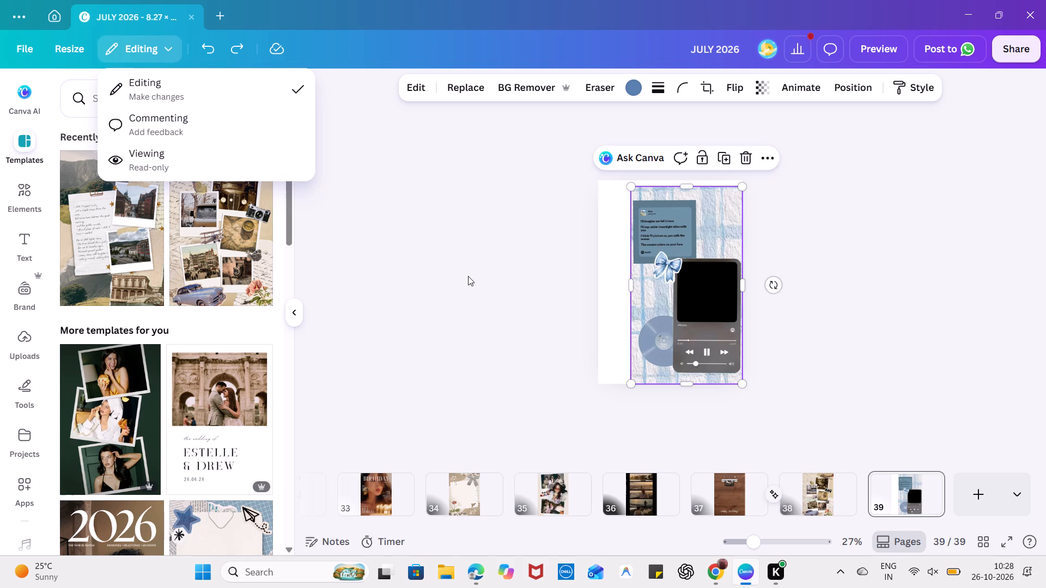
click(462, 250)
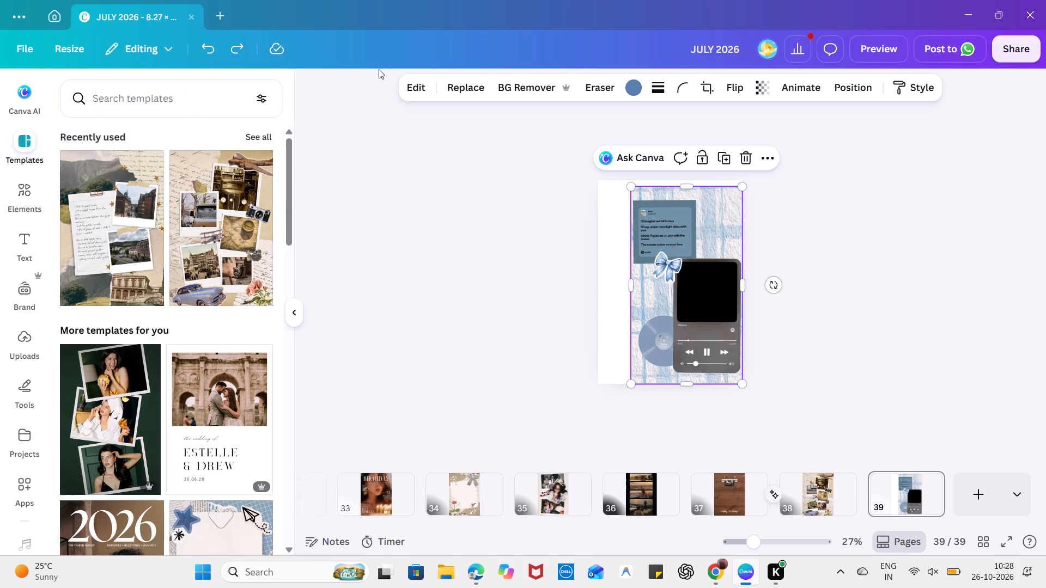
click(413, 85)
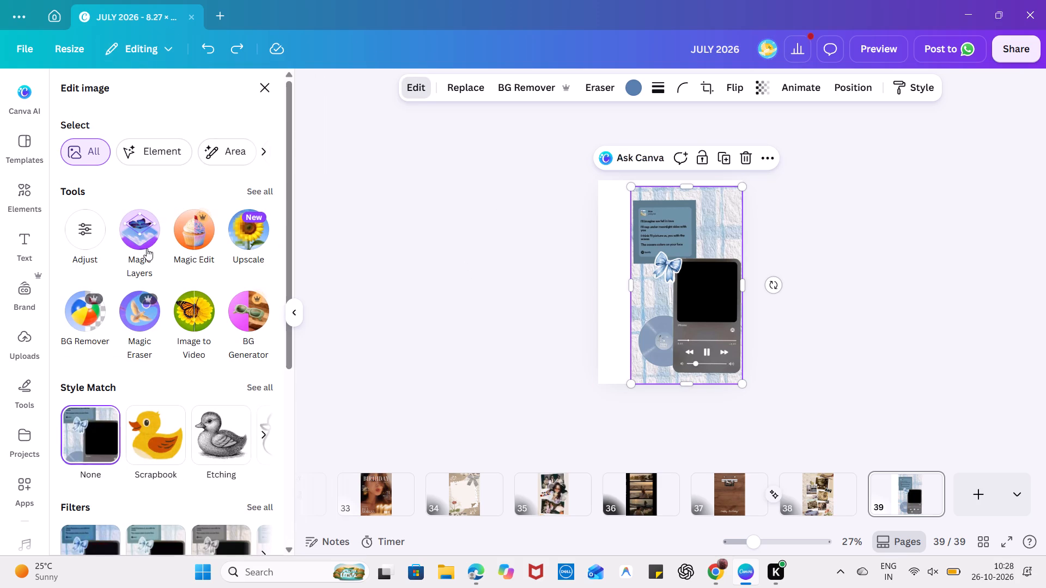
click(144, 243)
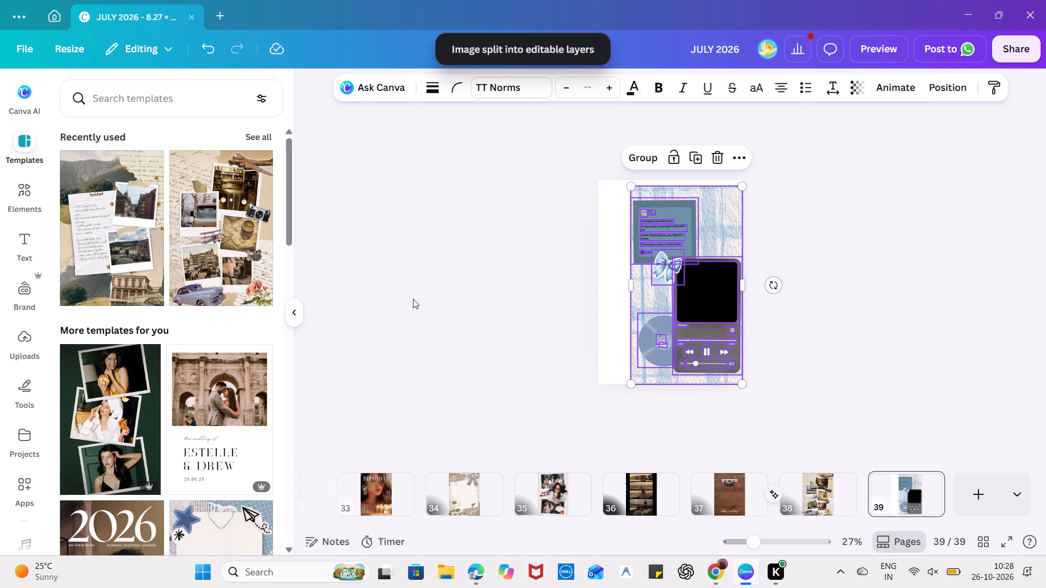
Stretch and enlarge all collage layers together, including the blue plaid background, so they fill the whole of page 39.
drag(630, 281, 584, 283)
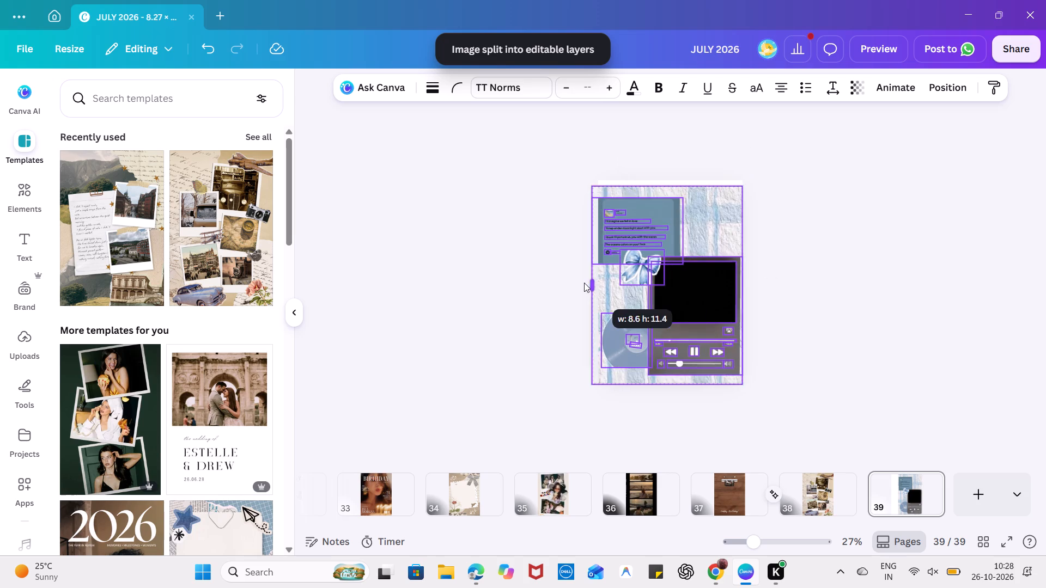
drag(584, 283, 598, 276)
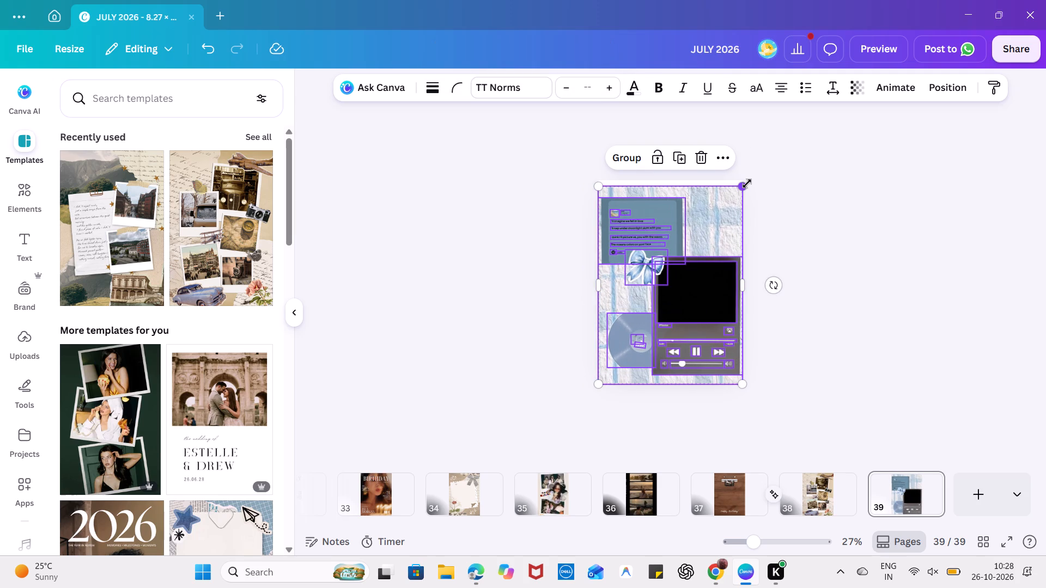
drag(747, 183, 747, 175)
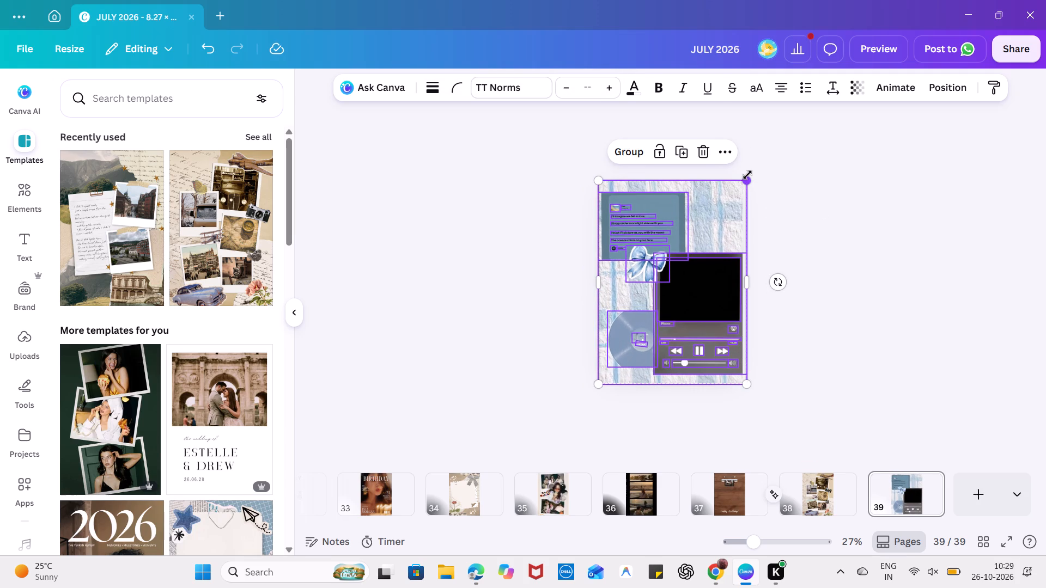
click(789, 208)
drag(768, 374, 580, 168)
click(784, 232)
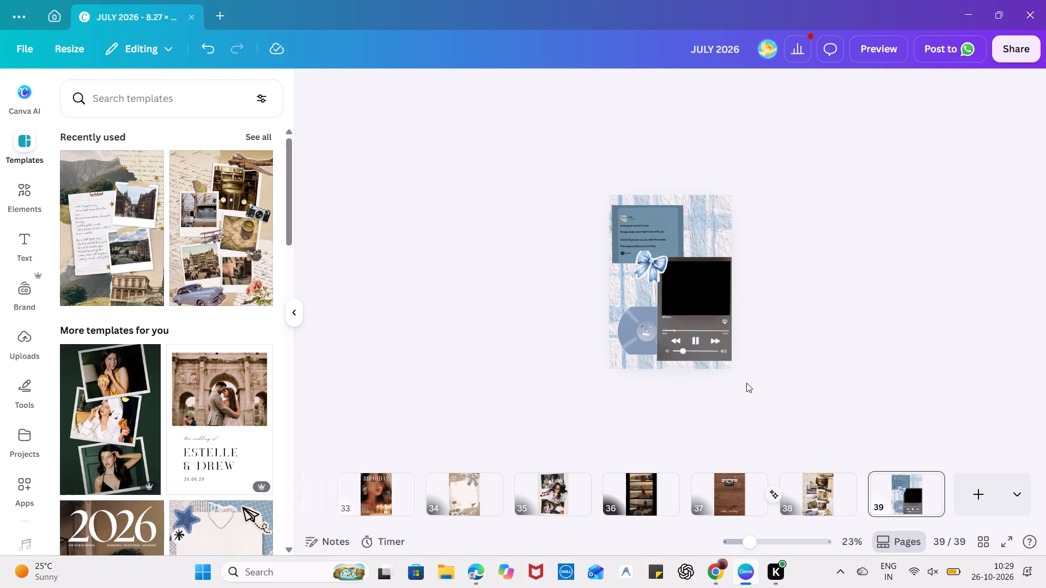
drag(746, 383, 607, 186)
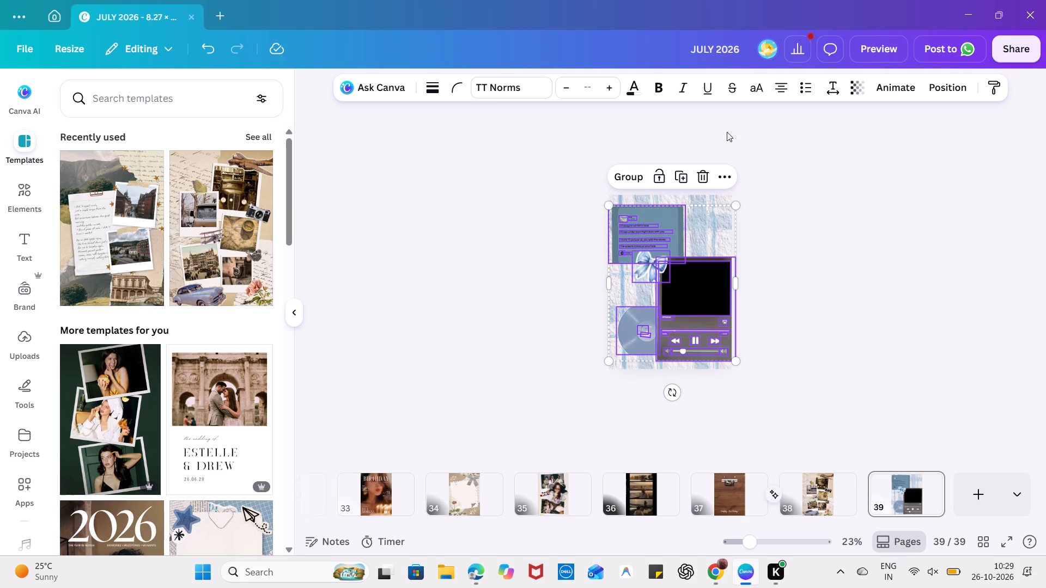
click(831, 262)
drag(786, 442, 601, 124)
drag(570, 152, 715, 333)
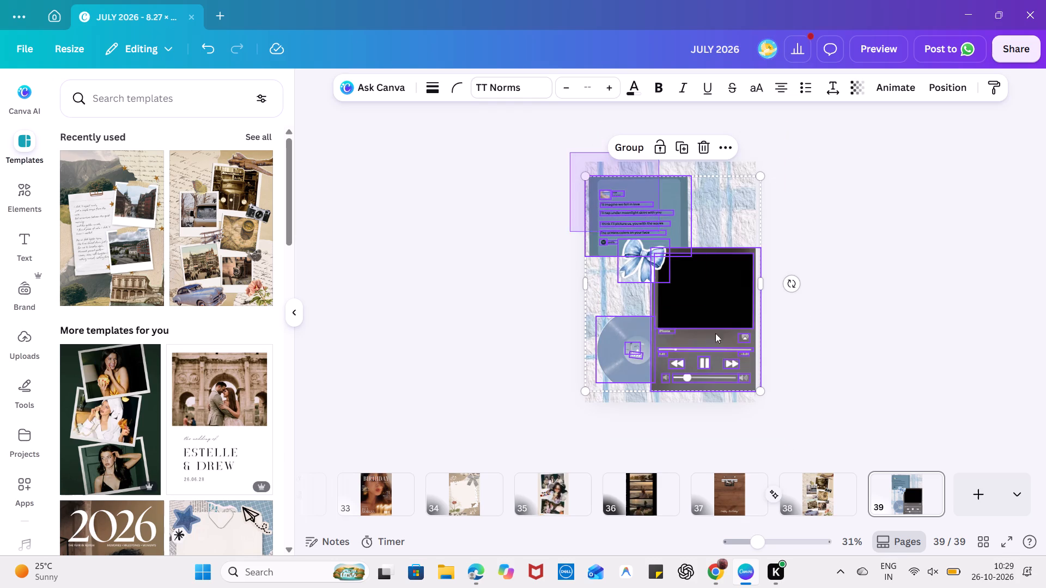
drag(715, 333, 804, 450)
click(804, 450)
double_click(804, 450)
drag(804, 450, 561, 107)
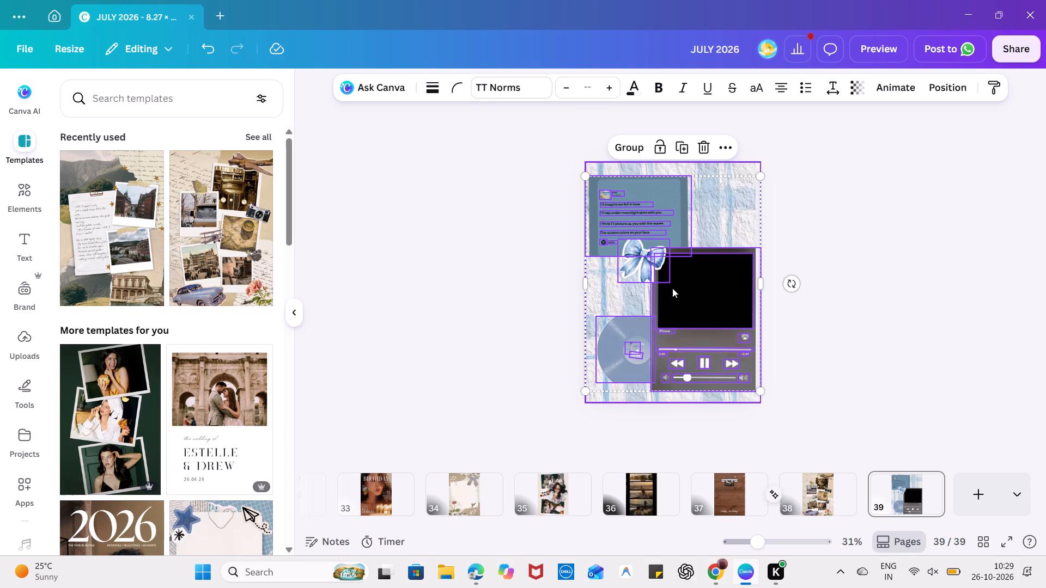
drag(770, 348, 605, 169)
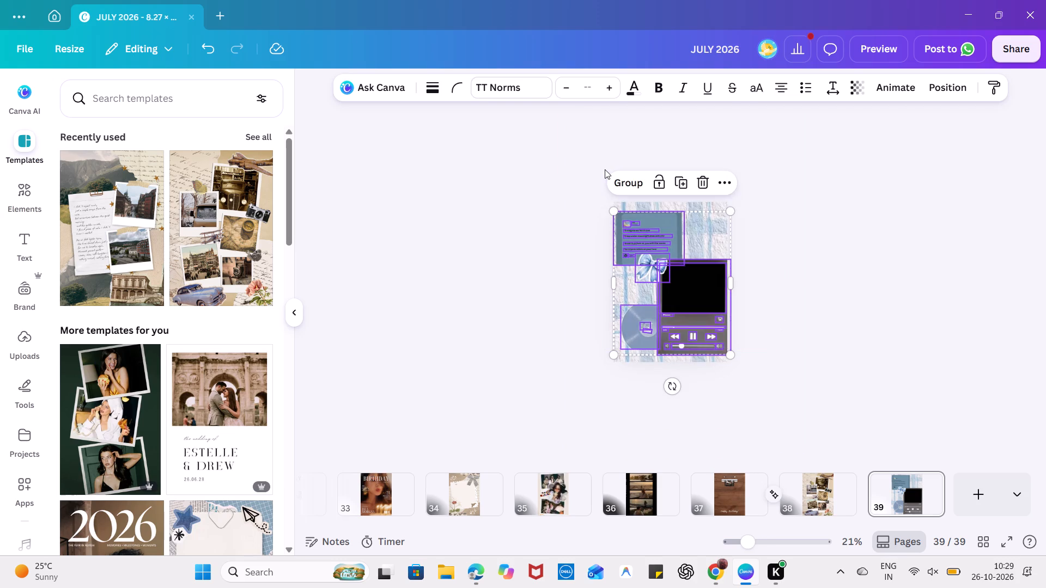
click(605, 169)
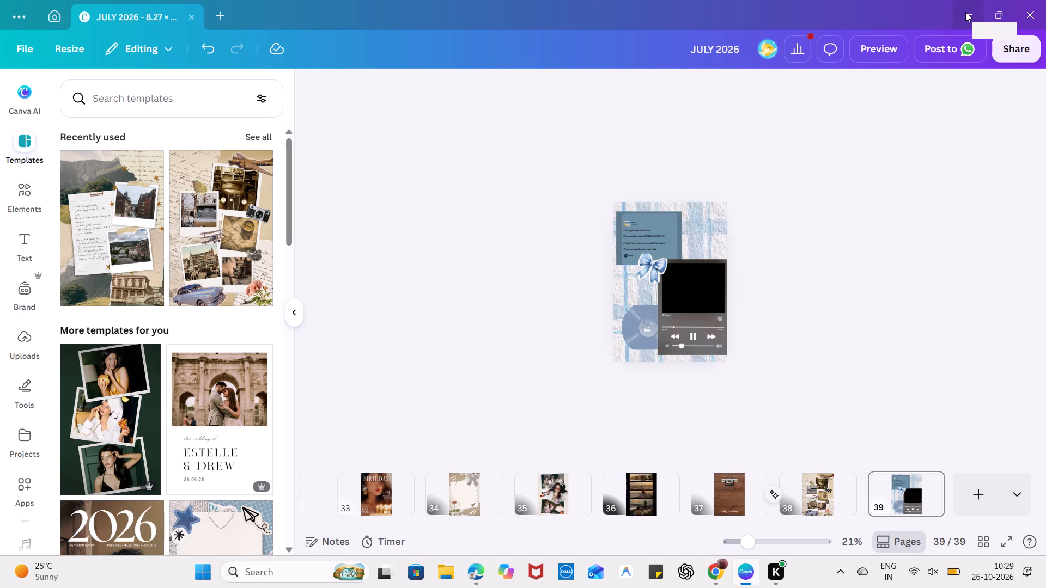
Switch to Pinterest in Chrome and browse the related pins for more music-player, photo-frame and birthday collage templates.
click(965, 12)
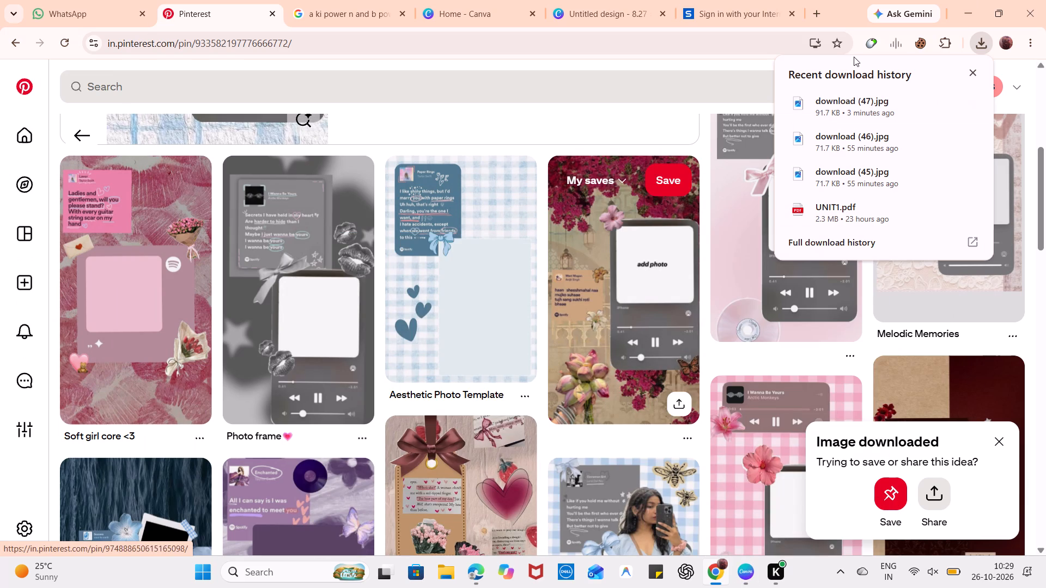
click(843, 1)
scroll(748, 259, down, 3)
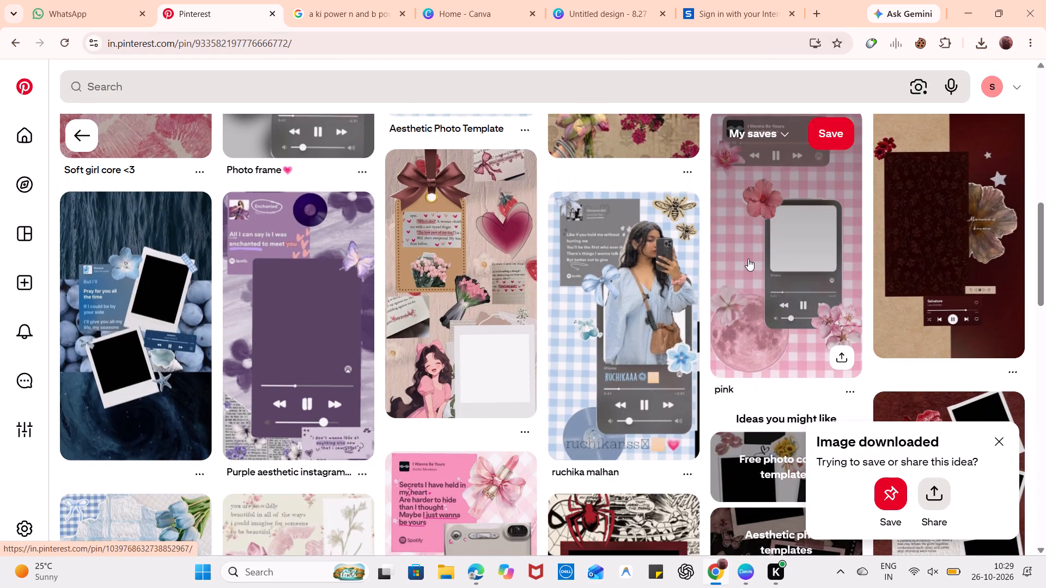
scroll(748, 259, down, 5)
scroll(512, 325, down, 1)
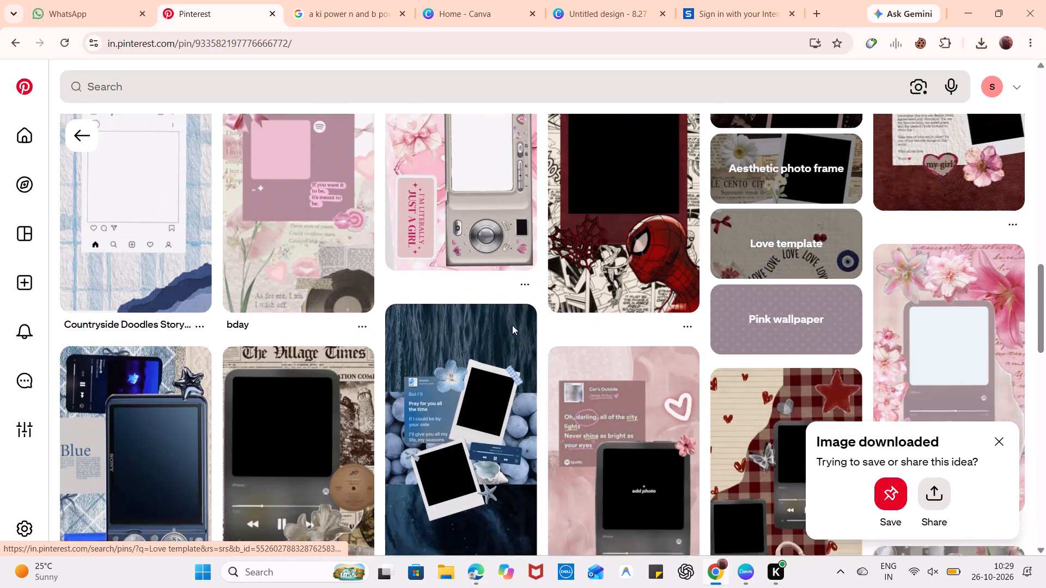
scroll(512, 325, down, 4)
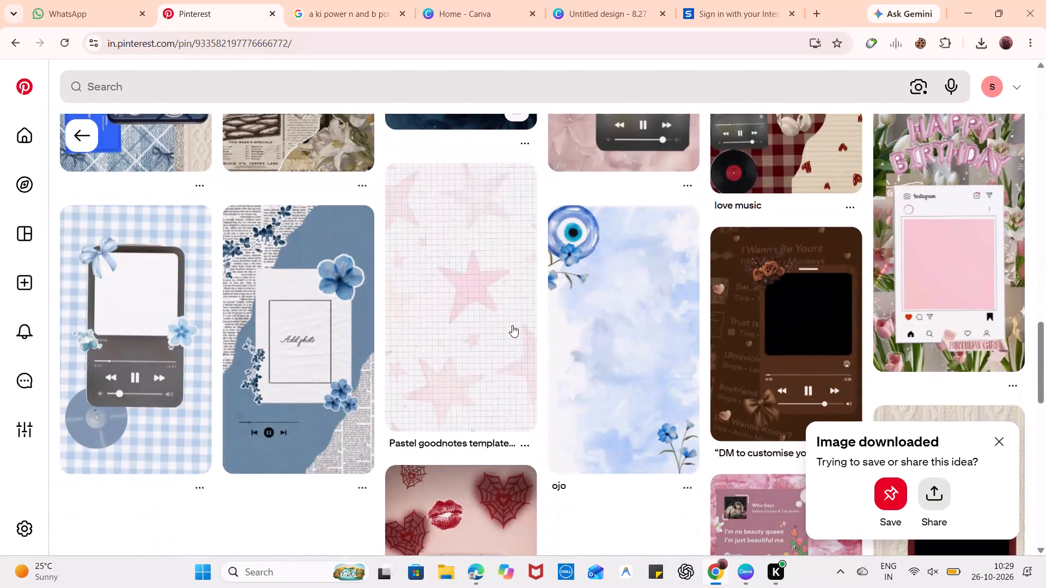
scroll(512, 325, down, 3)
scroll(461, 410, down, 2)
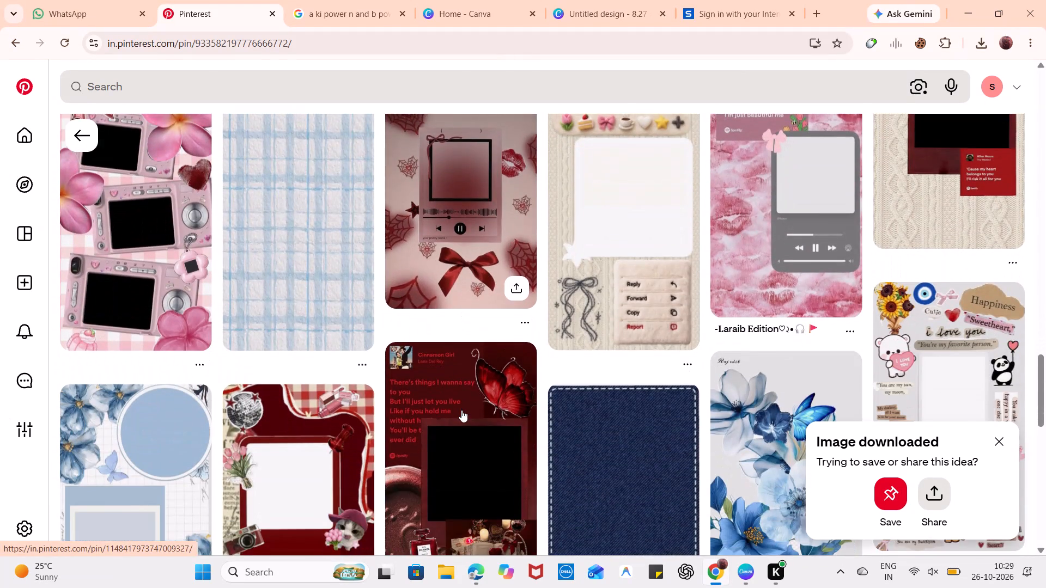
scroll(461, 410, down, 6)
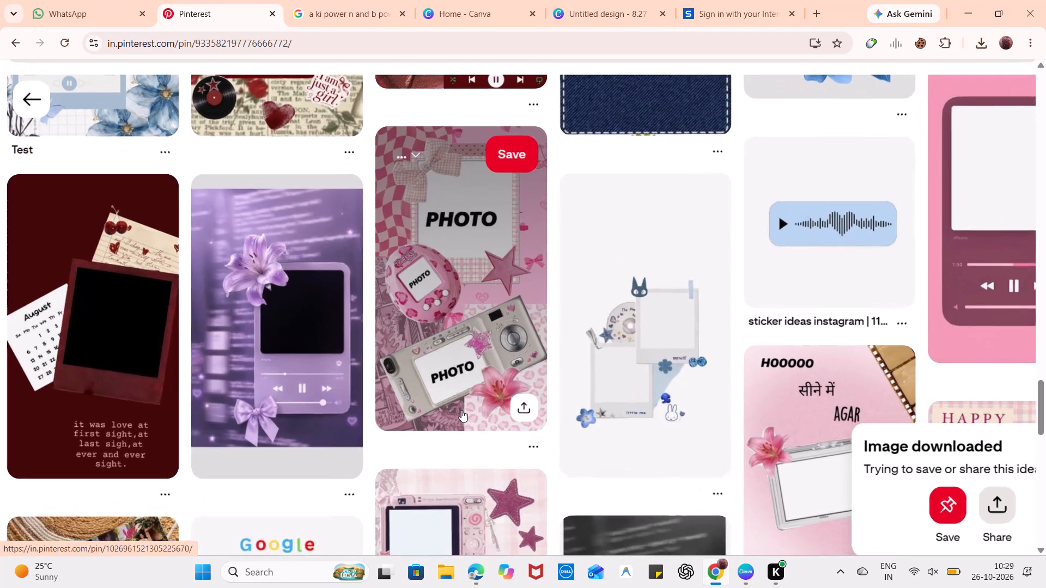
scroll(461, 410, down, 5)
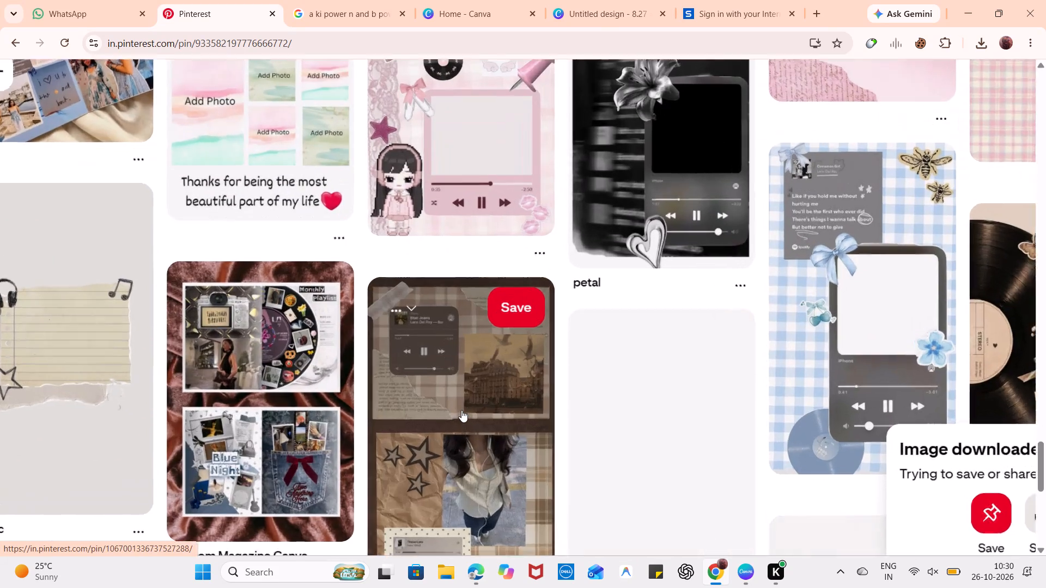
scroll(461, 410, down, 5)
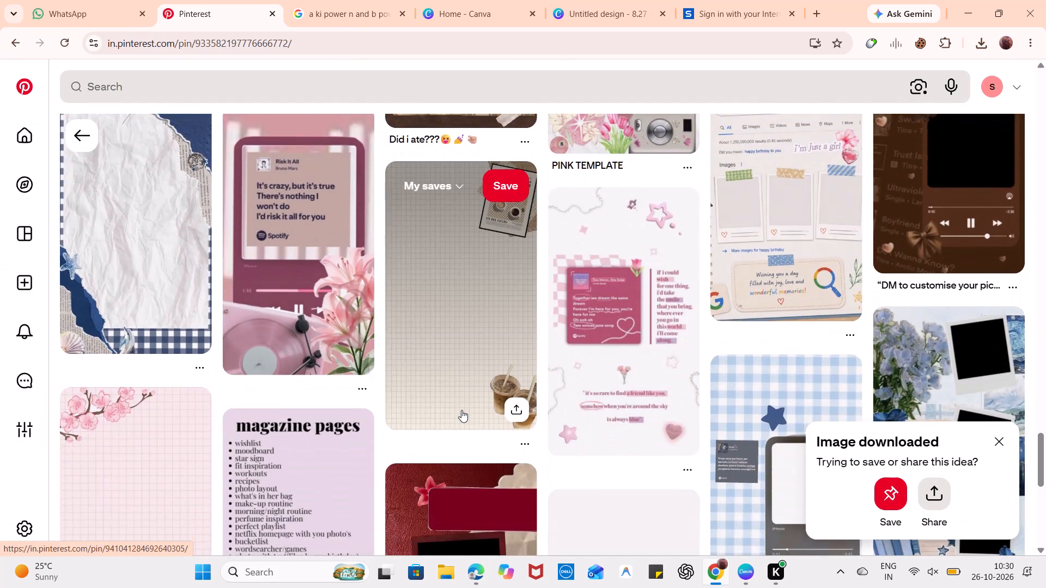
scroll(461, 410, down, 4)
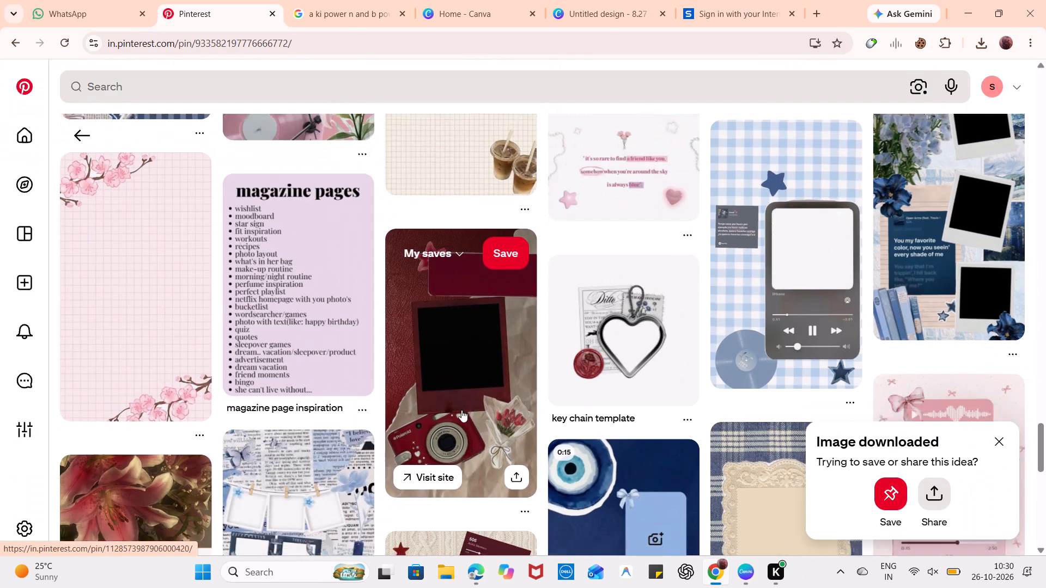
scroll(461, 410, down, 4)
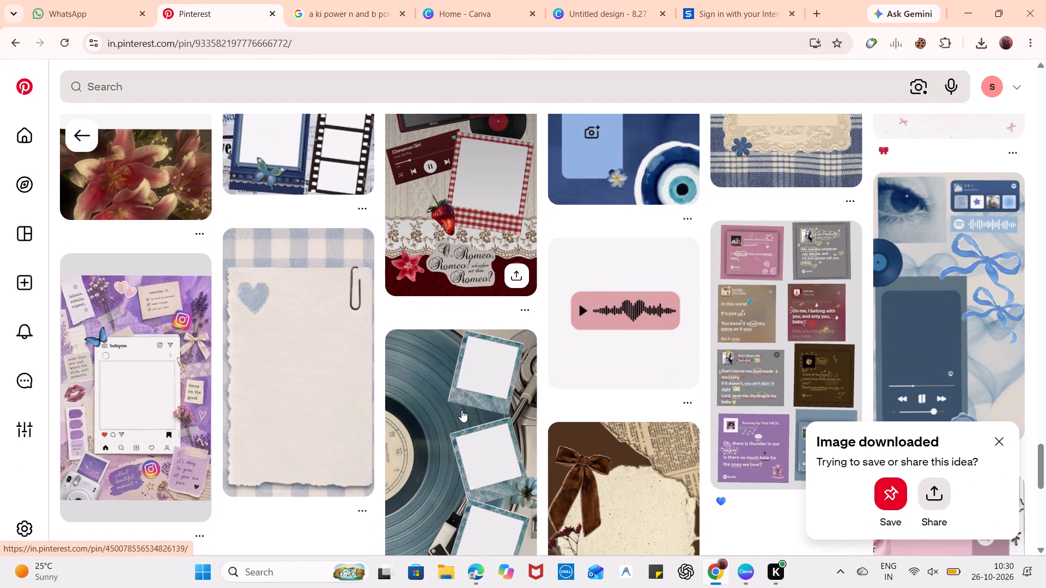
scroll(461, 410, down, 5)
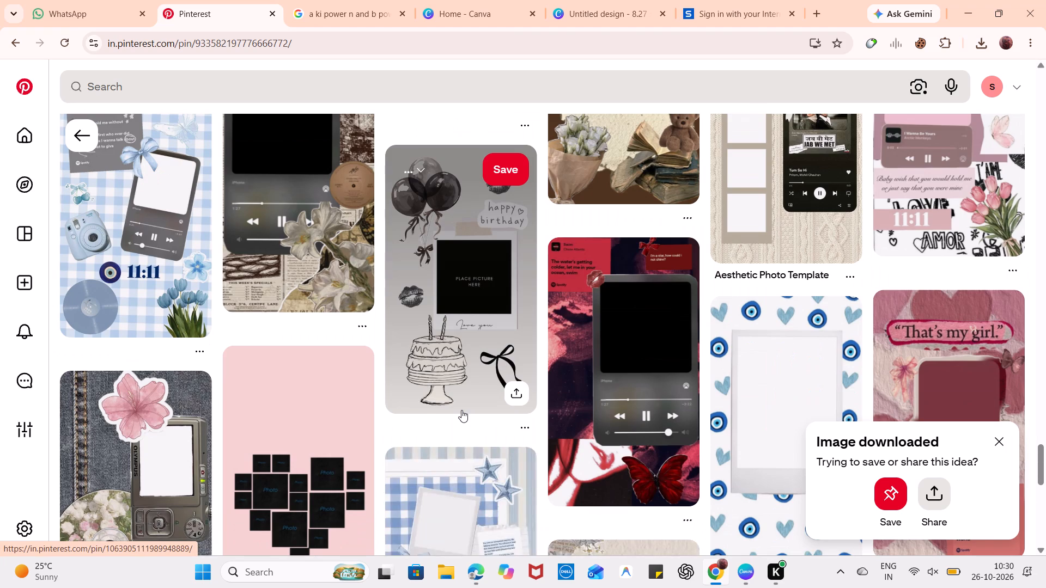
scroll(461, 410, down, 6)
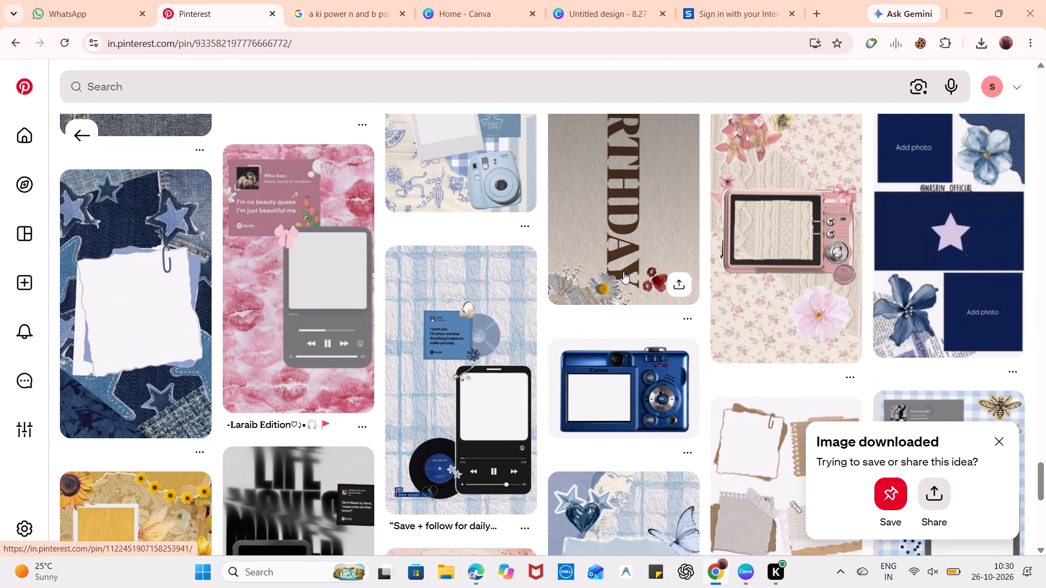
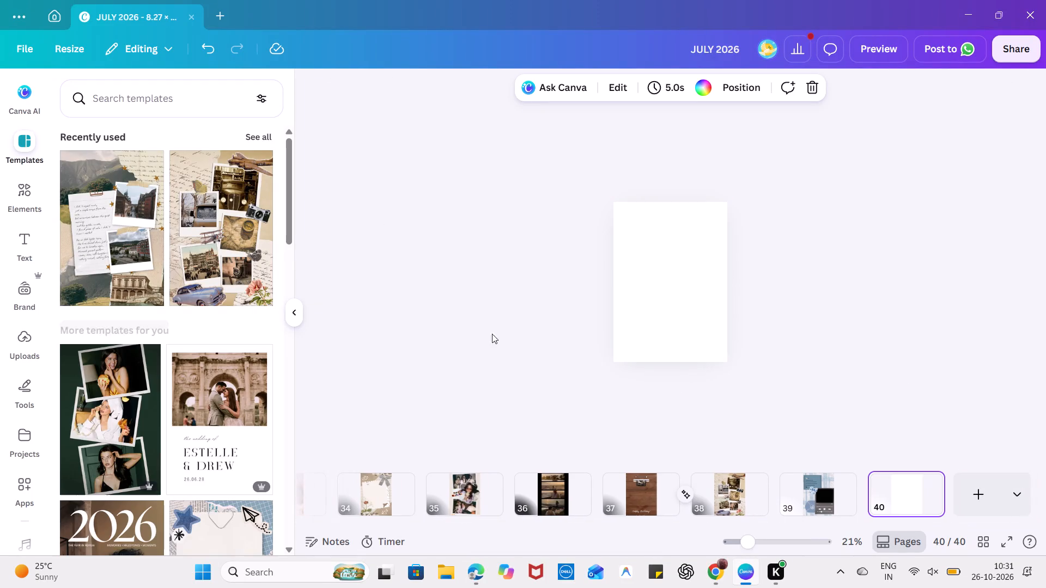
Browse the suggested templates for a layout to use on blank page 40.
scroll(108, 222, down, 1)
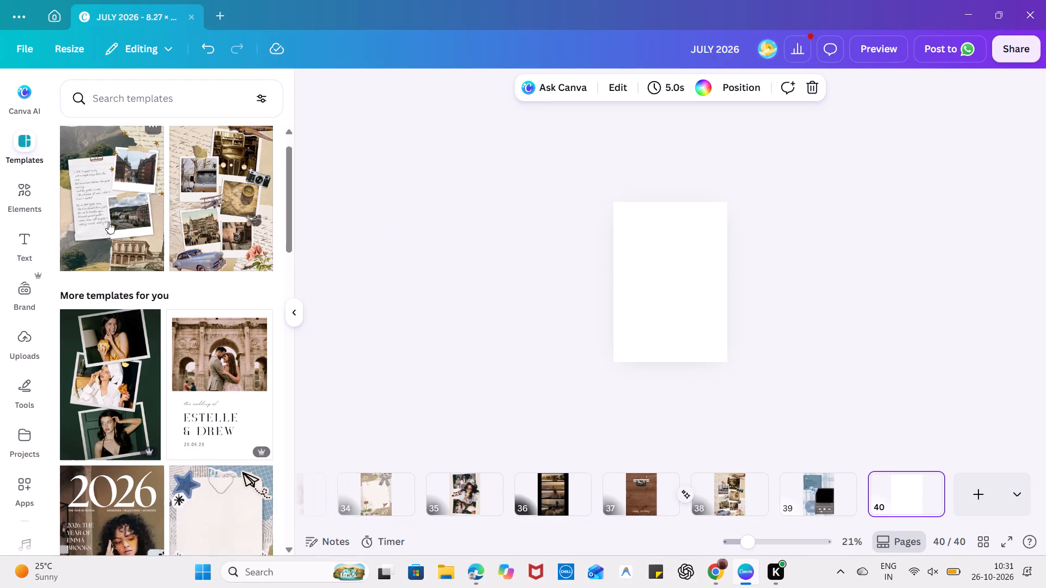
scroll(108, 222, down, 2)
scroll(146, 339, down, 5)
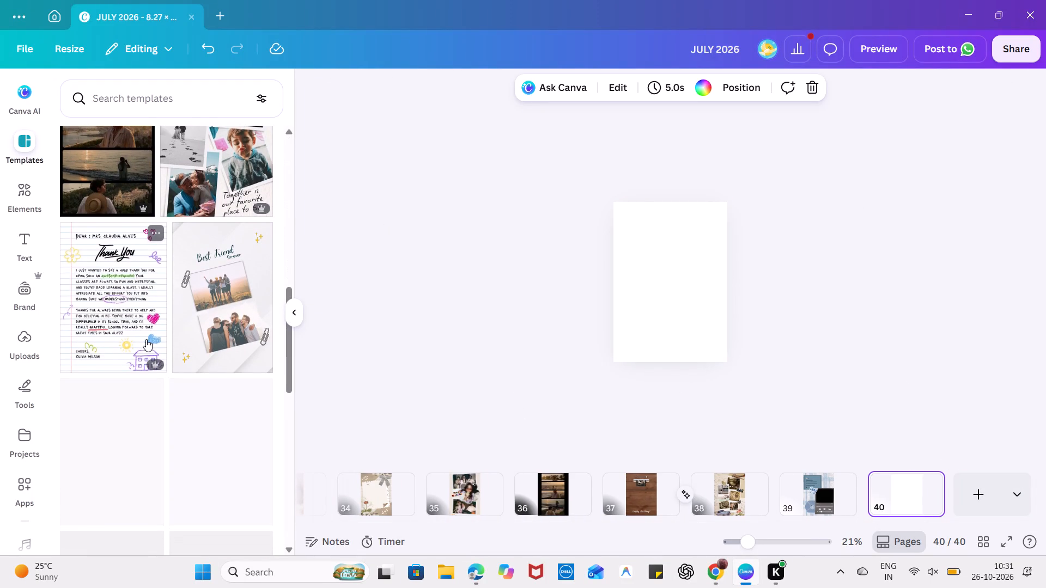
scroll(146, 339, down, 3)
click(28, 137)
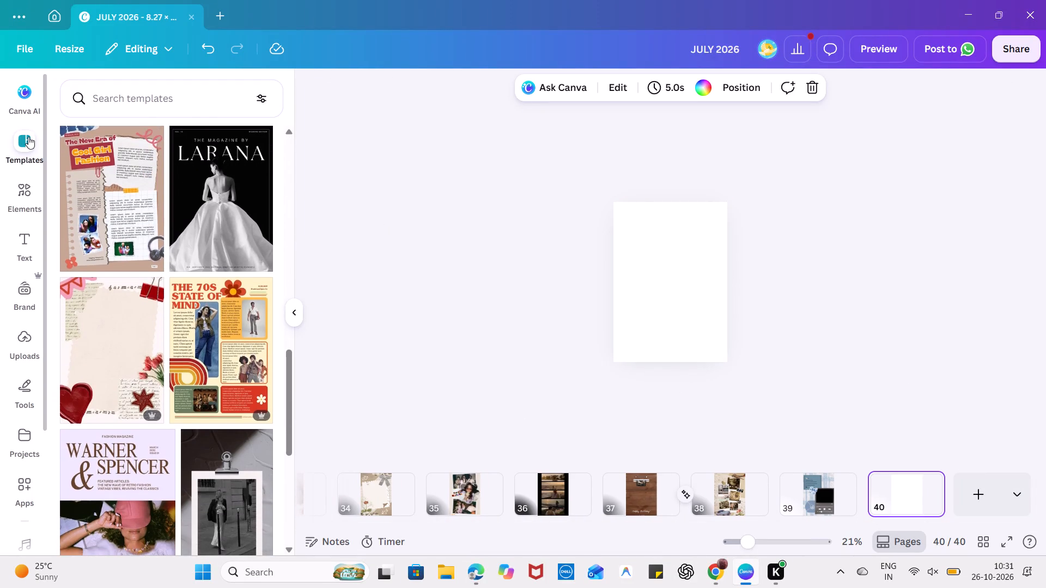
double_click(33, 168)
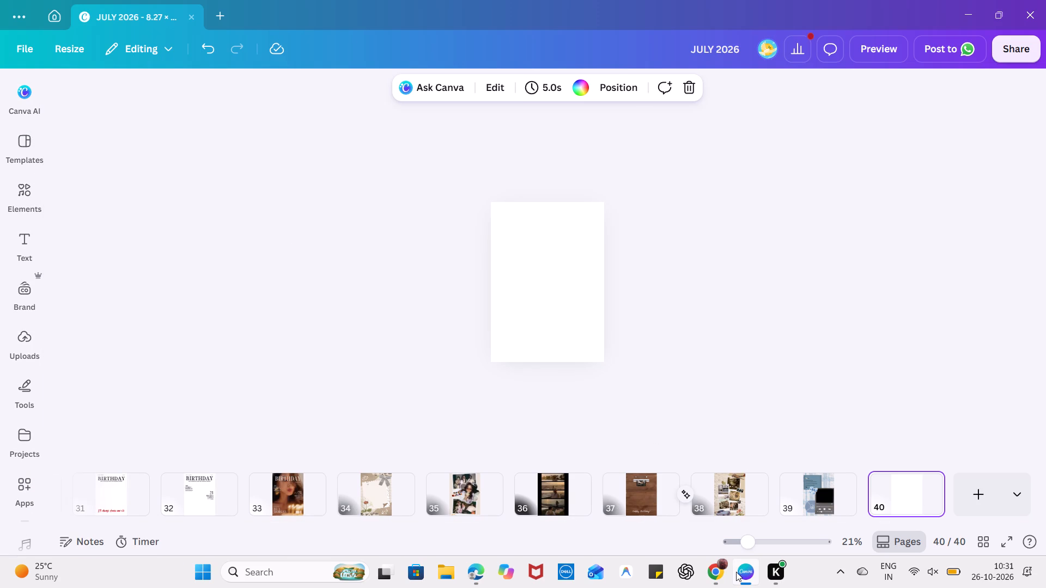
Select the blank canvas of page 40.
click(756, 317)
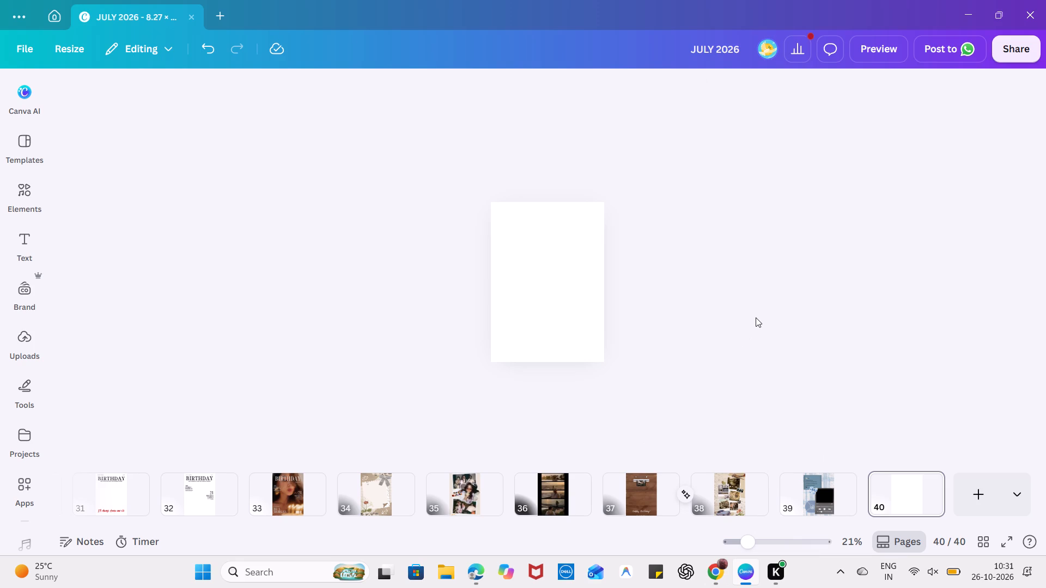
click(583, 259)
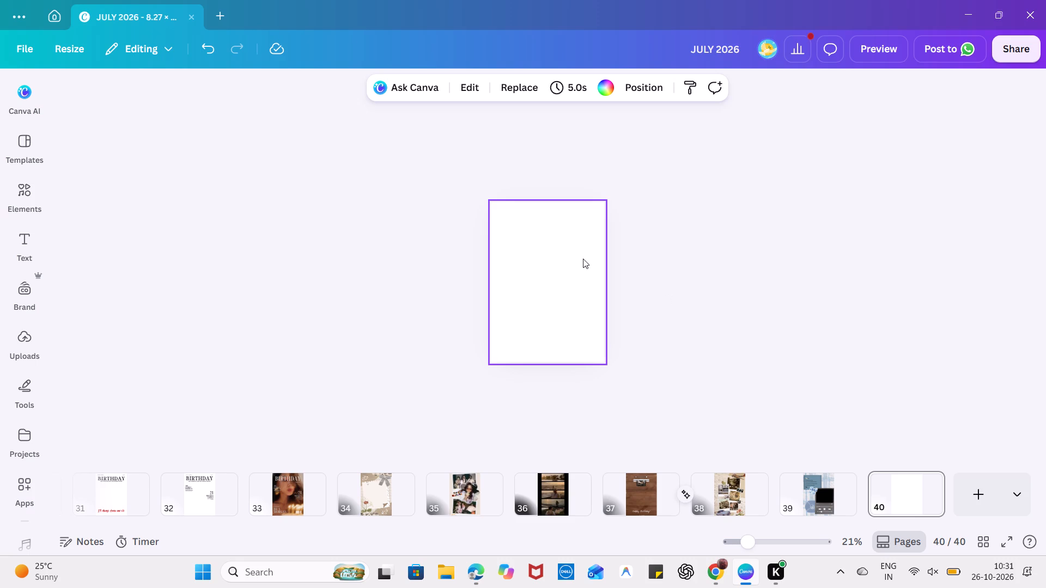
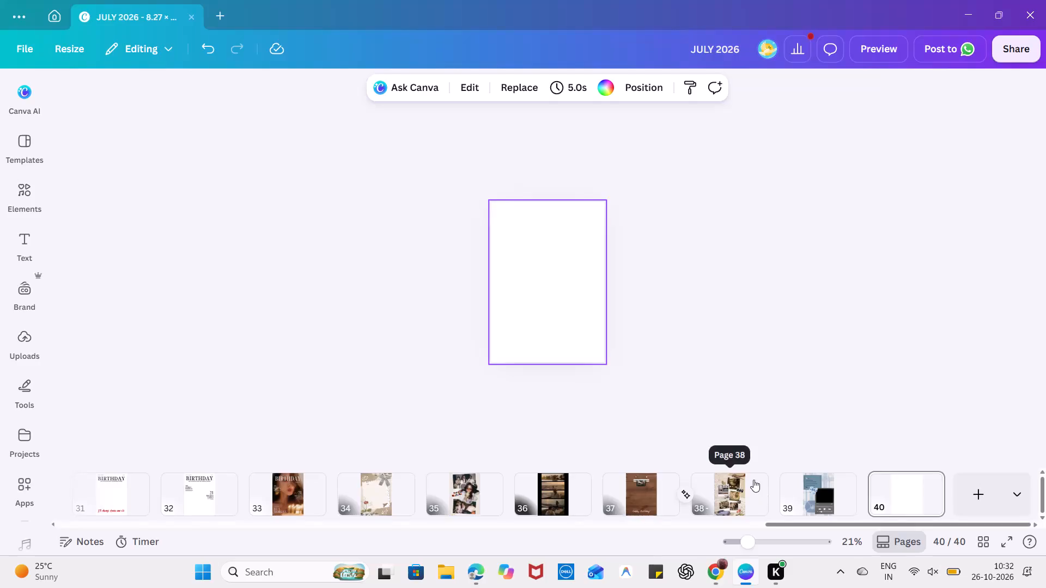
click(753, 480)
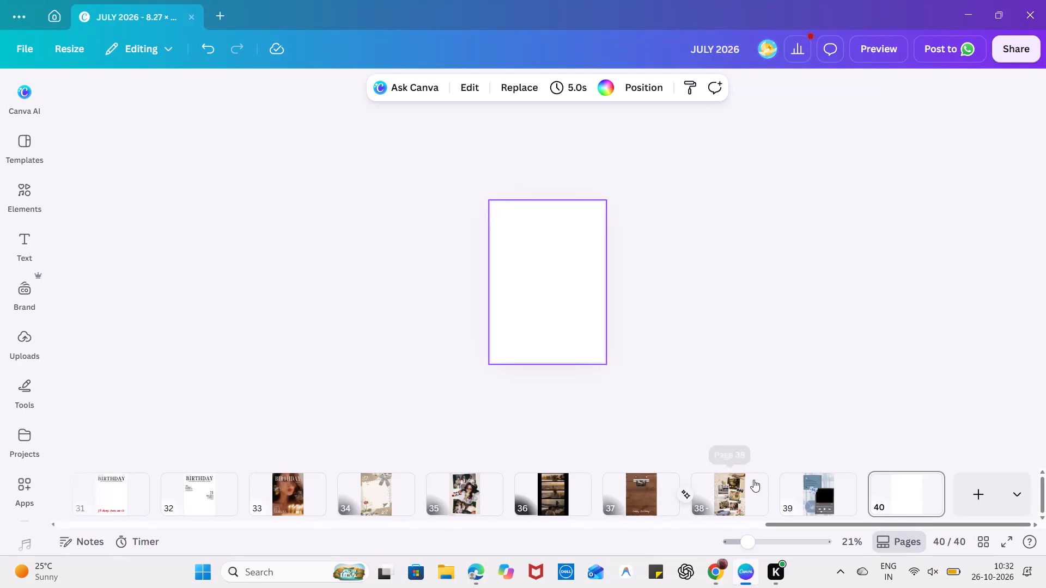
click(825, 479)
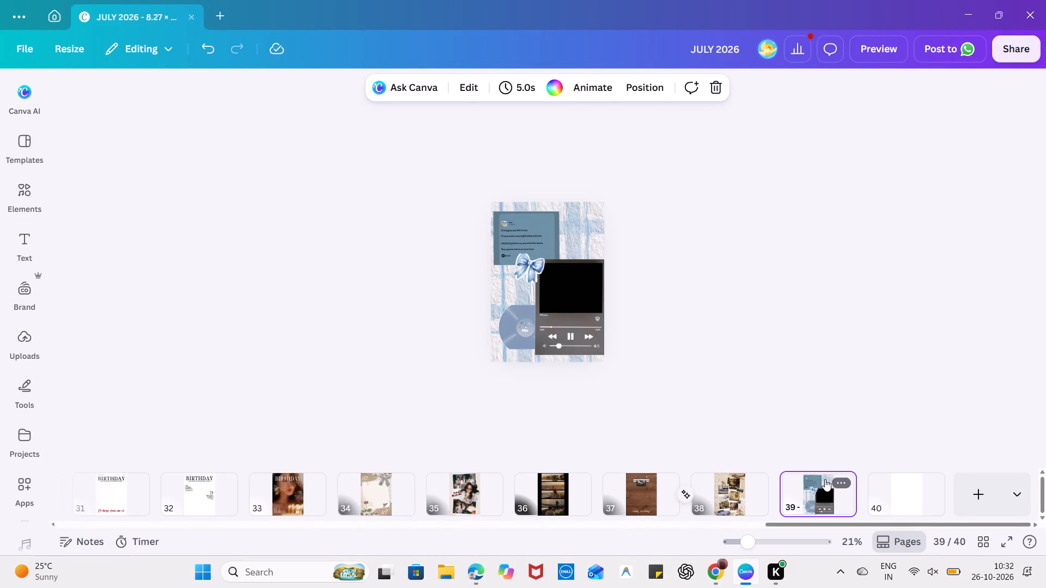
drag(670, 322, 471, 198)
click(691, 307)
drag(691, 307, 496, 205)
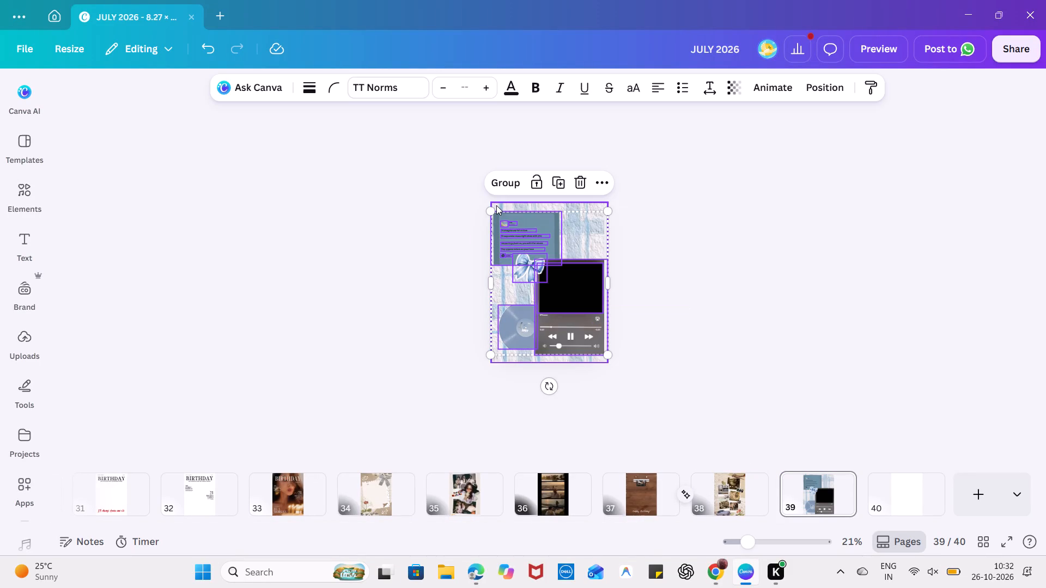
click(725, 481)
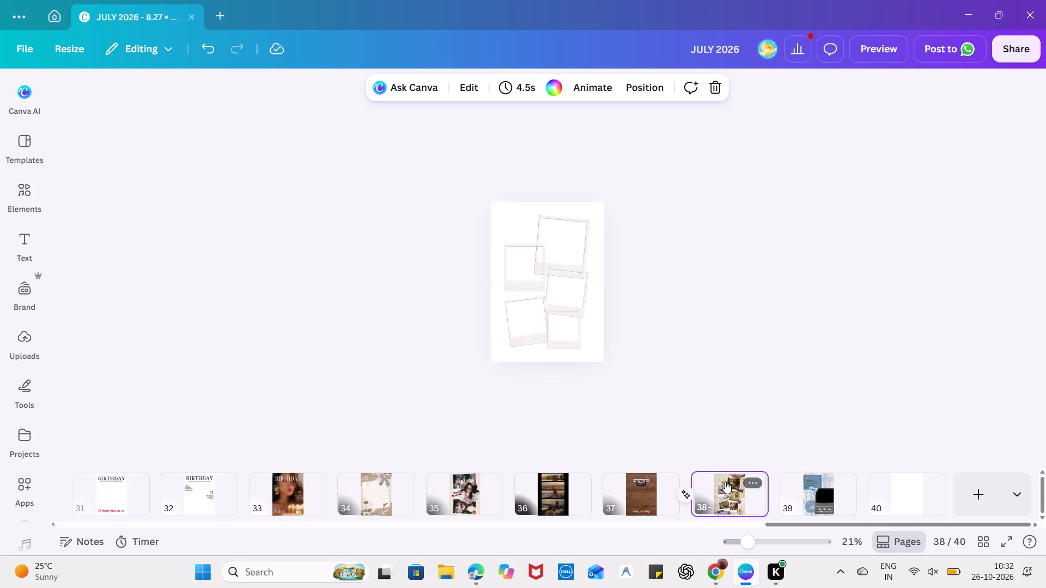
Clear page 37 completely by deleting its photo strip, "Happy Birthday!" text and wooden background.
click(631, 471)
click(661, 486)
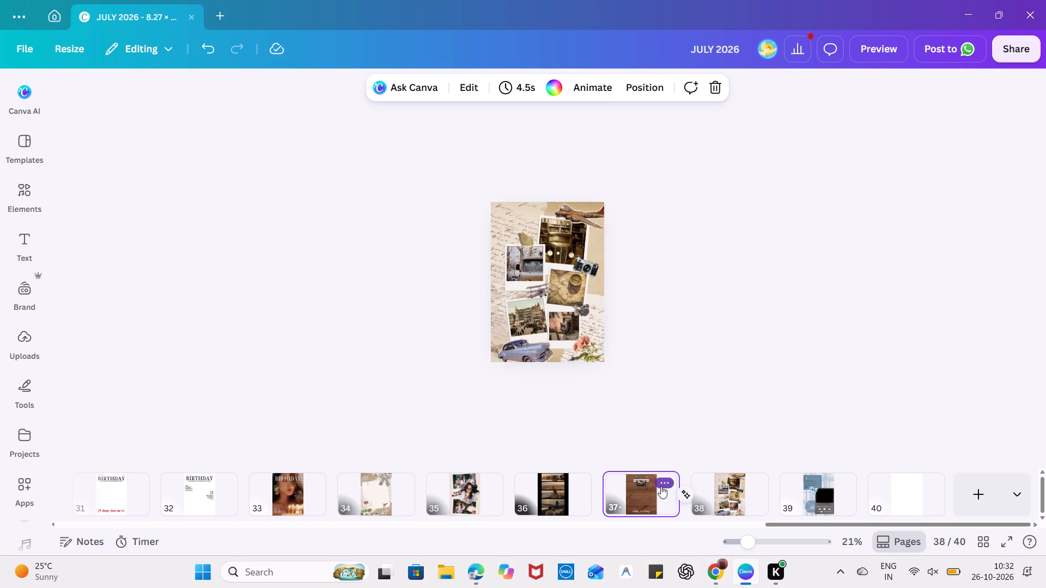
drag(634, 369, 493, 213)
key(Delete)
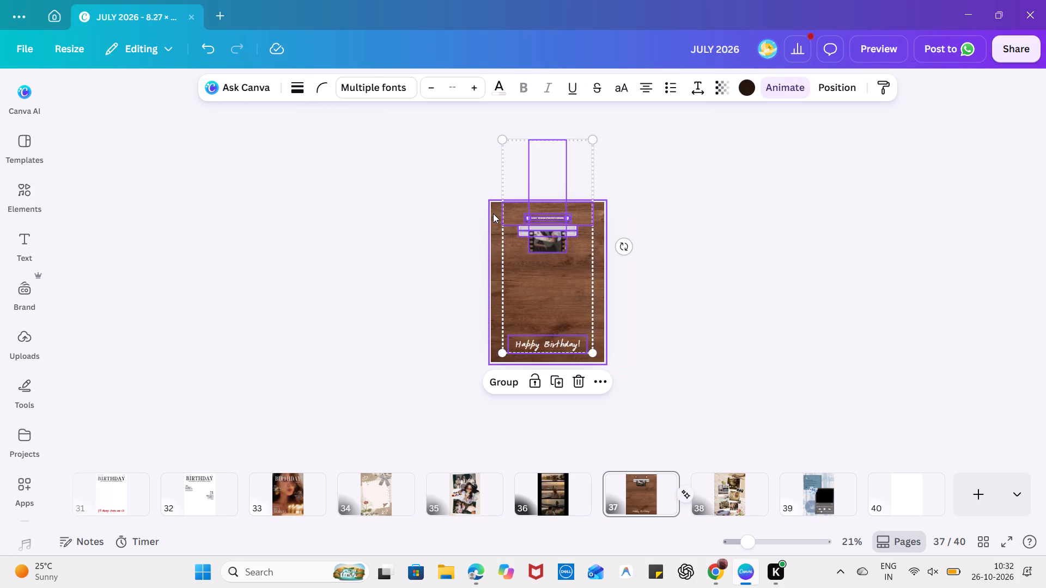
click(573, 298)
key(Delete)
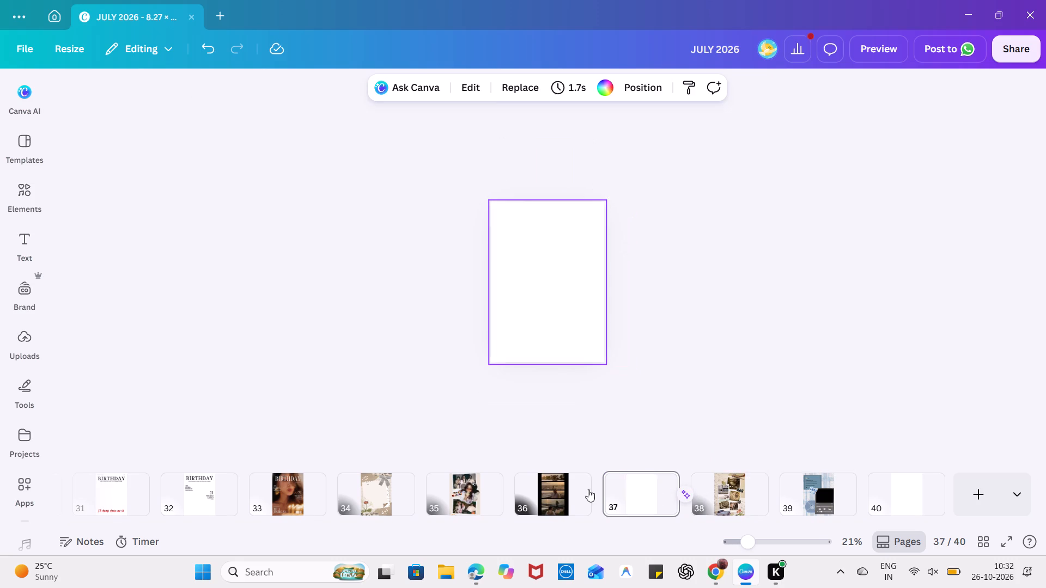
Clear page 36 completely by deleting all its stacked sunset photos and the black background.
click(575, 494)
drag(581, 352, 445, 146)
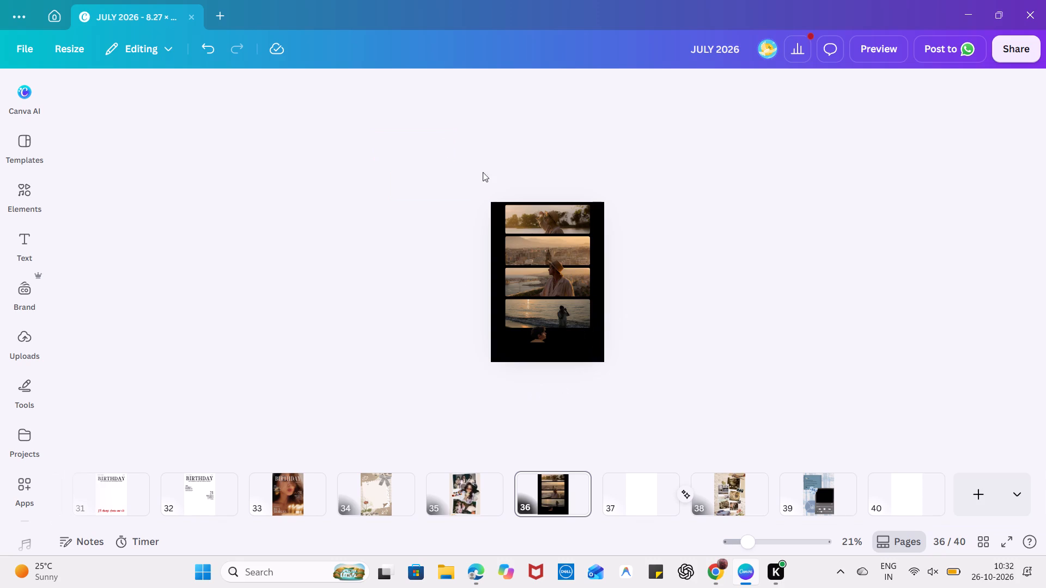
key(ctrl+z)
drag(698, 433, 485, 126)
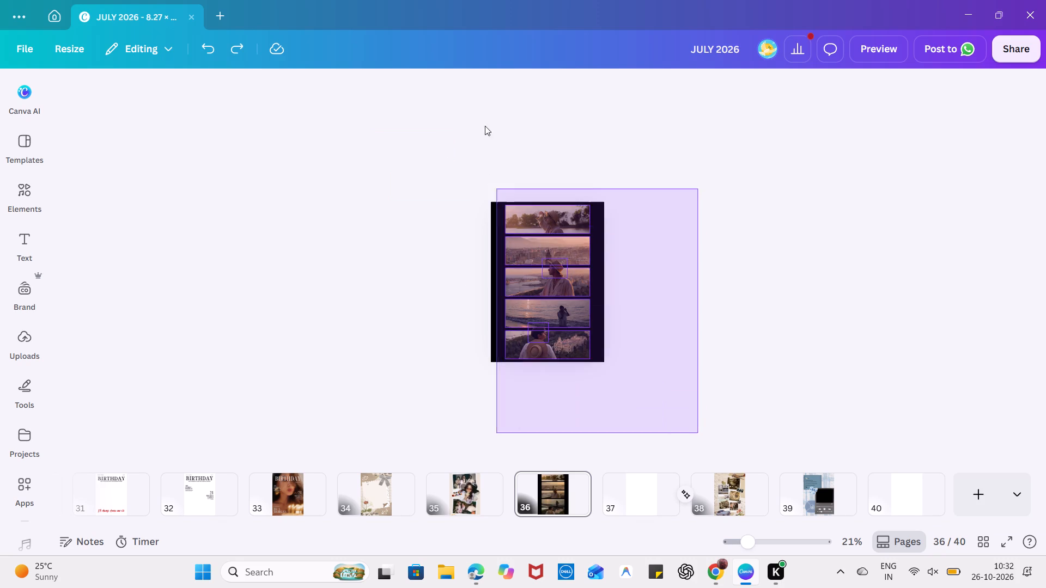
drag(485, 126, 483, 74)
key(Delete)
click(542, 294)
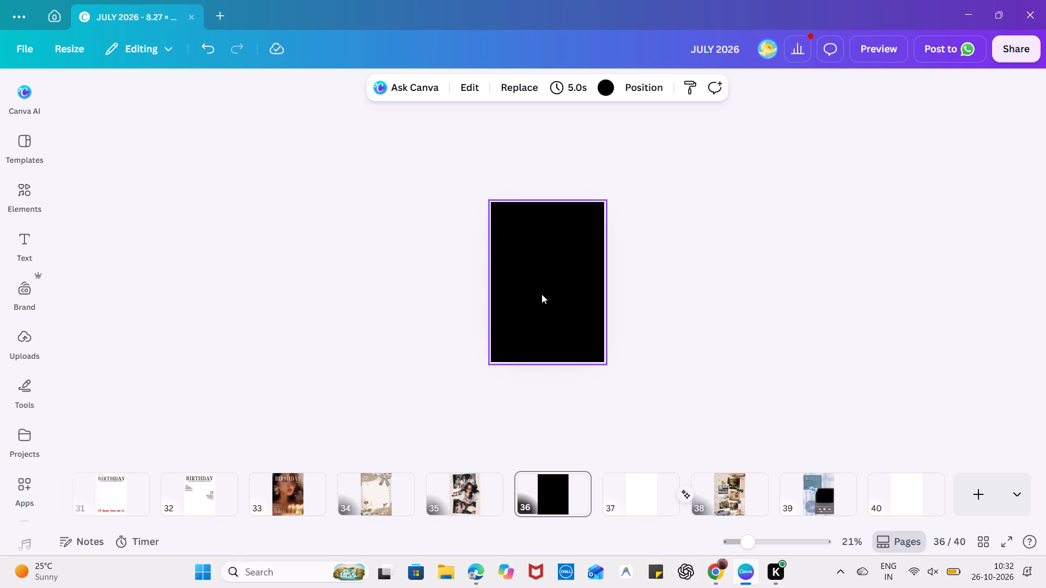
key(Delete)
Clear page 35 by deleting its polaroid photo collage and the beige paper background.
click(470, 472)
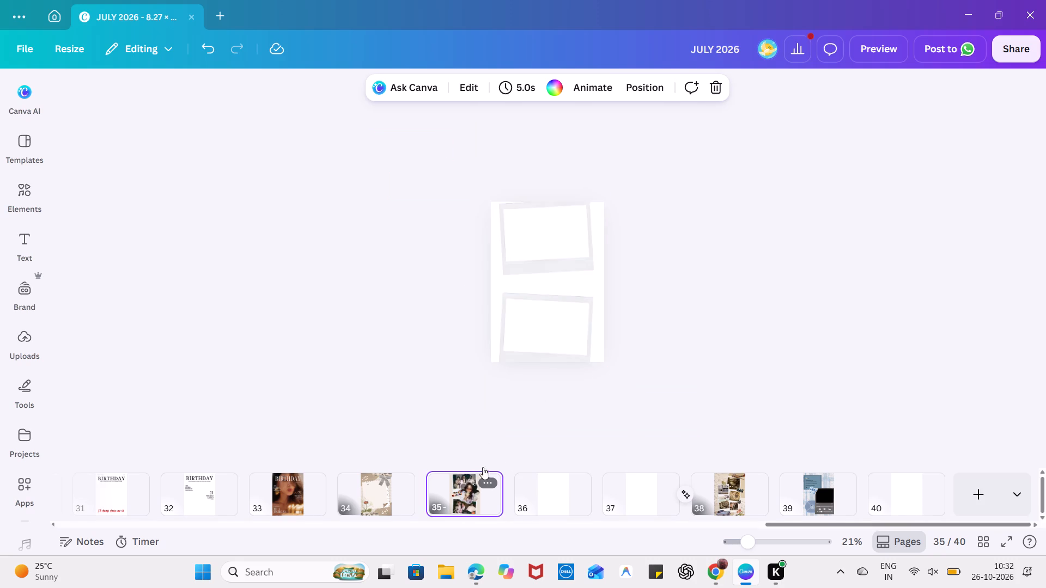
drag(592, 418, 522, 185)
key(Delete)
key(Delete)
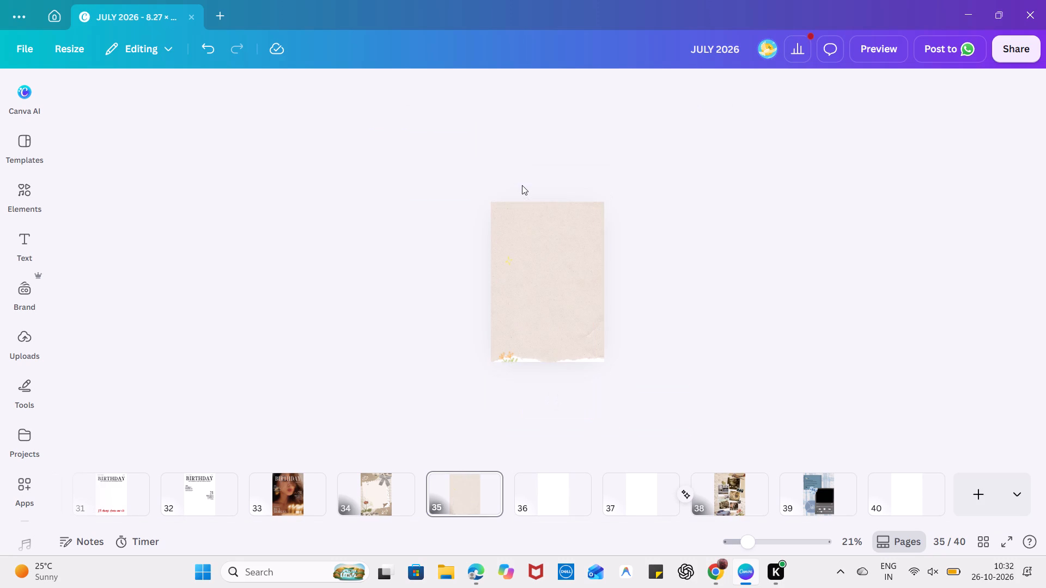
click(542, 250)
key(Delete)
click(366, 487)
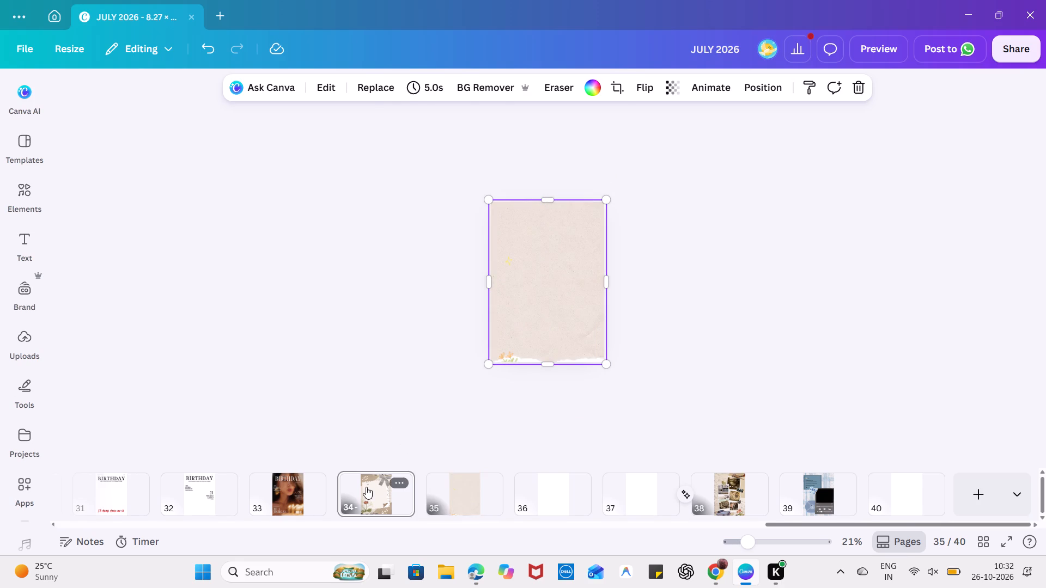
click(458, 483)
click(561, 308)
key(Delete)
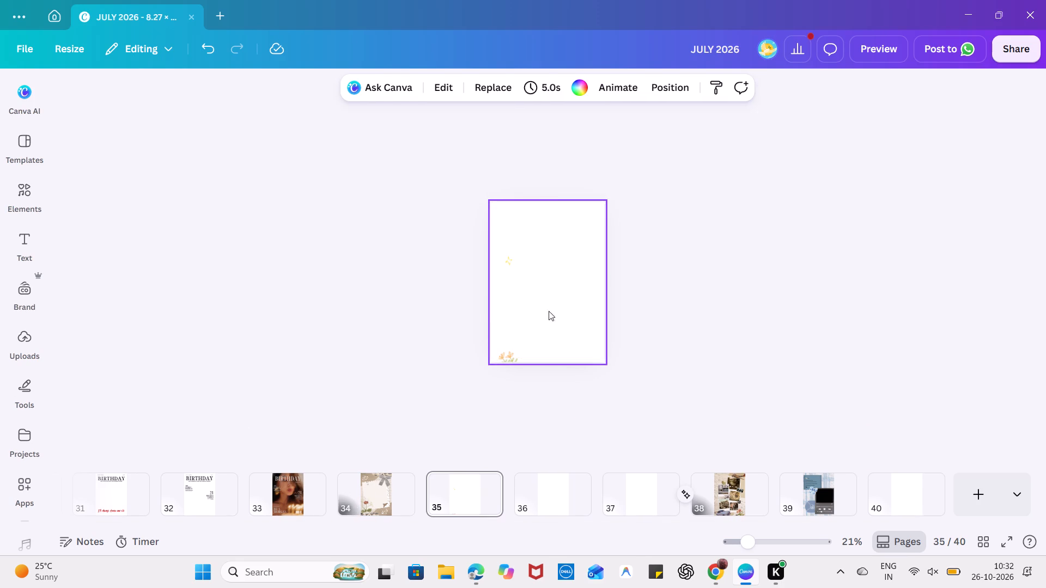
Delete the leftover flower decoration from the bottom corner of page 35.
click(512, 361)
key(Delete)
Clear page 34 completely by deleting its scrapbook decorations and the beige grid paper background.
click(358, 475)
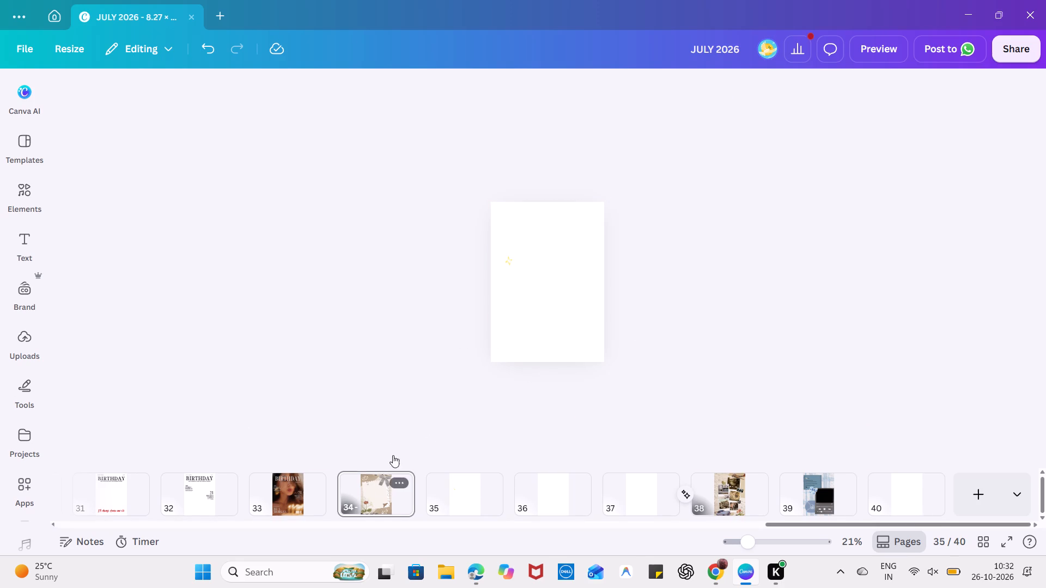
scroll(622, 332, up, 1)
drag(662, 405, 434, 111)
key(Delete)
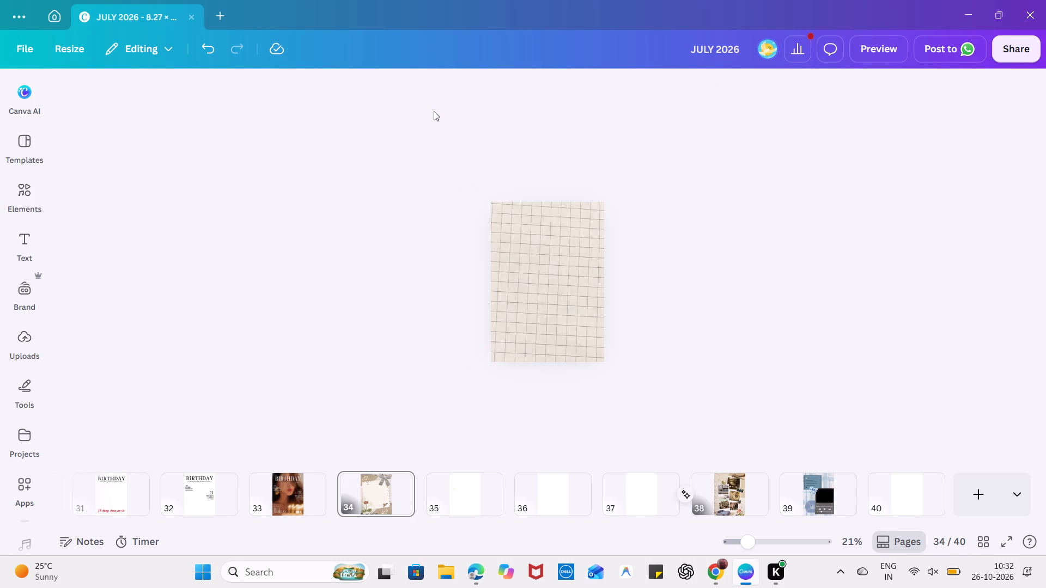
drag(434, 111, 522, 234)
click(540, 264)
key(Delete)
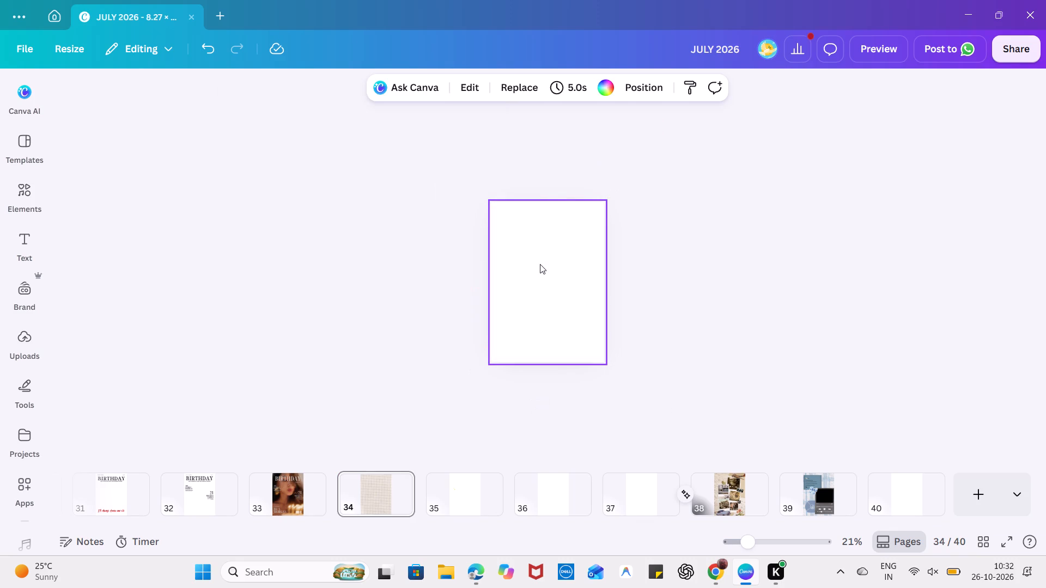
Return to the Canva home page and open the recent 8.3 × 11.7 in Untitled Design from Continue designing.
click(46, 3)
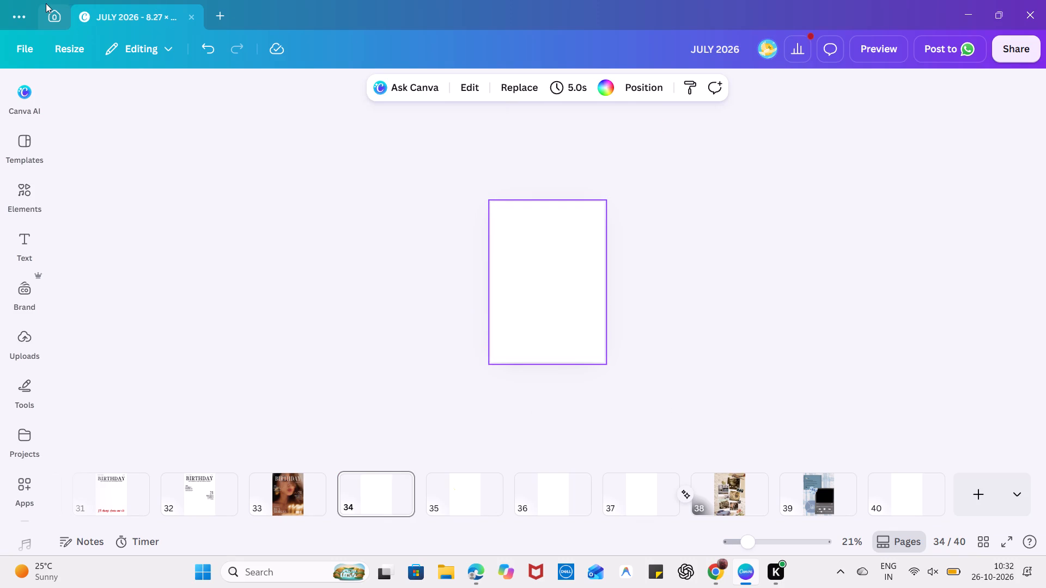
click(59, 20)
scroll(418, 220, up, 1)
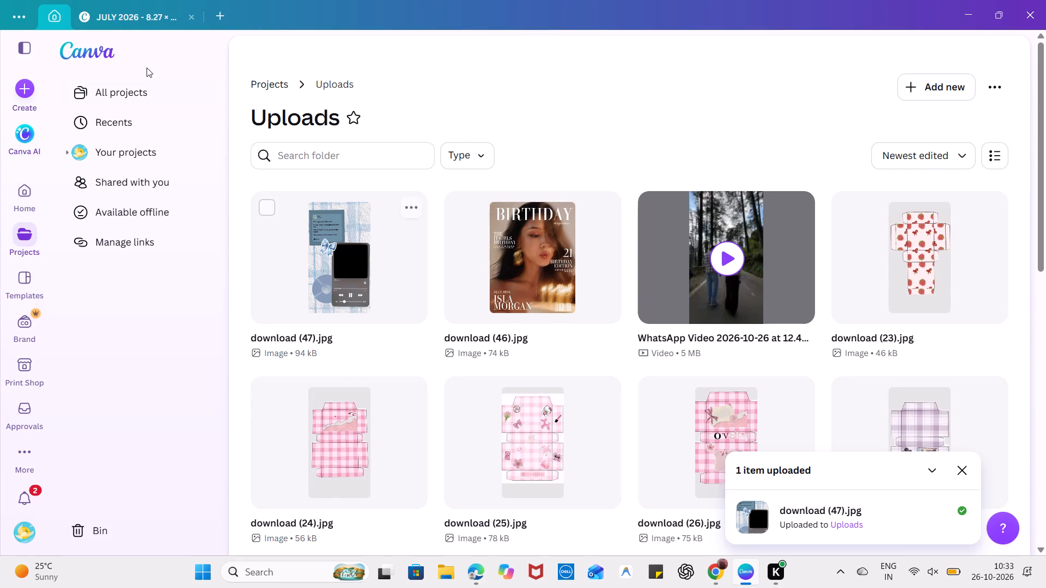
click(50, 23)
scroll(374, 169, up, 2)
scroll(374, 169, down, 2)
scroll(374, 169, up, 5)
click(26, 193)
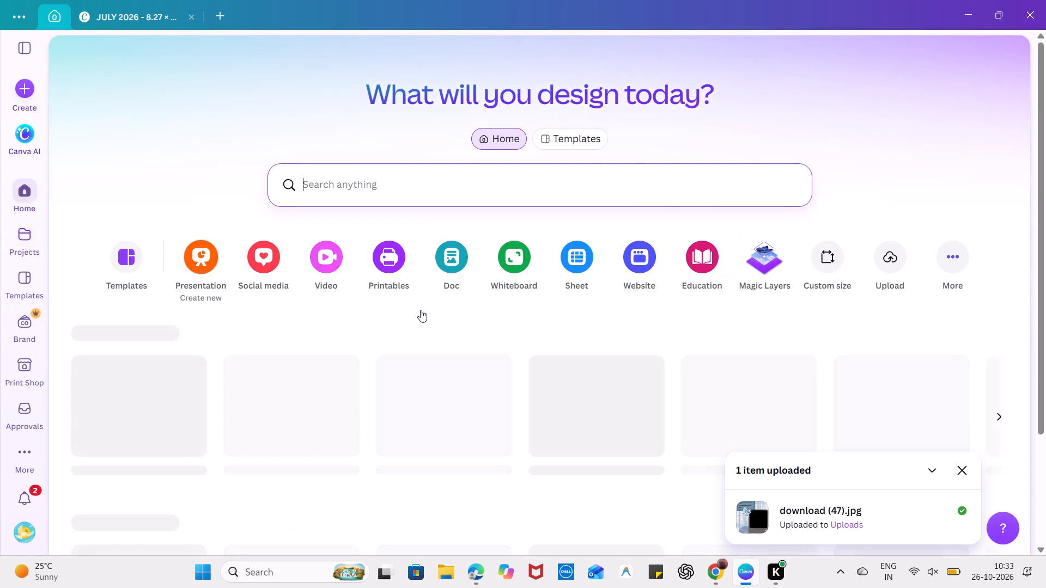
scroll(421, 310, down, 3)
scroll(880, 343, up, 3)
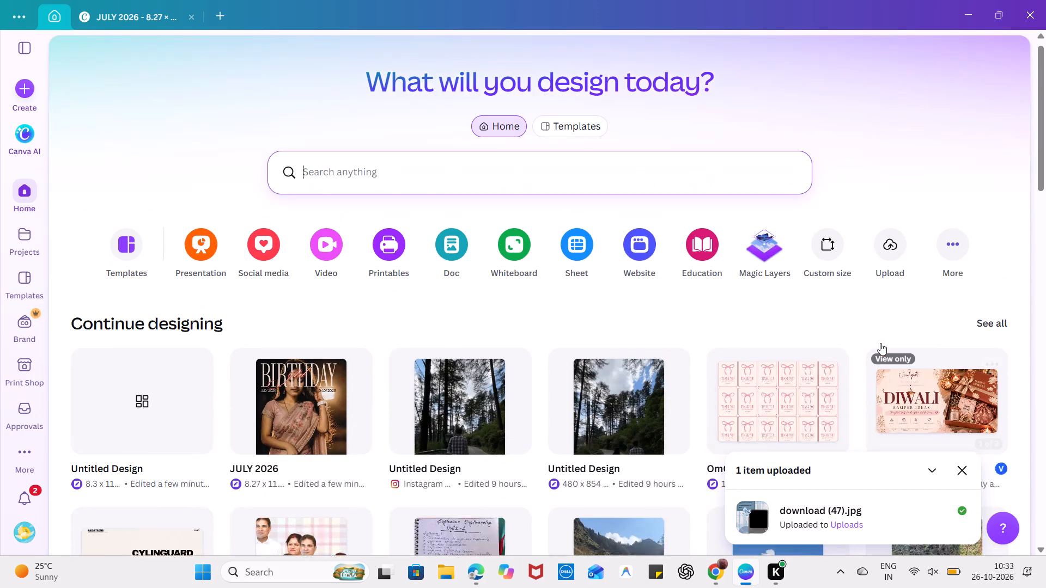
click(169, 429)
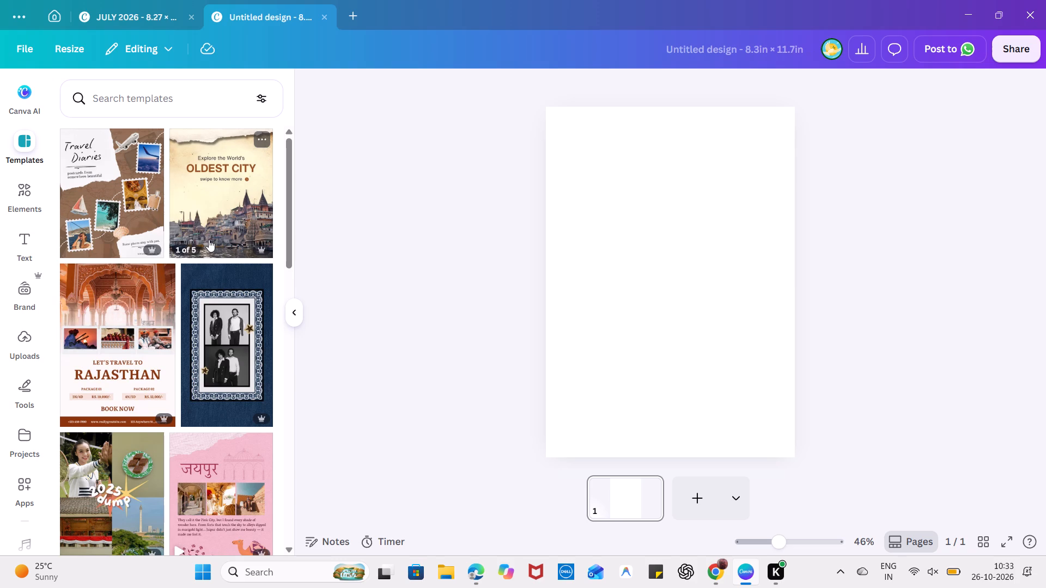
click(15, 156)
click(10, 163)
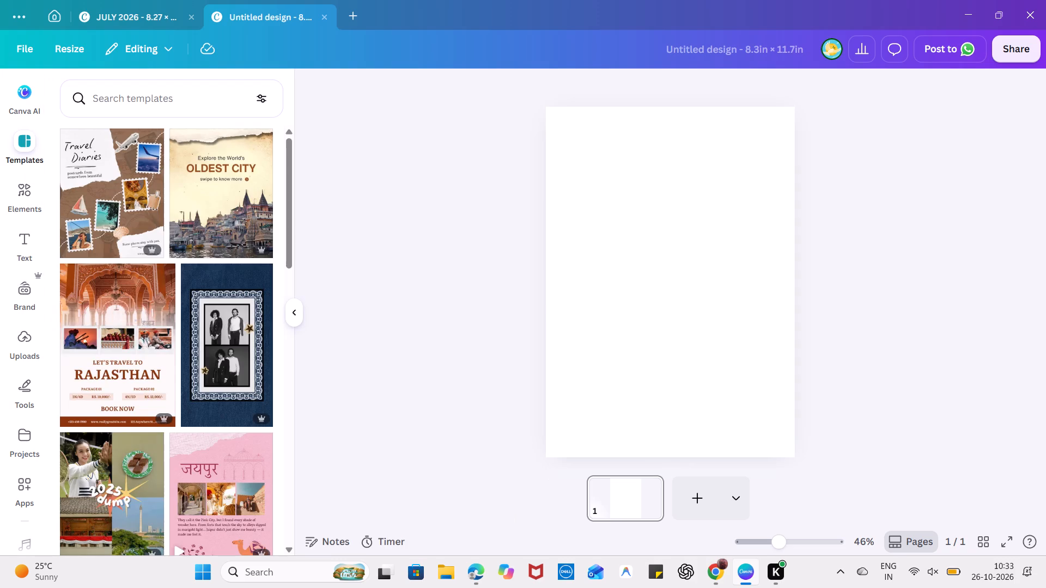
In the new untitled design, search the templates for "Birthday cards" and browse the suggested designs.
click(156, 74)
click(167, 98)
text(some)
key(space)
key(BackSpace)
key(BackSpace)
key(BackSpace)
key(BackSpace)
key(BackSpace)
key(BackSpace)
key(BackSpace)
key(BackSpace)
text(Birthday cards)
key(Return)
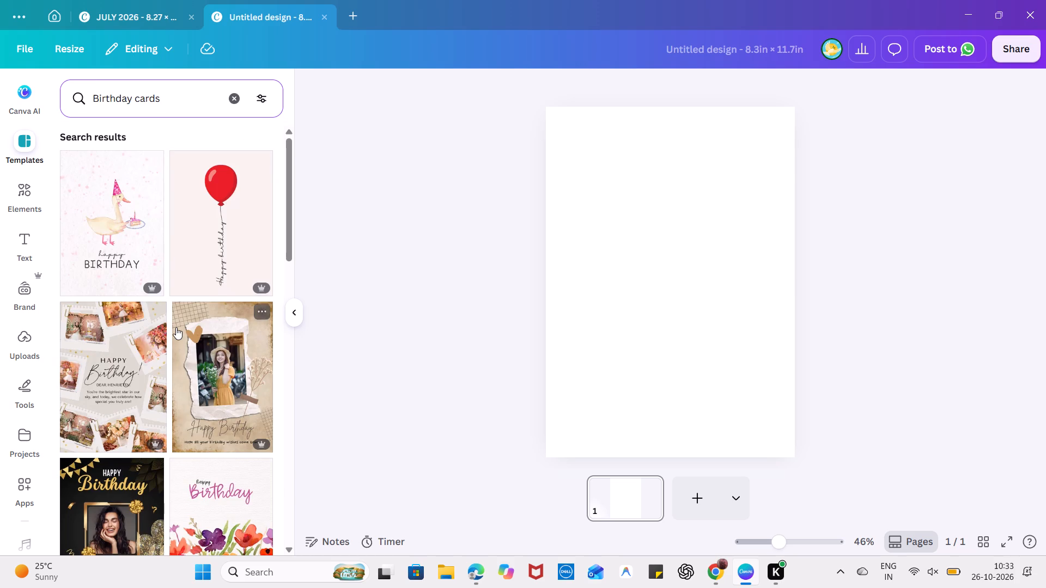
scroll(176, 327, down, 5)
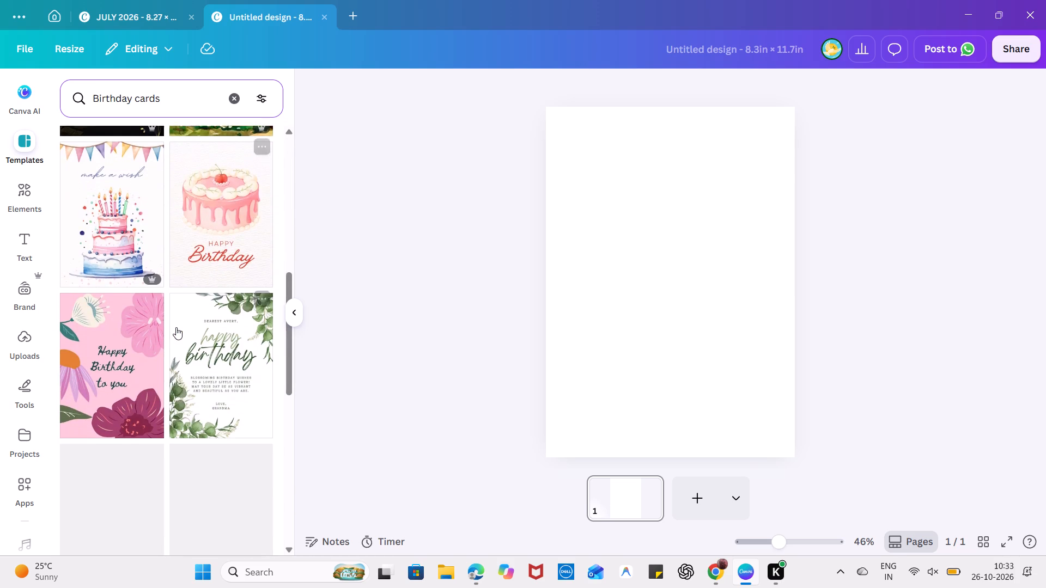
scroll(176, 327, down, 2)
scroll(224, 258, down, 1)
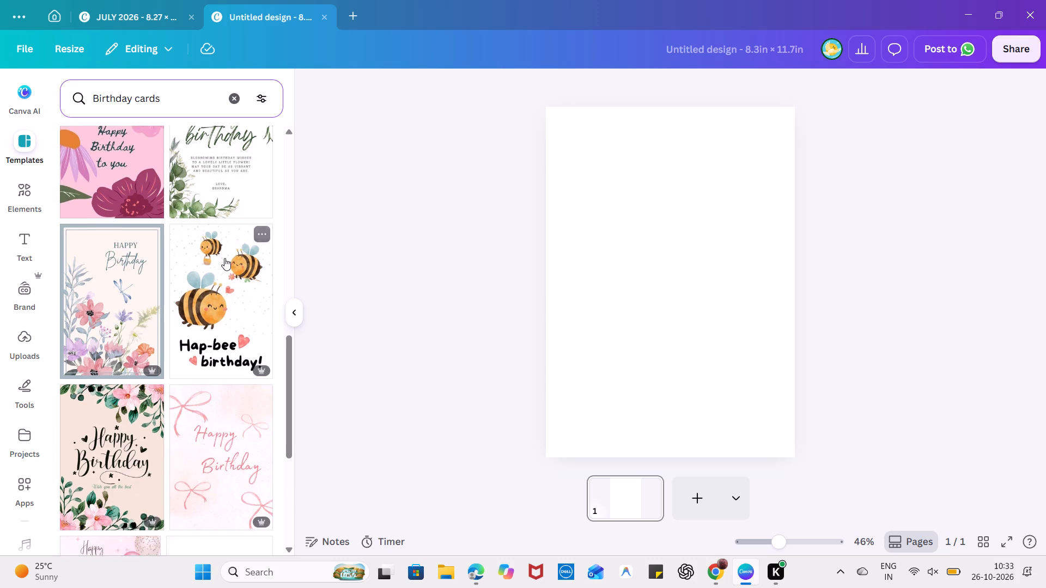
scroll(224, 258, down, 1)
Clear the "Birthday cards" template search and look further through the birthday designs.
drag(186, 102, 61, 103)
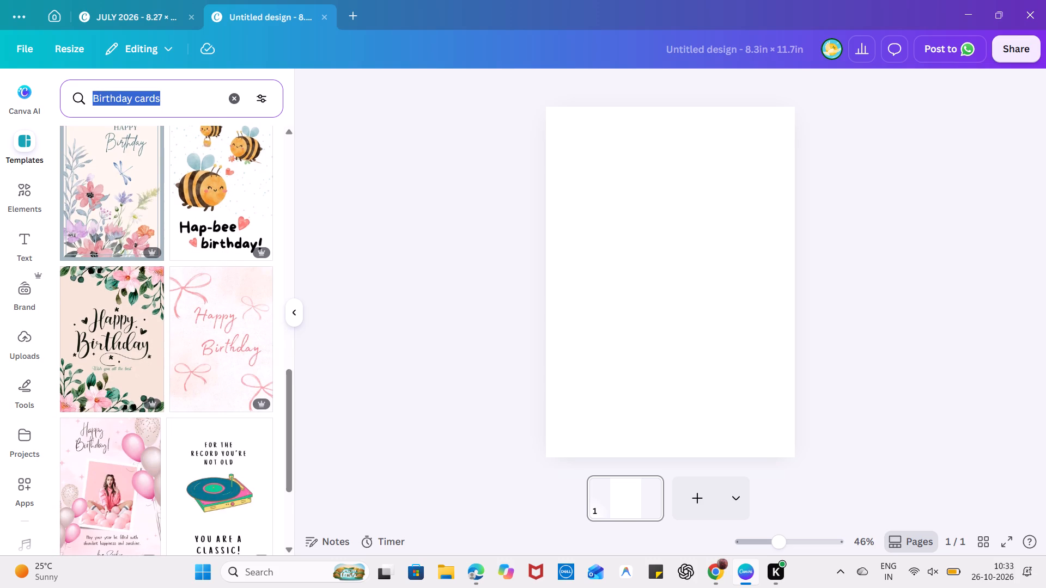
key(BackSpace)
scroll(173, 413, down, 5)
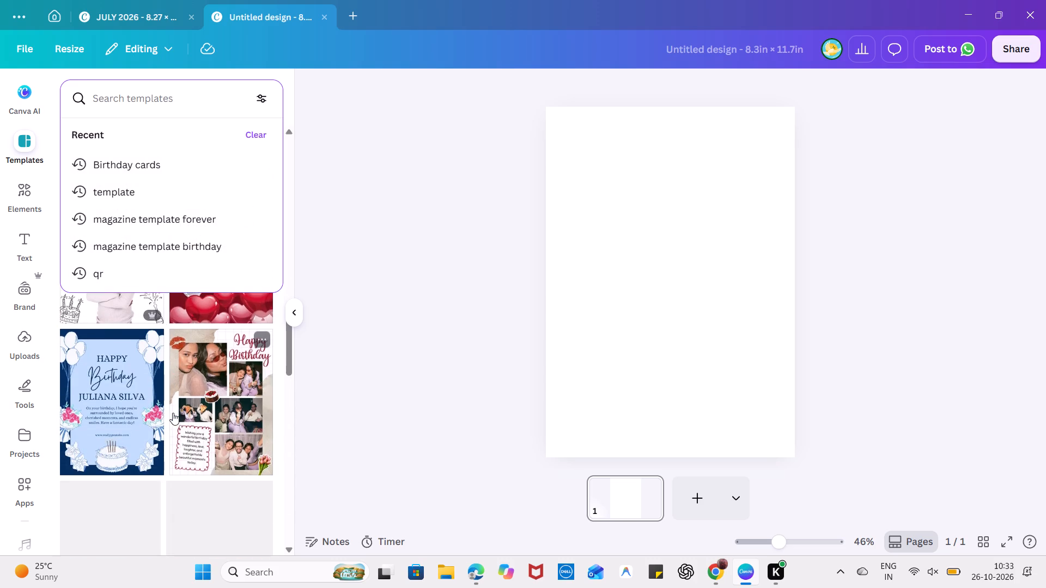
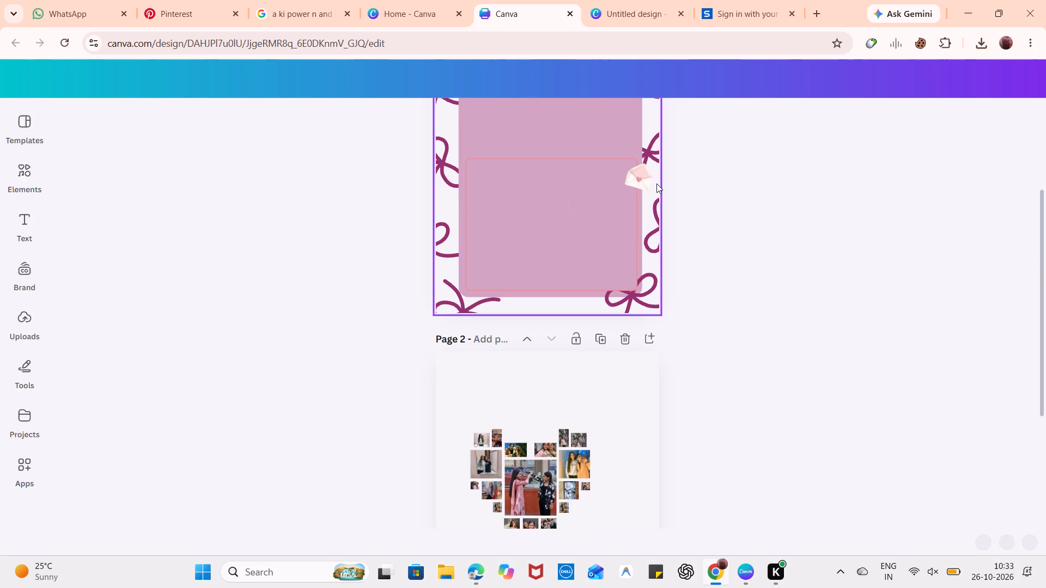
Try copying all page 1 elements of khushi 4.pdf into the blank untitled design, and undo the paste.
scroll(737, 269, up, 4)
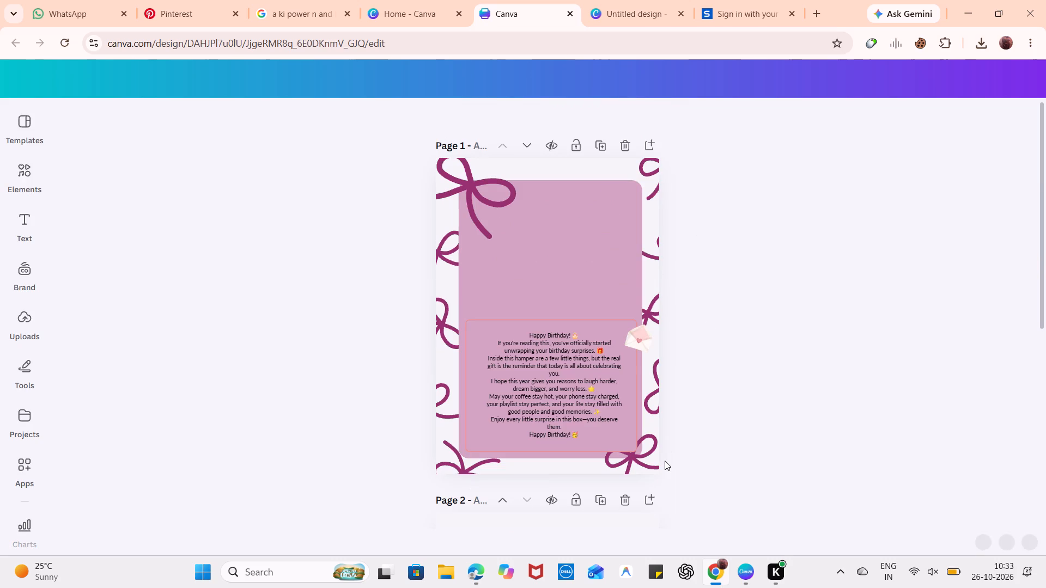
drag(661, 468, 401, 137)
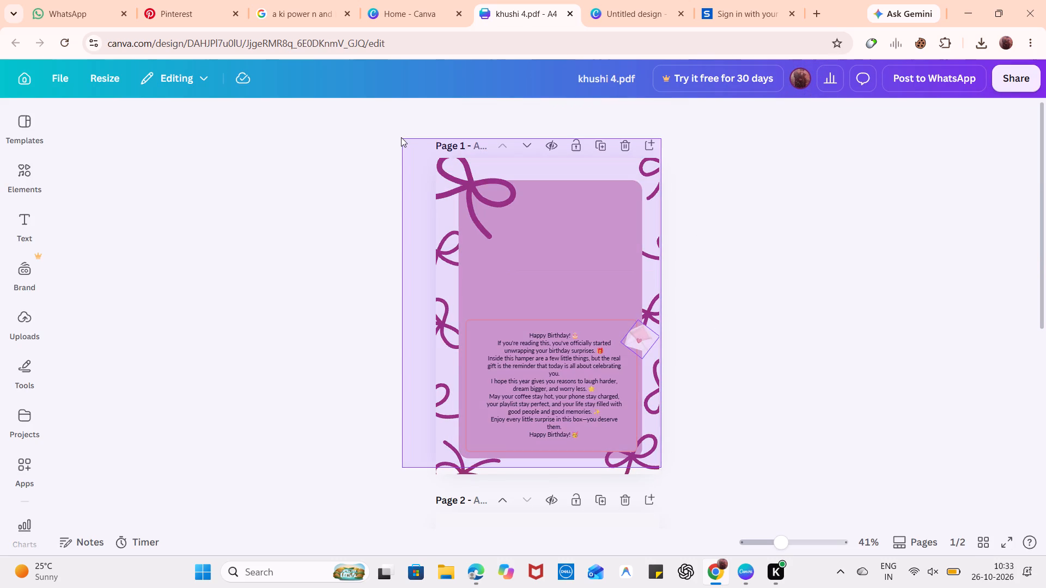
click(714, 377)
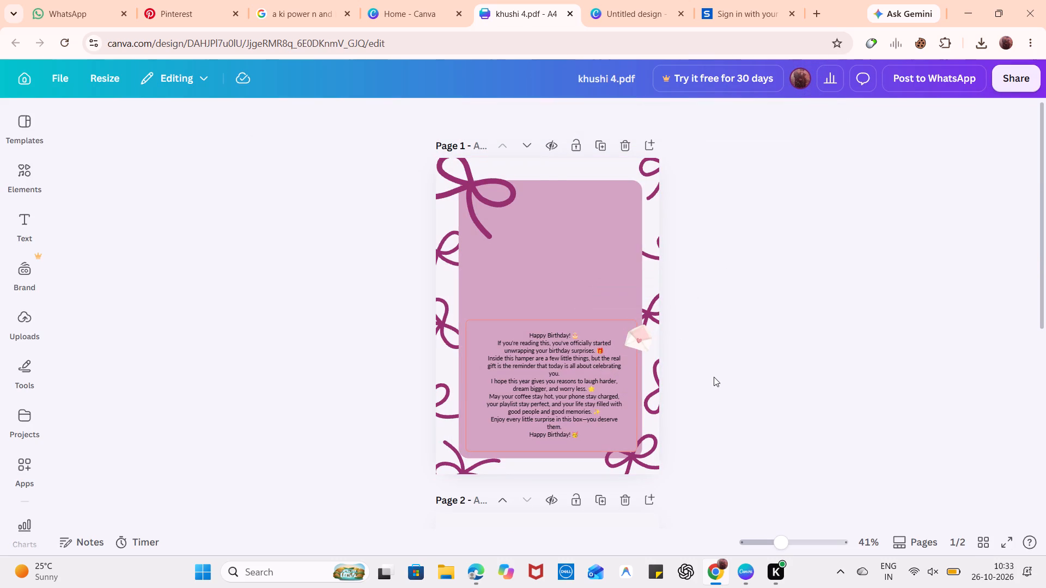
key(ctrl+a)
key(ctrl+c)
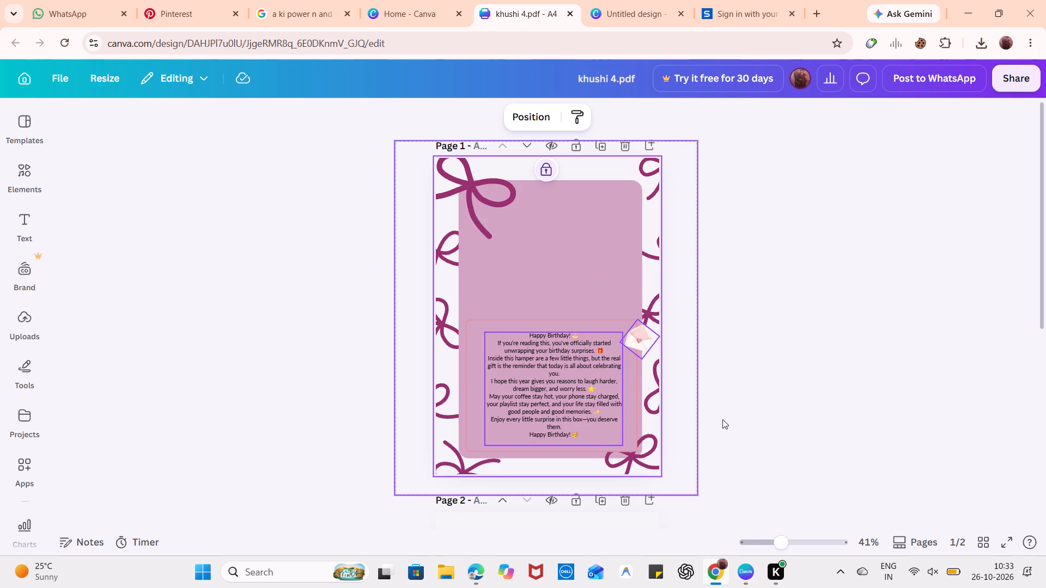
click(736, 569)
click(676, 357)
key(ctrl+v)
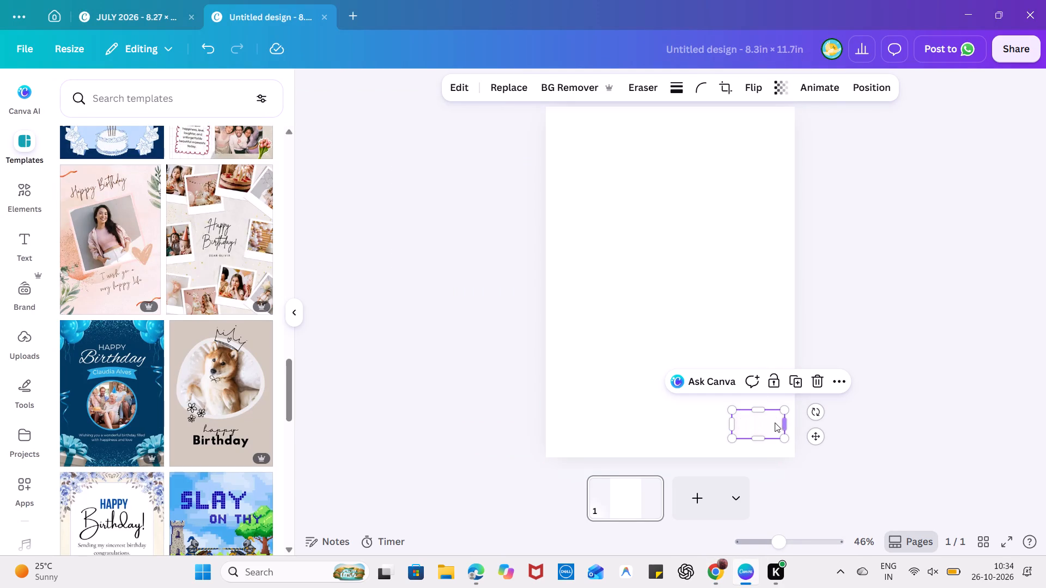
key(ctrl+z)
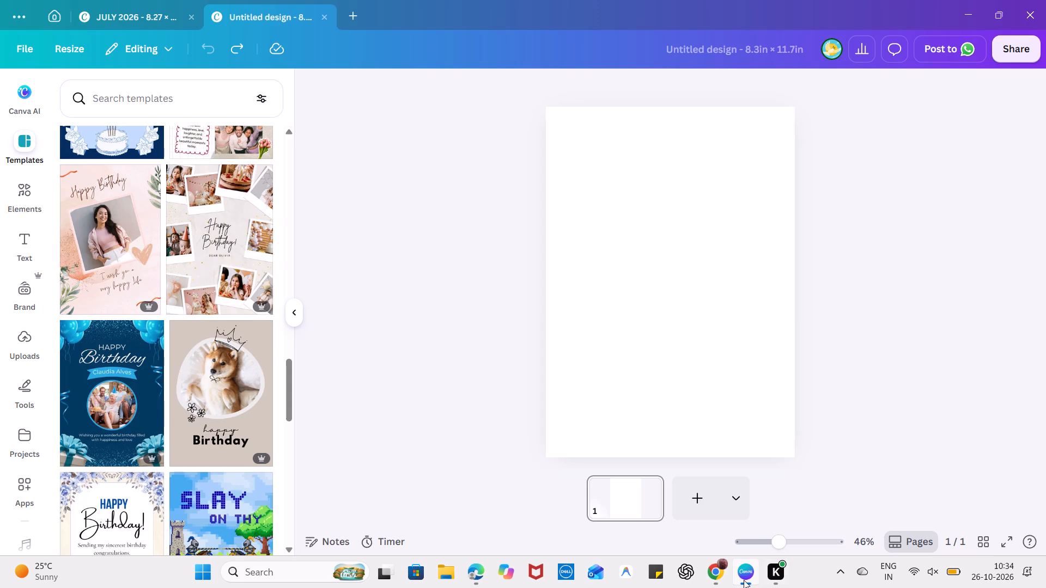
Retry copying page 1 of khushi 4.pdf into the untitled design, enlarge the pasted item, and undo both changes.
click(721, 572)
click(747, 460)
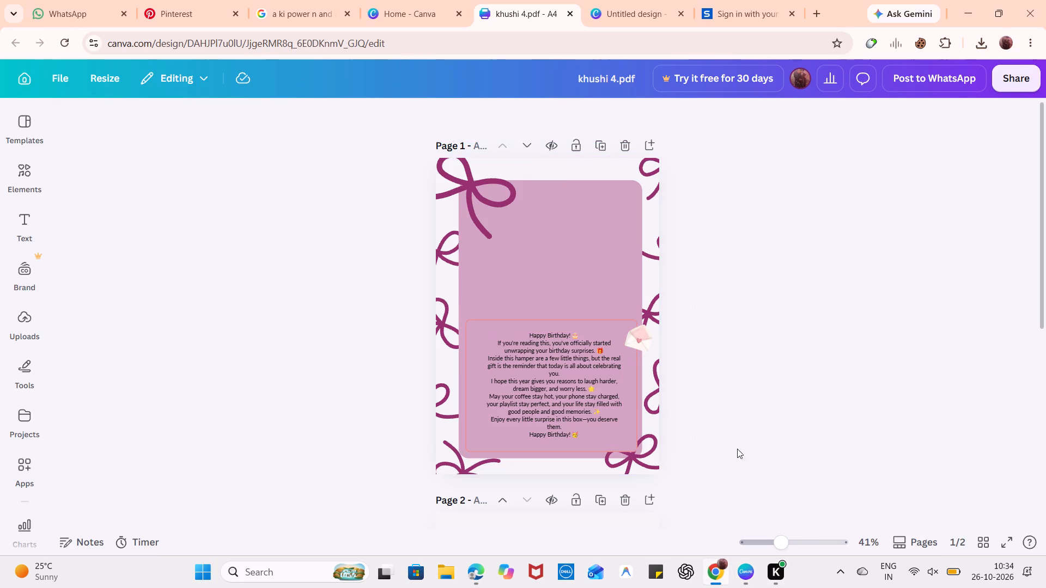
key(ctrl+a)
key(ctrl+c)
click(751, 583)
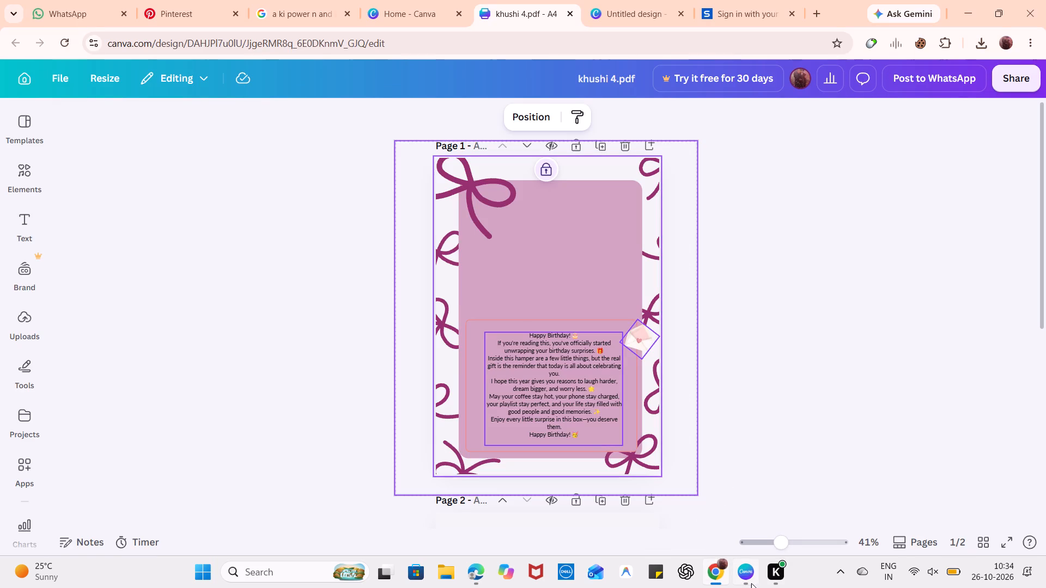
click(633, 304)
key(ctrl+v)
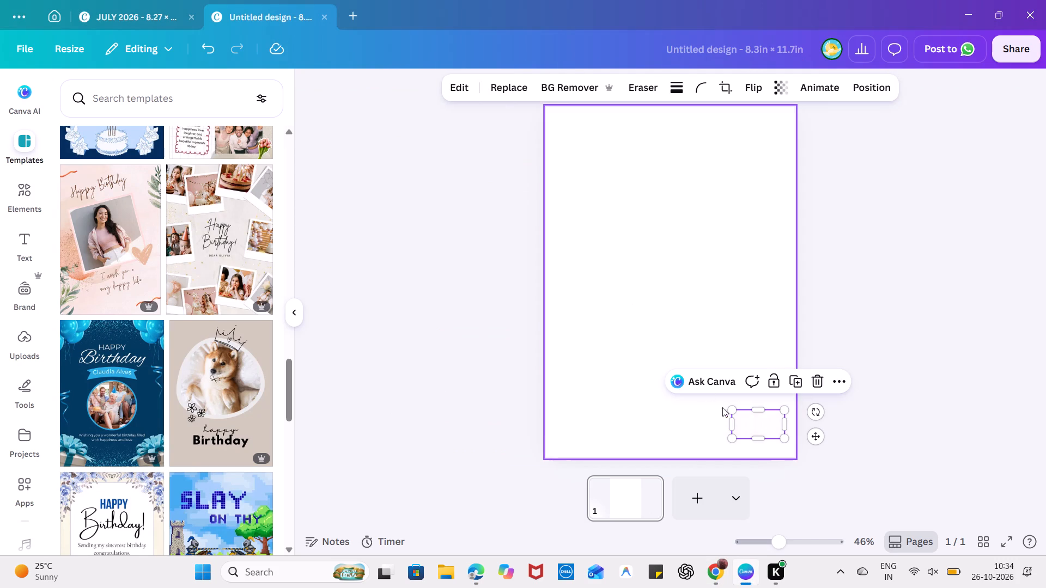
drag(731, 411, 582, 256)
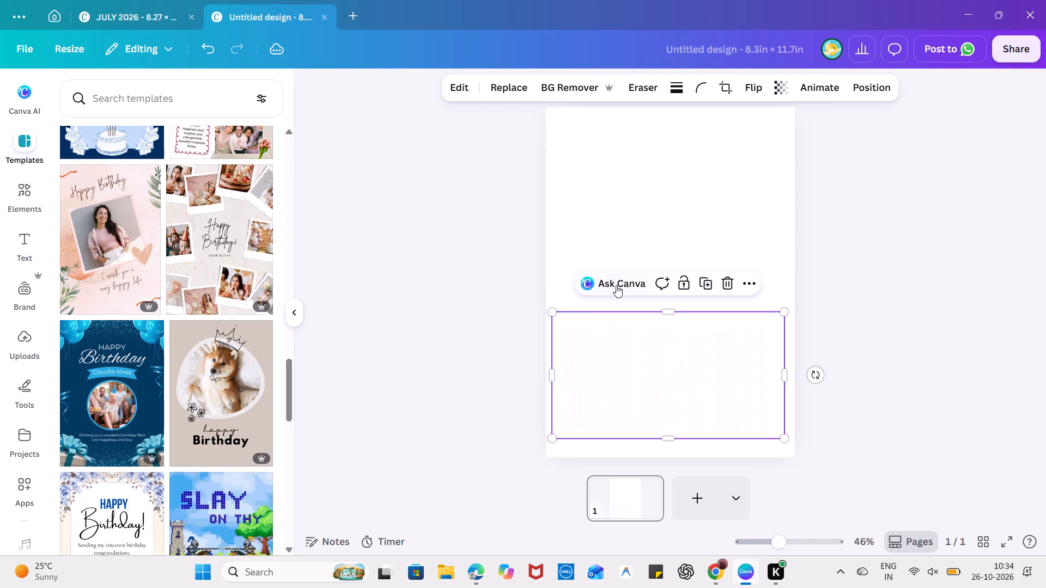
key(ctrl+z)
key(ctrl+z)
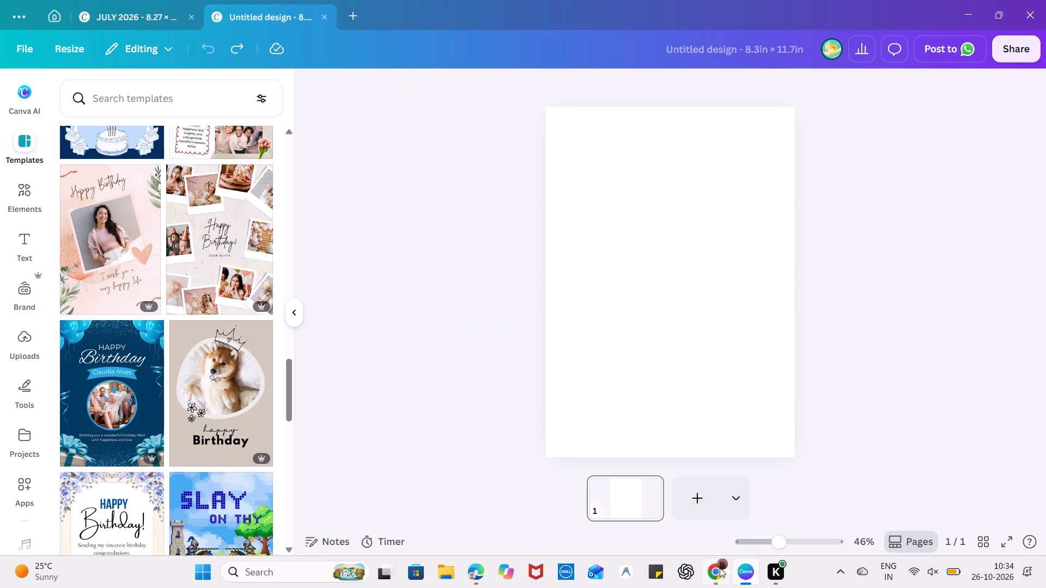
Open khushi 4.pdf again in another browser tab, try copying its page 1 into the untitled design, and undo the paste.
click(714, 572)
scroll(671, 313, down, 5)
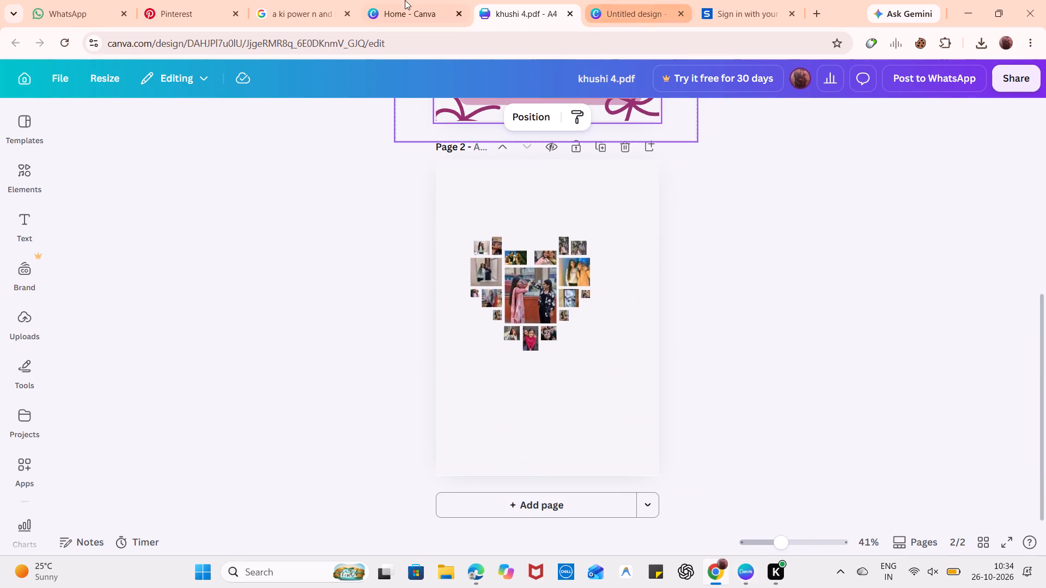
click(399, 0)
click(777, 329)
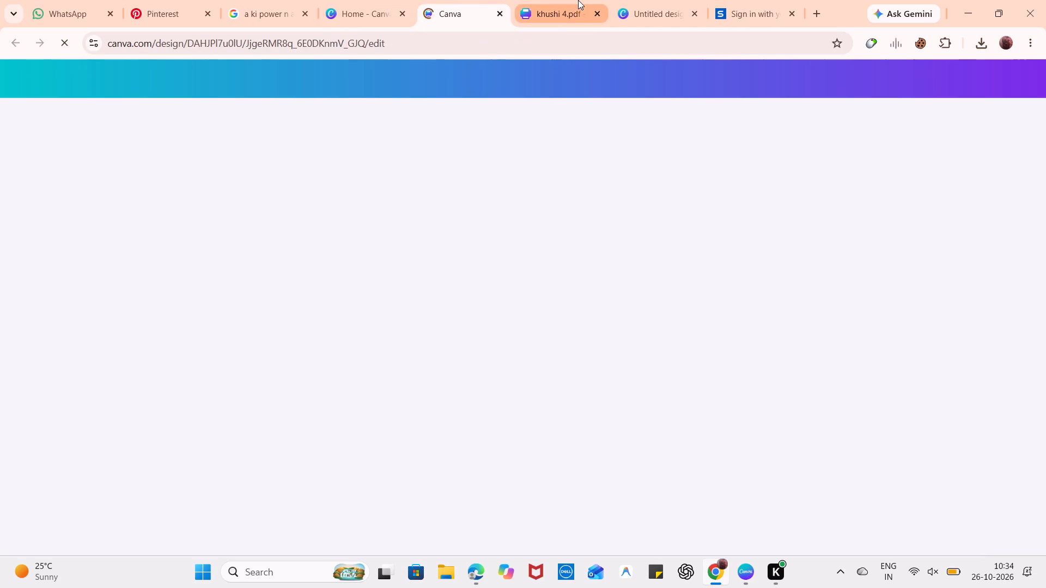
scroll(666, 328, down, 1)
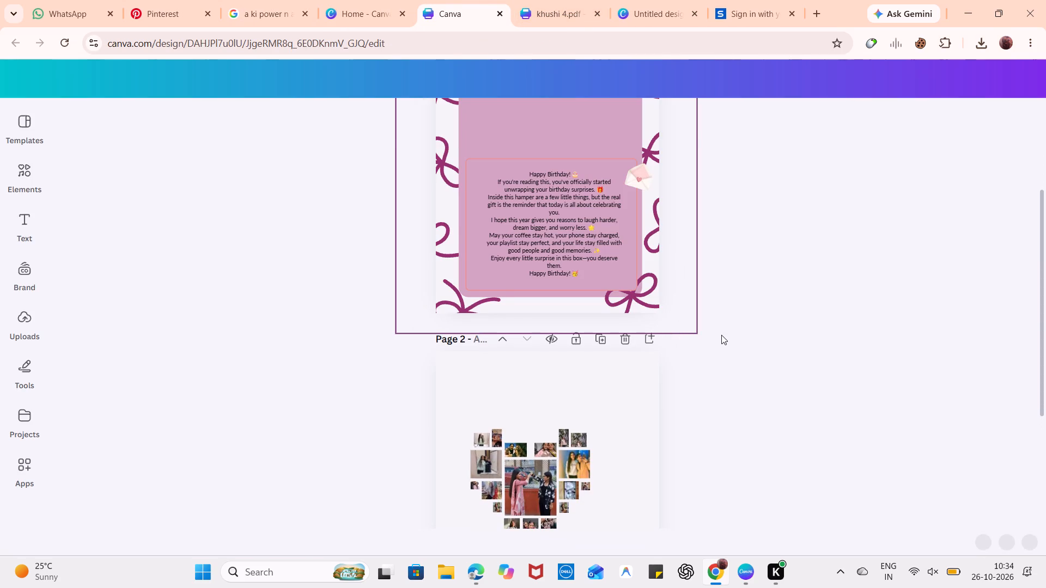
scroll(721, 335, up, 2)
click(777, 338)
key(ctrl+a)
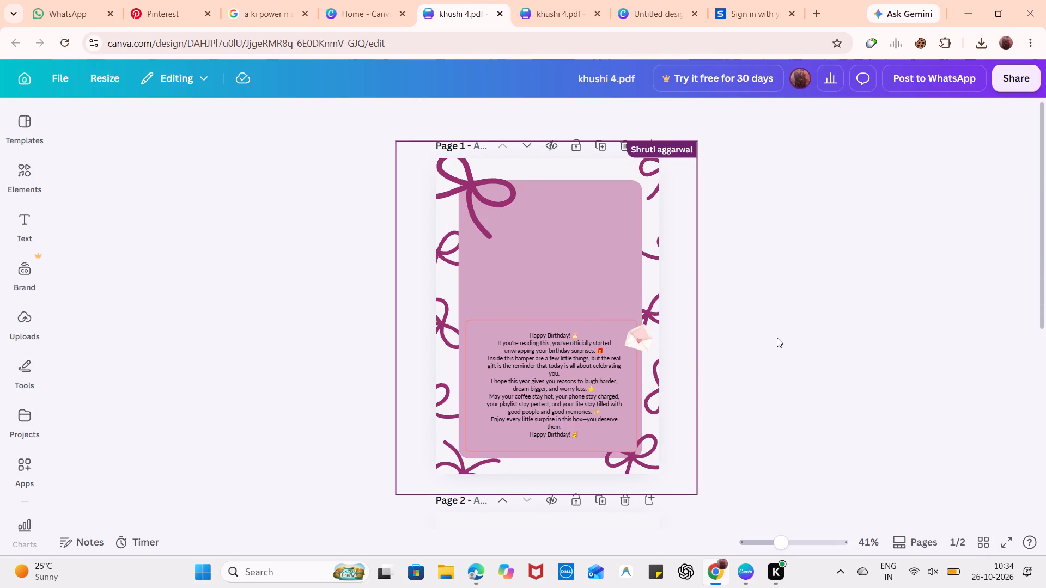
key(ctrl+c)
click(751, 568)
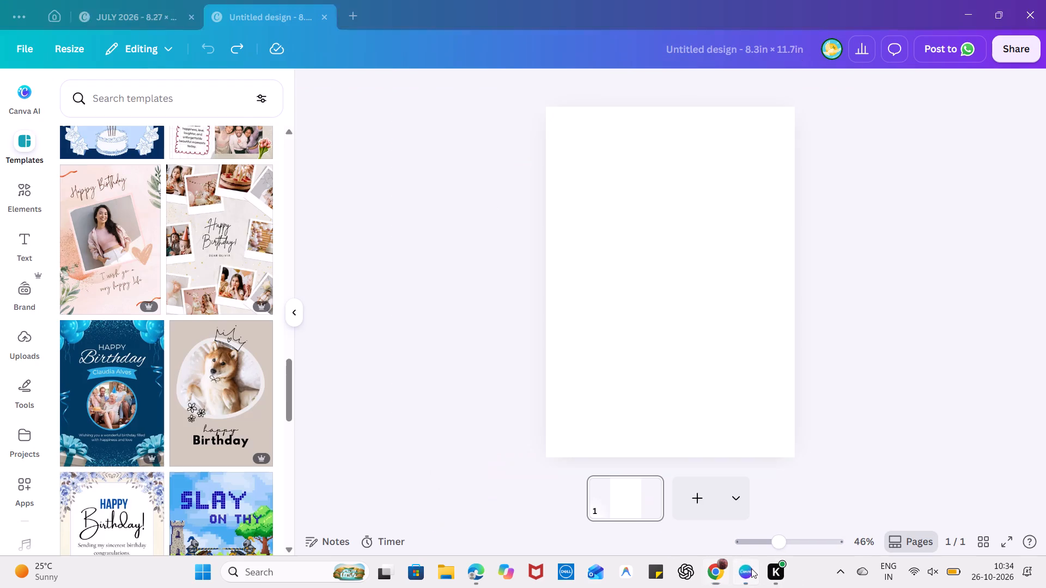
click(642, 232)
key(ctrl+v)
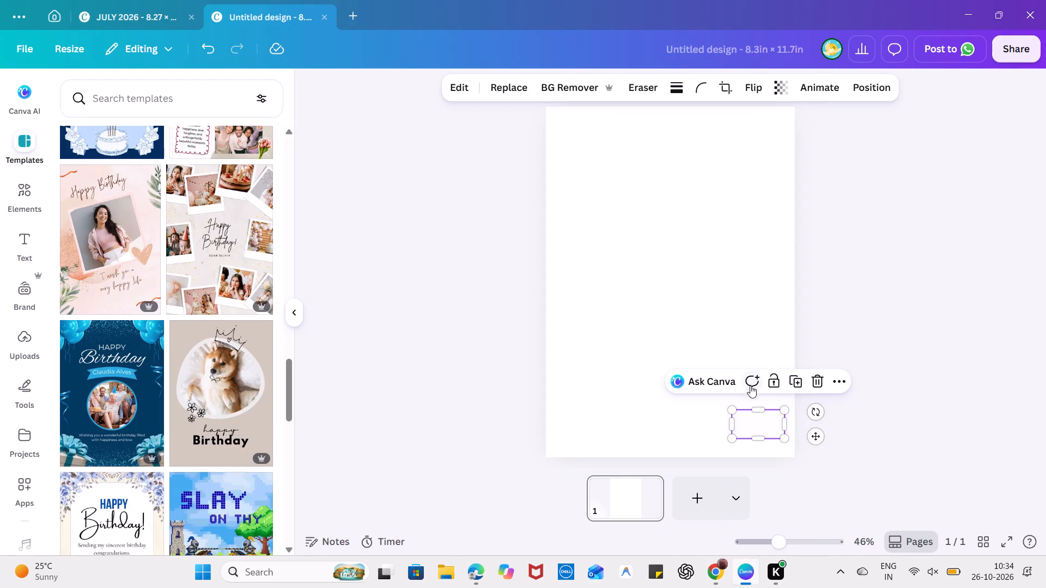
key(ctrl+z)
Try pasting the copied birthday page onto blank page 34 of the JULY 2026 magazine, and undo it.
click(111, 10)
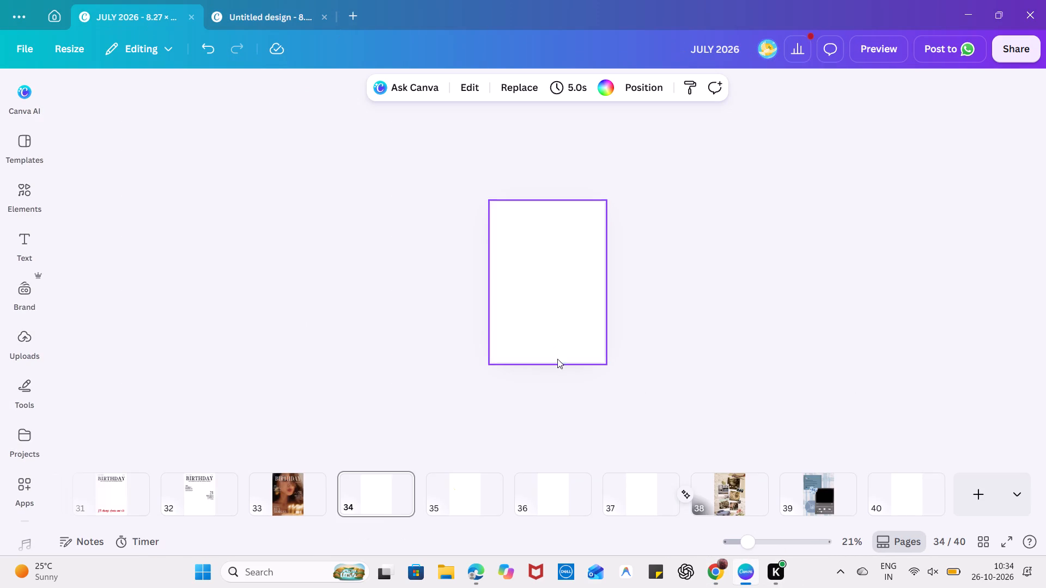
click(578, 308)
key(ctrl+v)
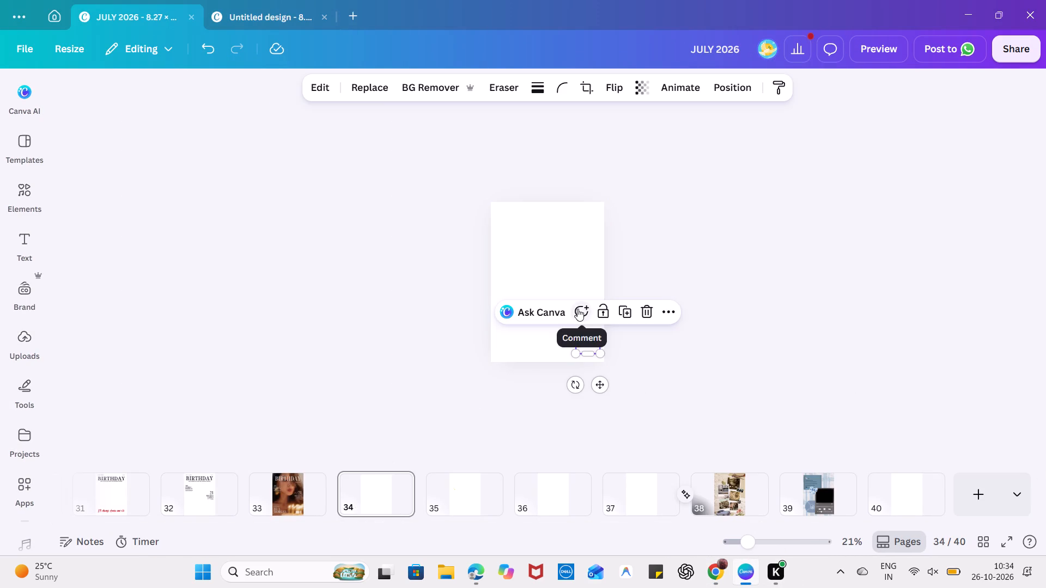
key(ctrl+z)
Clear page 33 by deleting the birthday cover text and the full-page portrait photo.
click(289, 489)
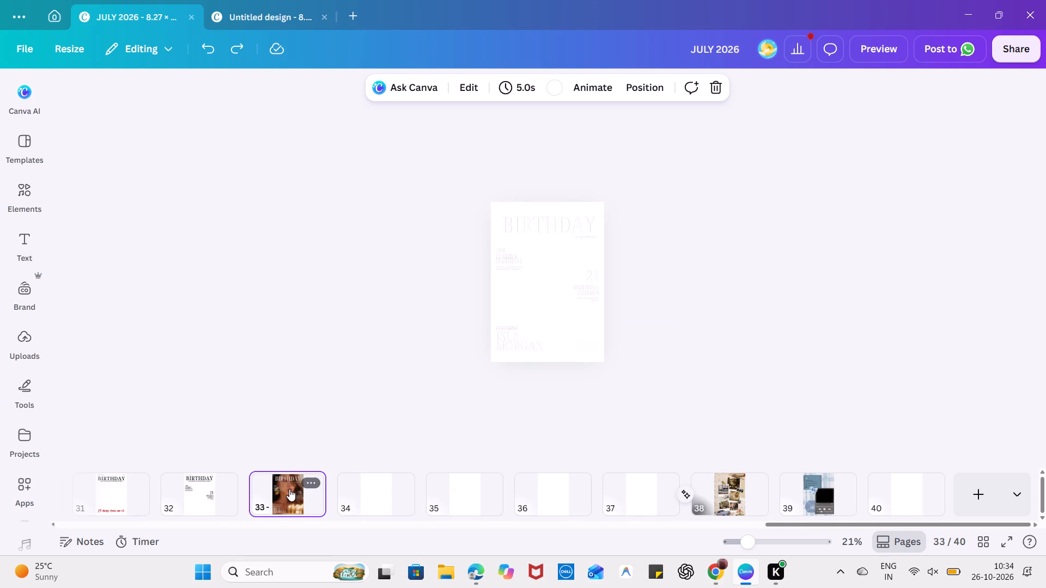
drag(588, 369, 470, 198)
key(Delete)
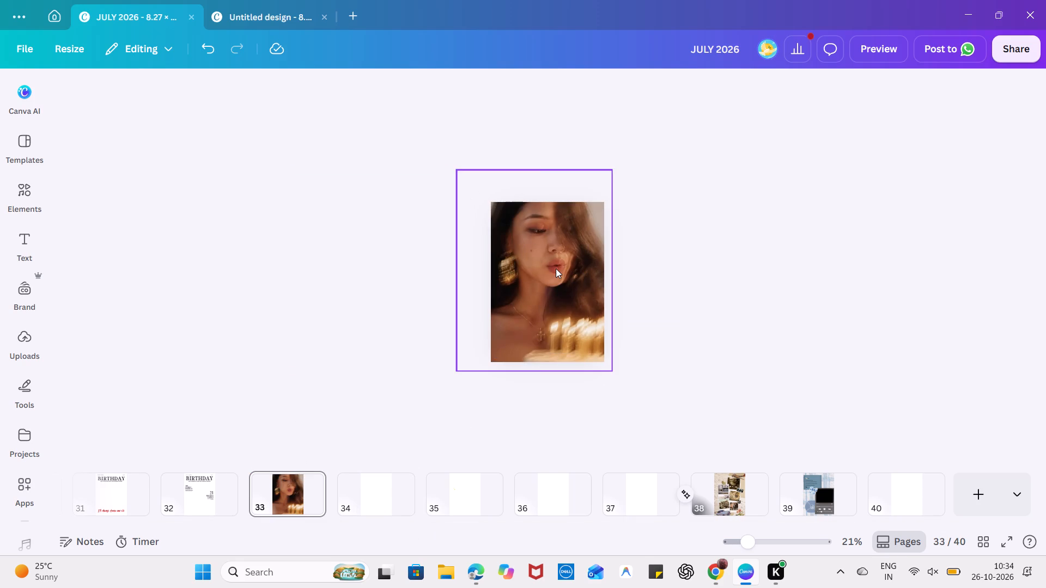
click(556, 268)
key(Delete)
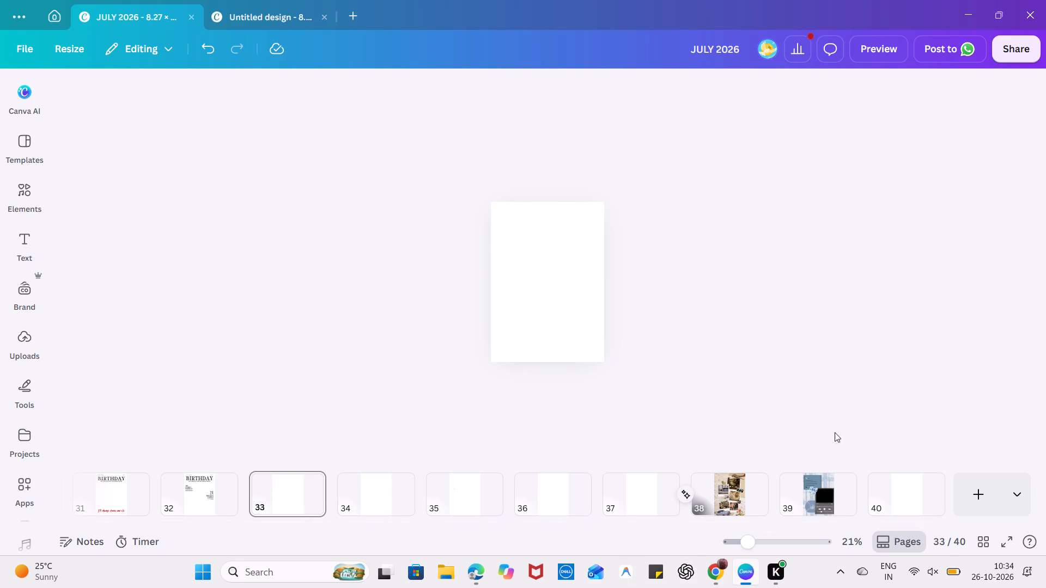
Delete the main collage elements and the blue plaid background from page 39.
click(816, 490)
drag(642, 390, 520, 229)
key(Delete)
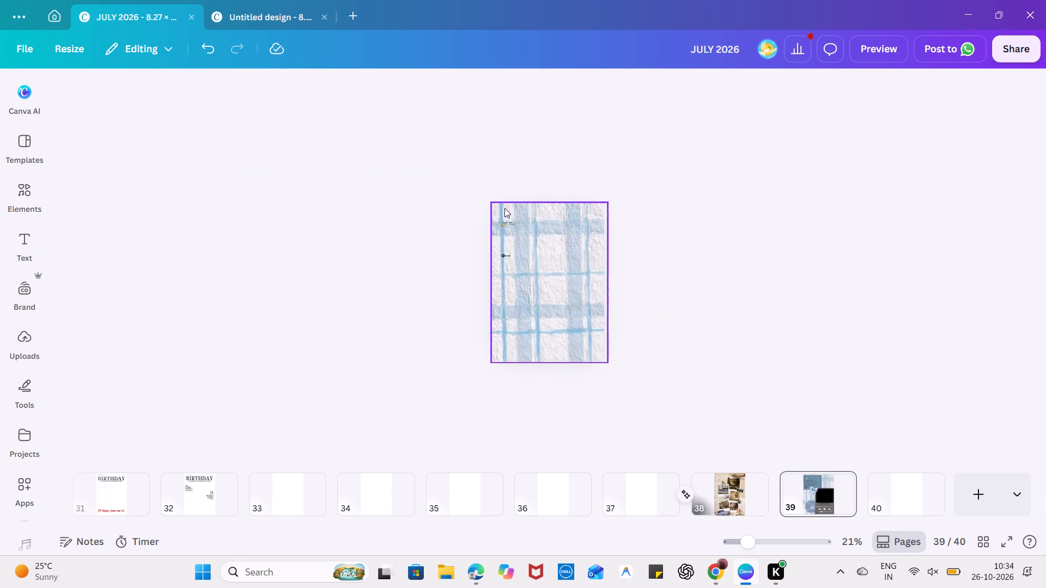
click(528, 269)
key(Delete)
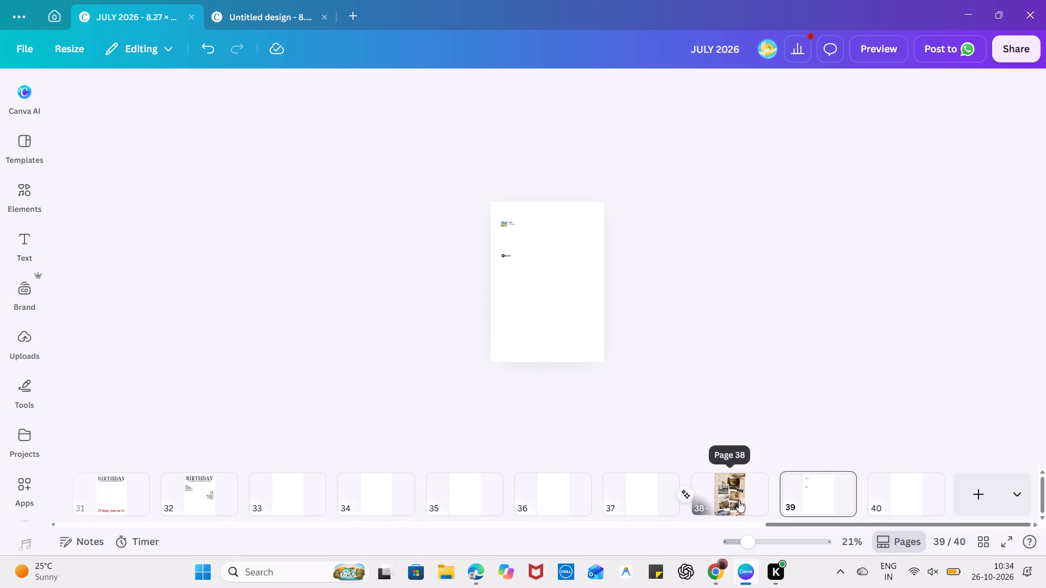
Clear page 38 by deleting its vintage photo collage and the handwritten-paper background.
click(739, 500)
drag(665, 362, 477, 158)
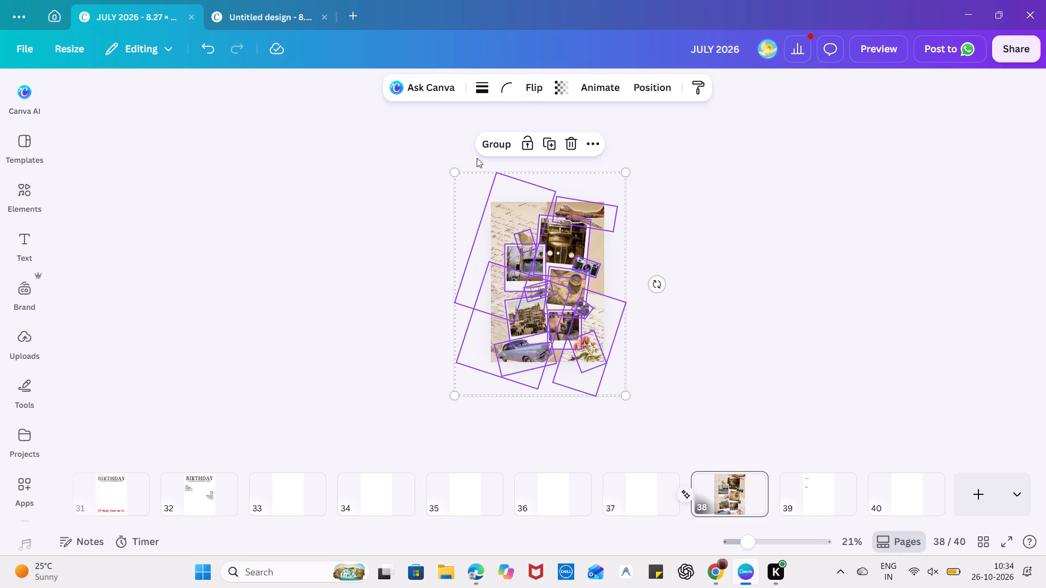
key(Delete)
click(520, 269)
key(Delete)
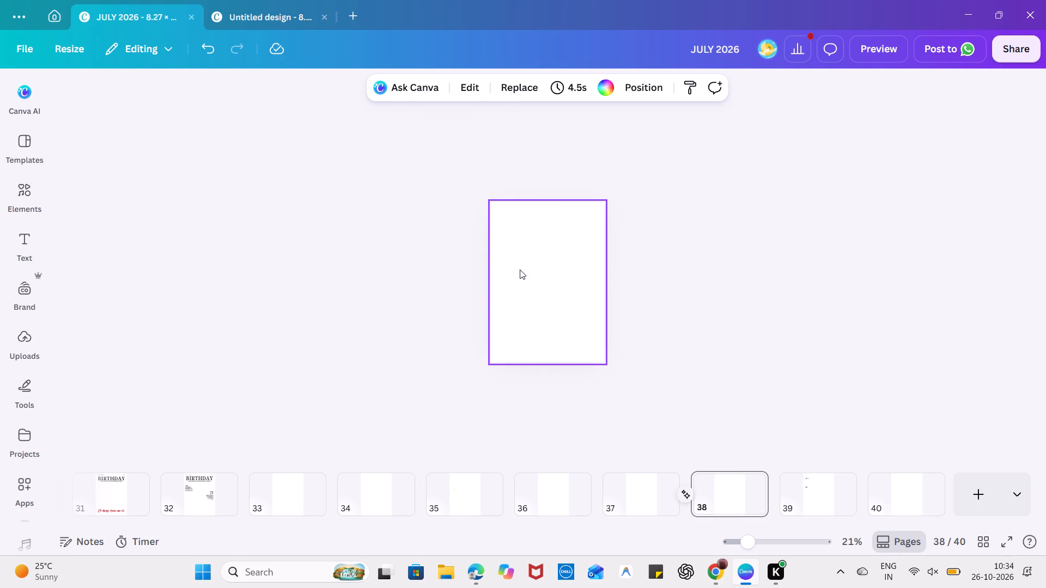
Look back through the magazine's earlier pages, opening pages 29, 30 and 21 to check their layouts.
scroll(751, 487, left, 3)
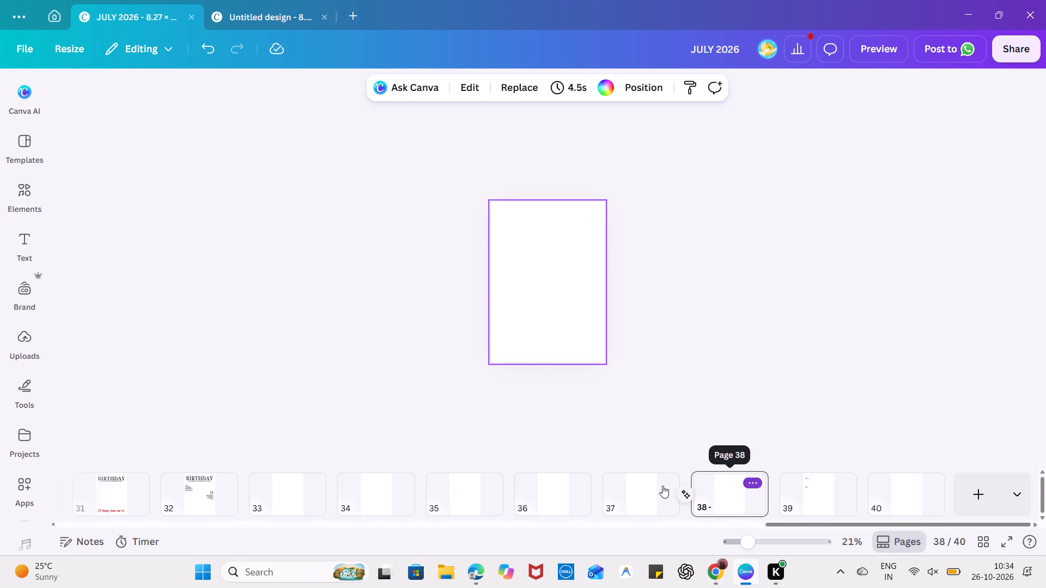
scroll(817, 487, right, 5)
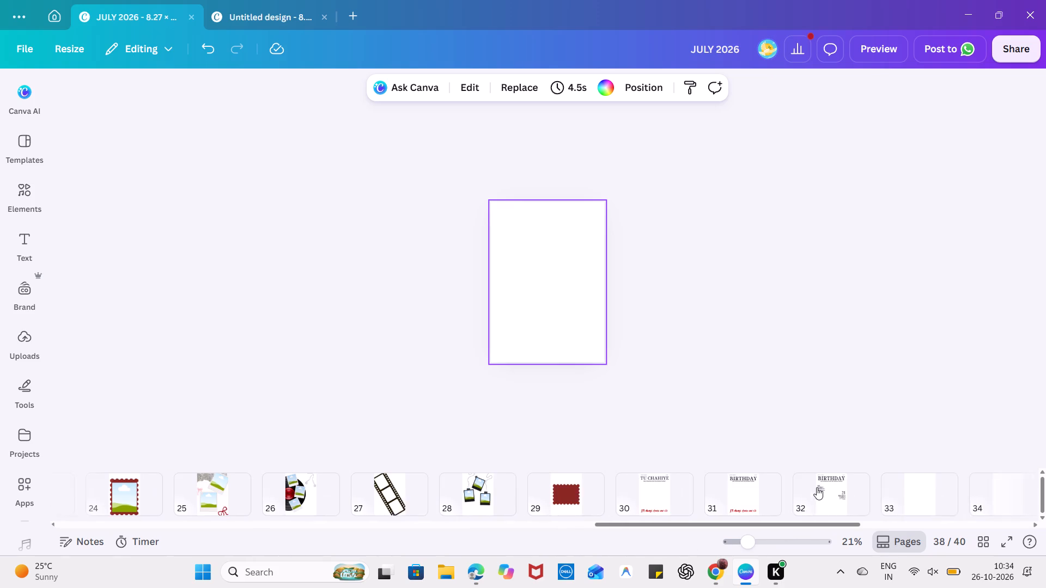
click(601, 500)
scroll(601, 500, left, 2)
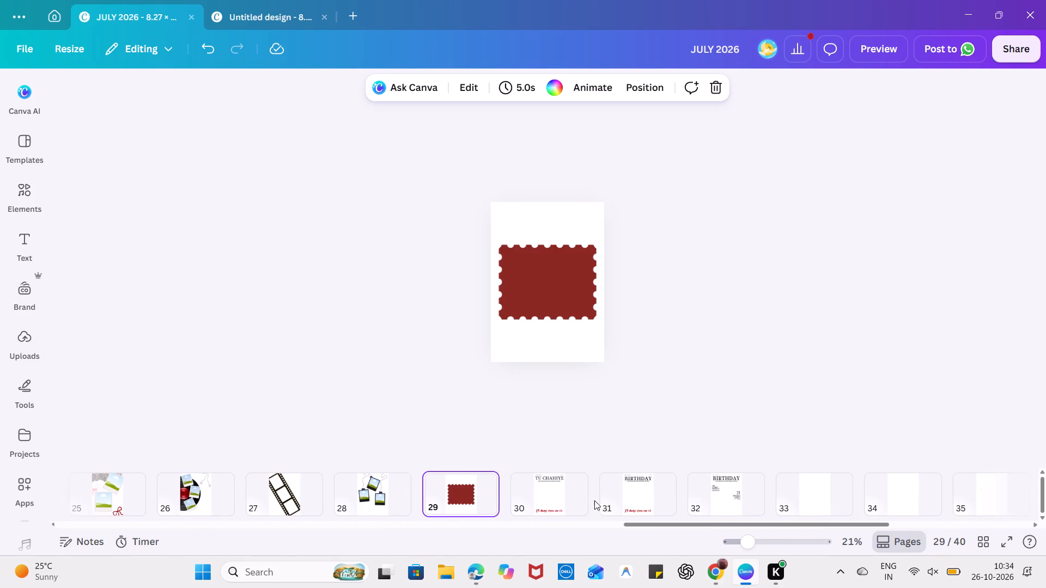
click(544, 503)
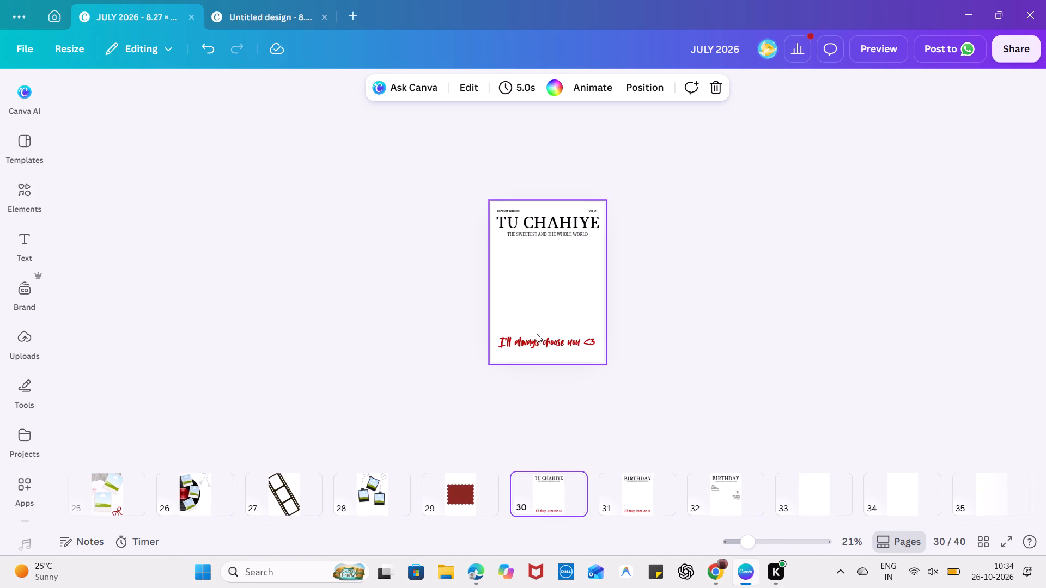
scroll(330, 493, right, 4)
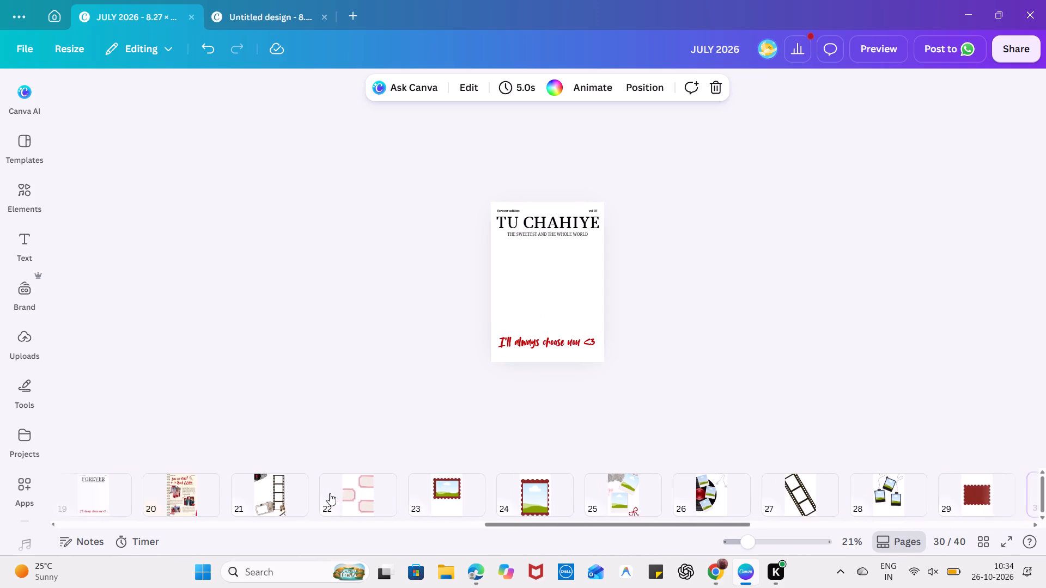
scroll(330, 493, right, 2)
click(315, 504)
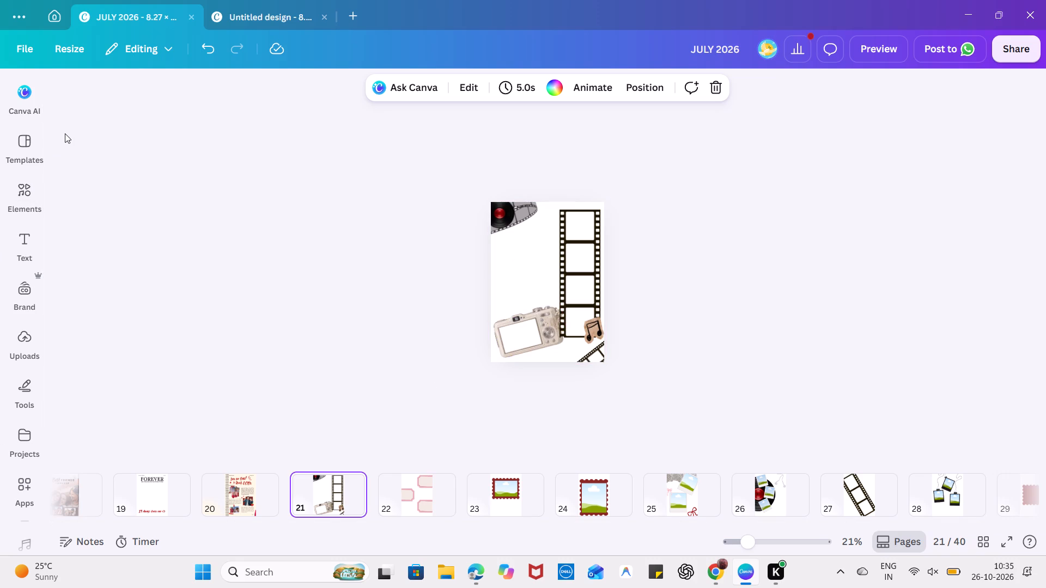
Browse further through the birthday card templates in the untitled design.
click(238, 22)
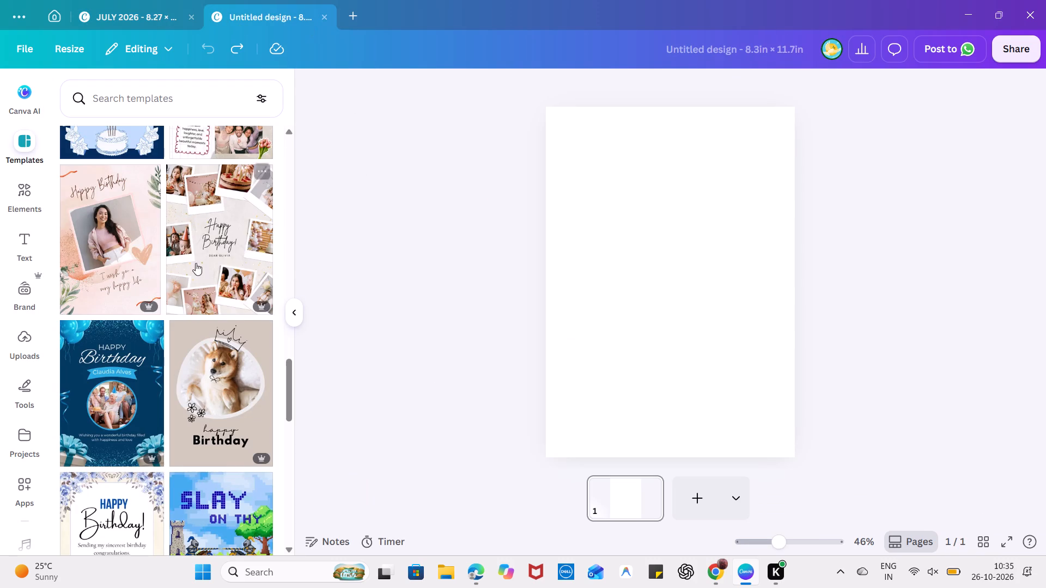
scroll(196, 263, down, 1)
scroll(209, 373, down, 3)
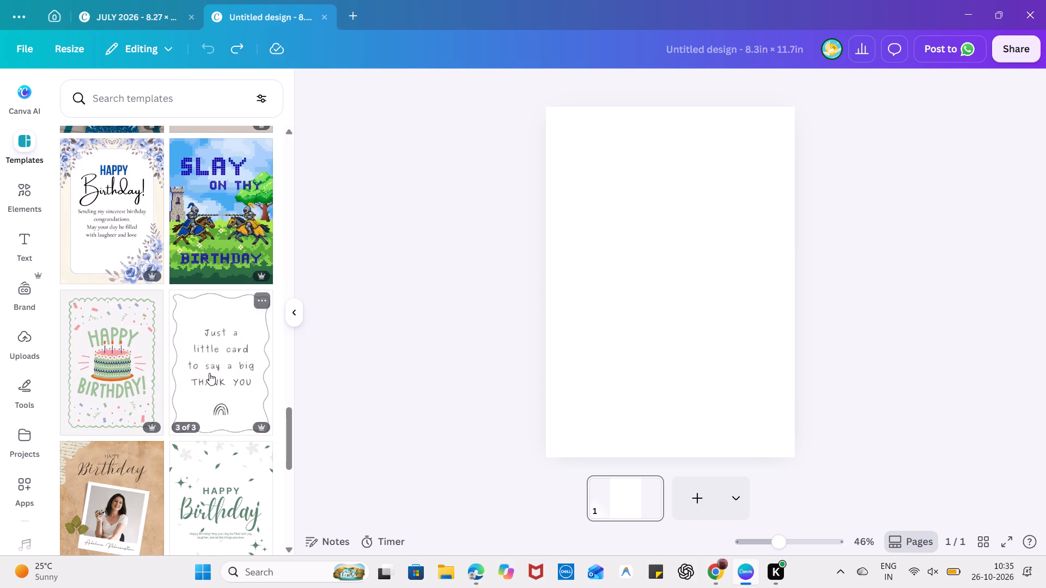
On page 21 of the JULY 2026 magazine, slightly enlarge the vinyl record and film strip graphic in the page's upper corner.
click(136, 13)
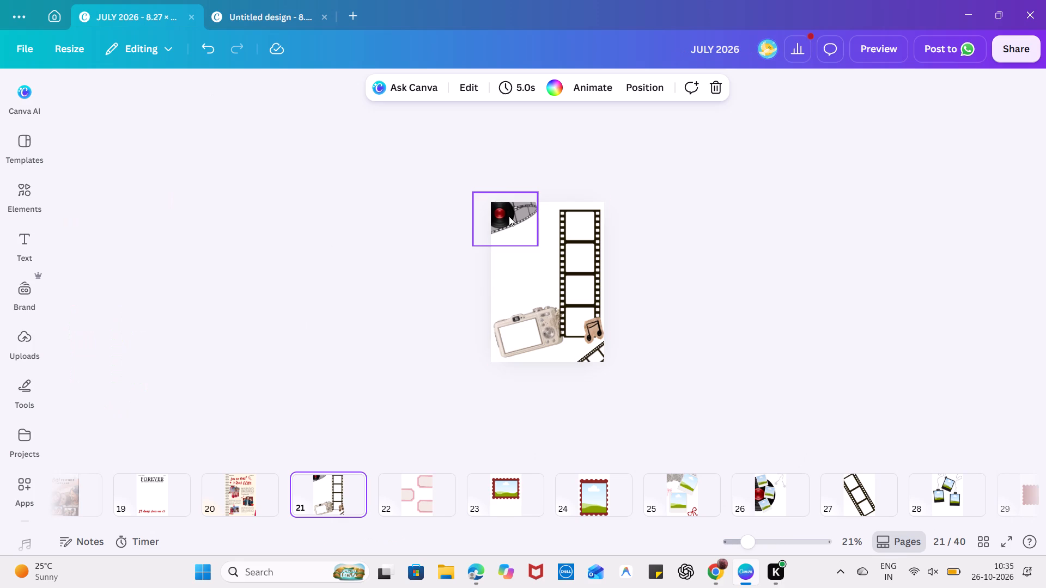
click(527, 216)
click(543, 248)
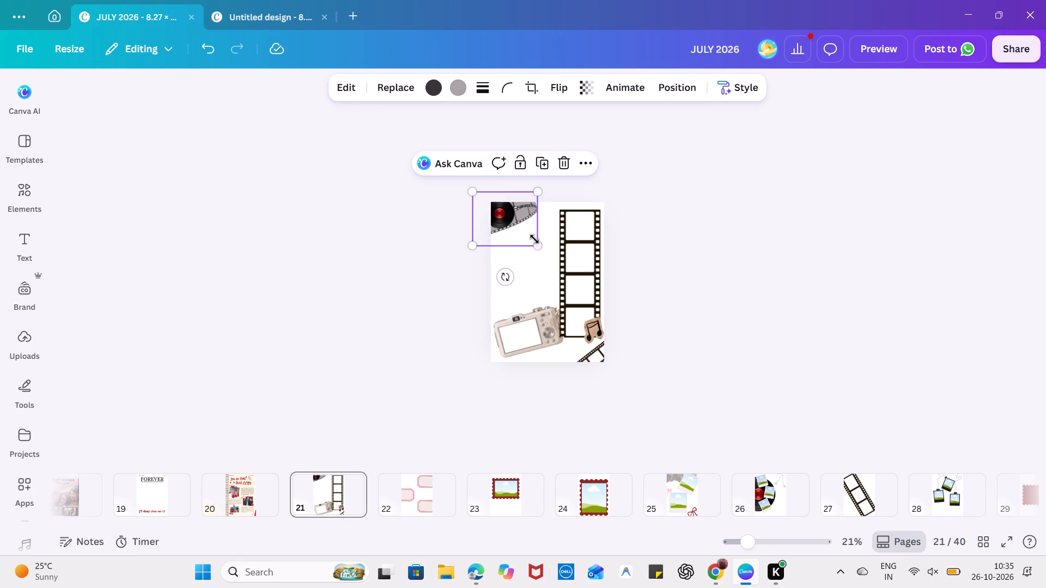
drag(541, 249, 549, 254)
click(710, 271)
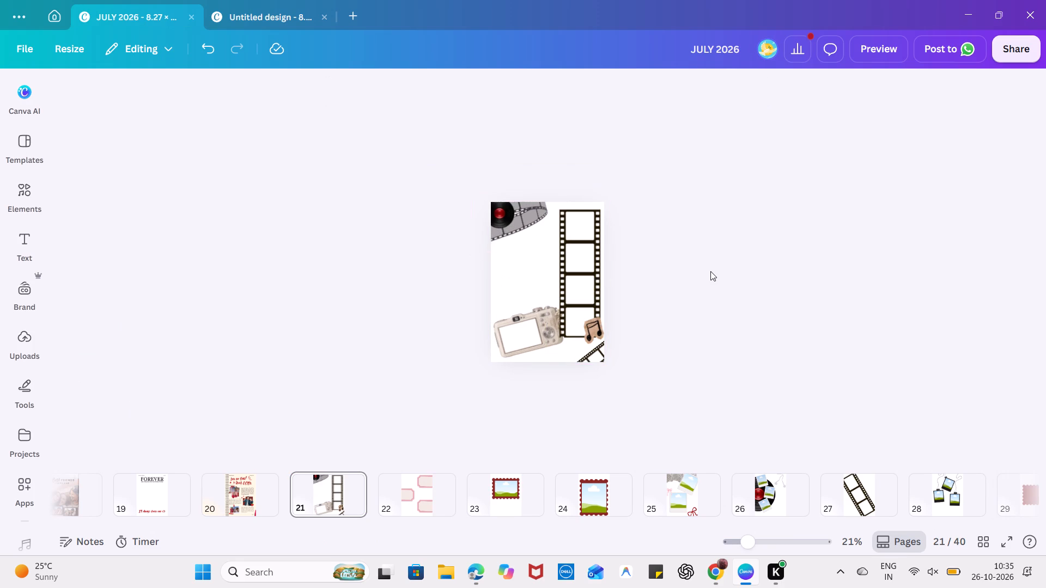
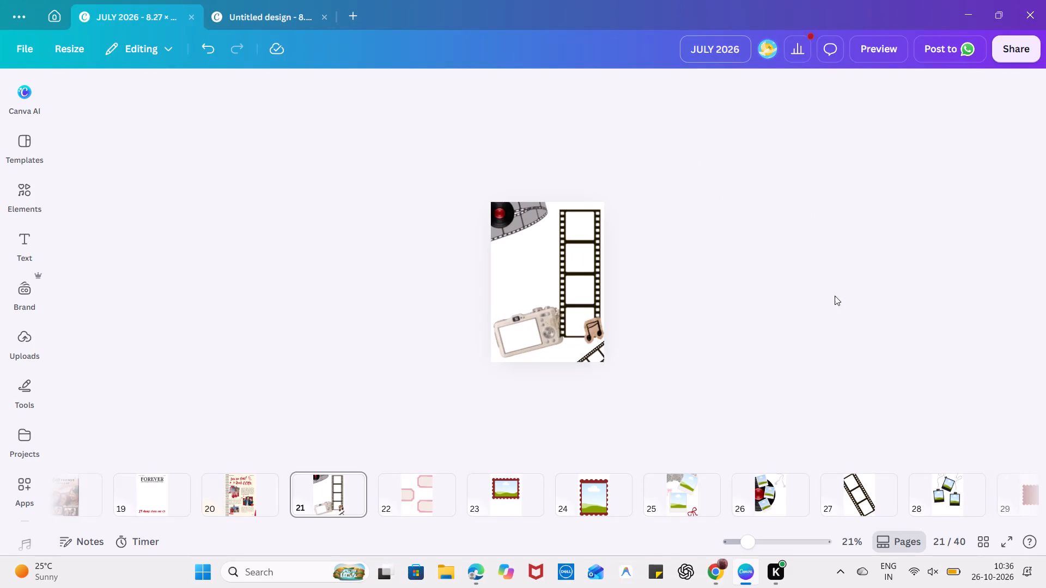
Turn on the computer's mobile hotspot from the Windows quick settings.
click(941, 587)
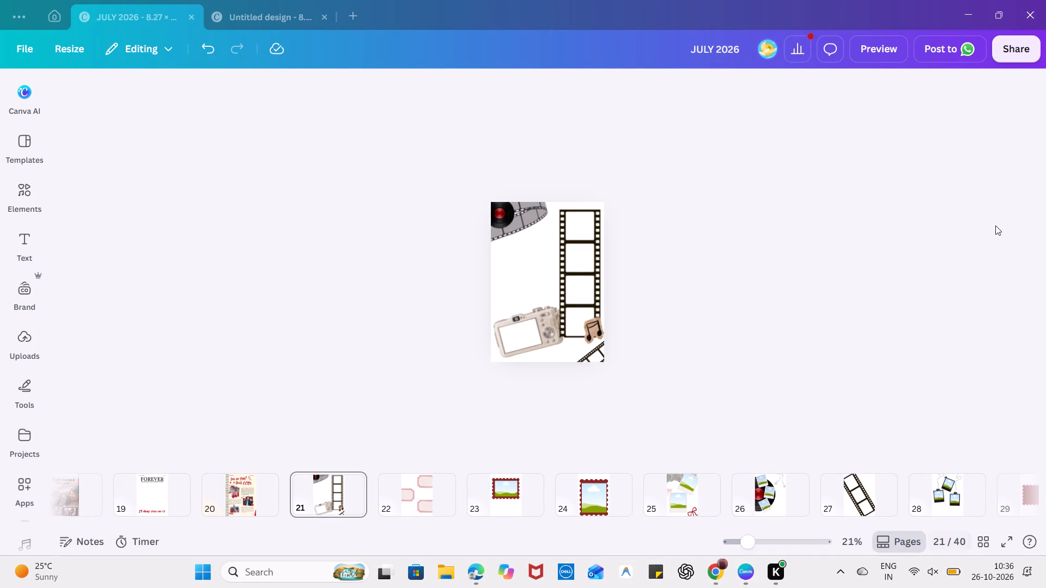
click(945, 566)
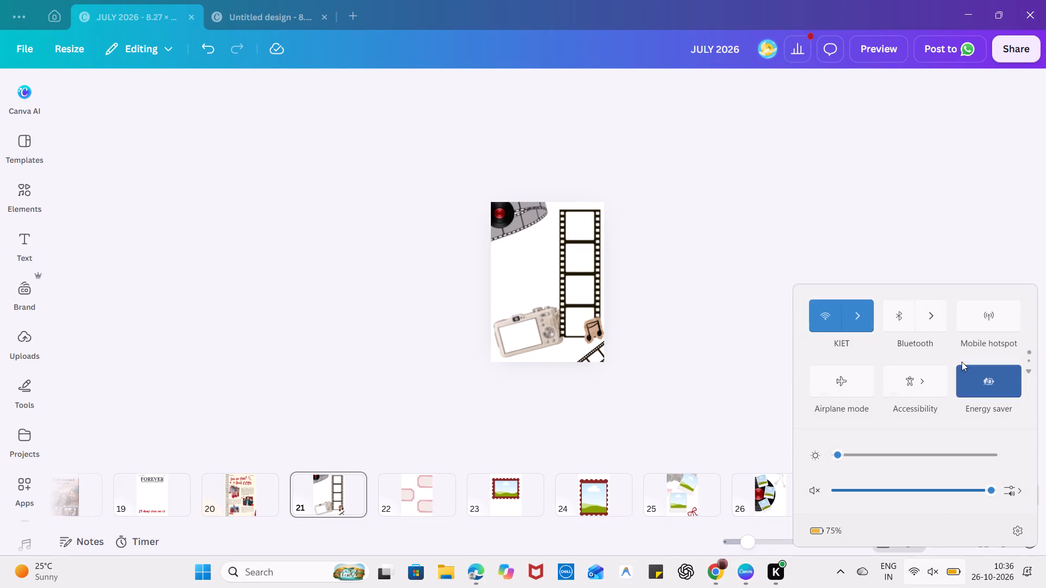
click(1030, 375)
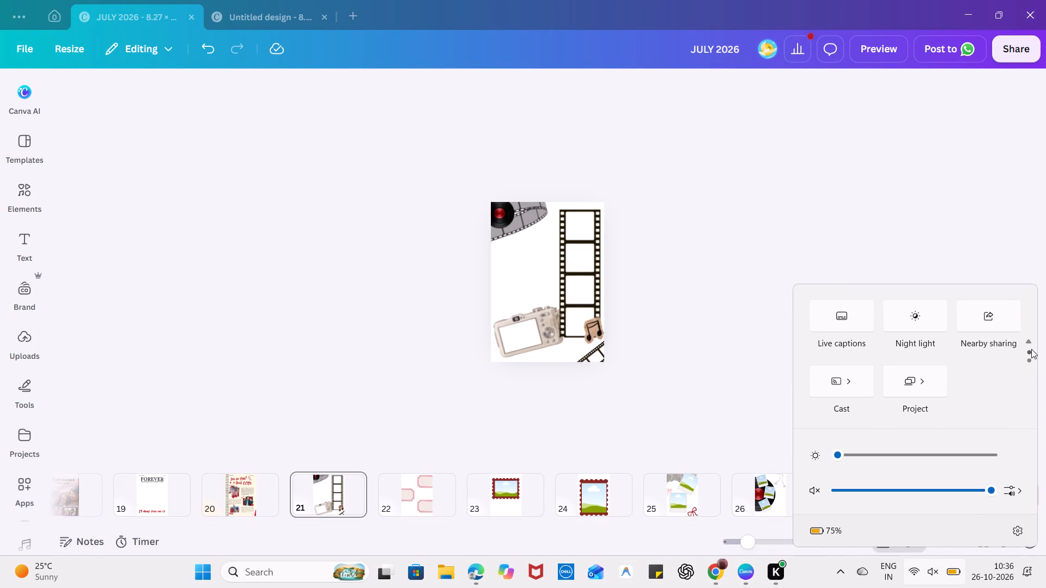
click(1029, 343)
click(988, 315)
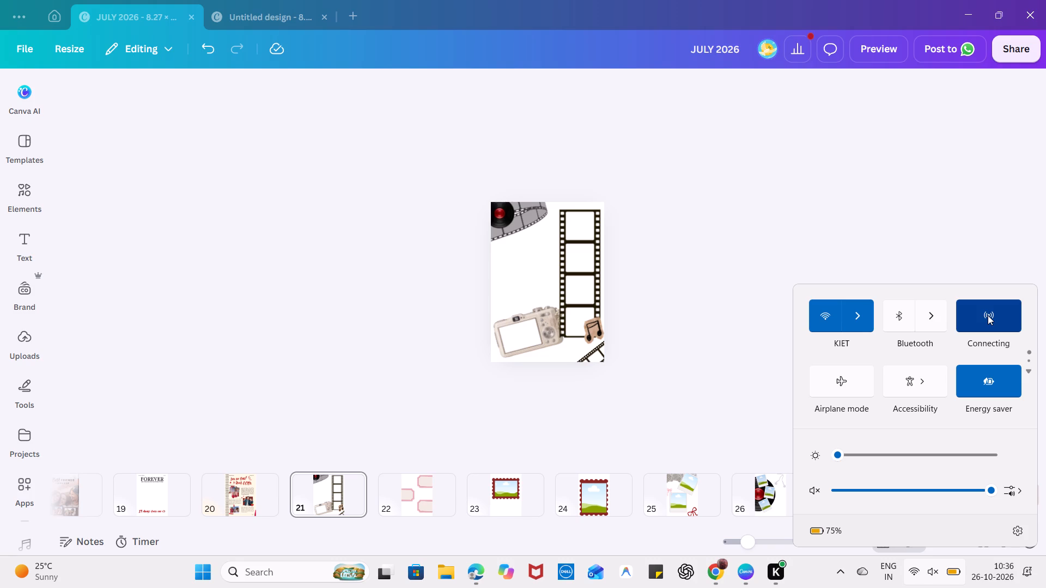
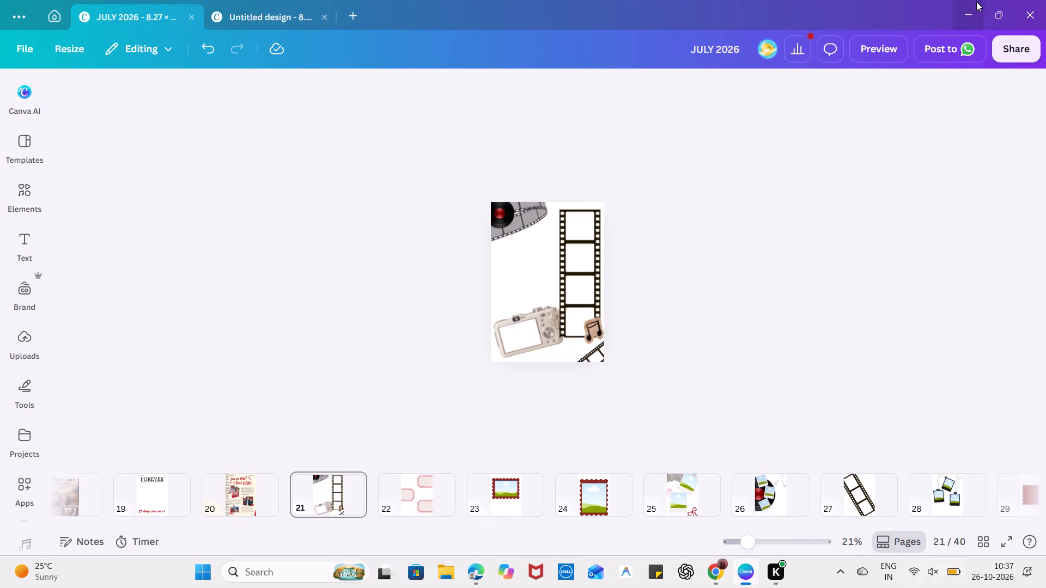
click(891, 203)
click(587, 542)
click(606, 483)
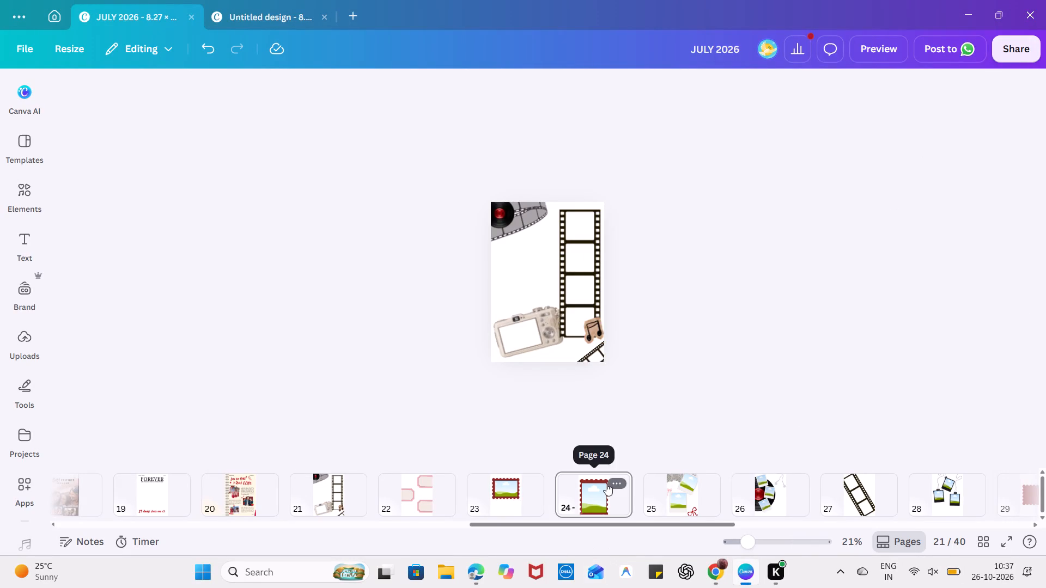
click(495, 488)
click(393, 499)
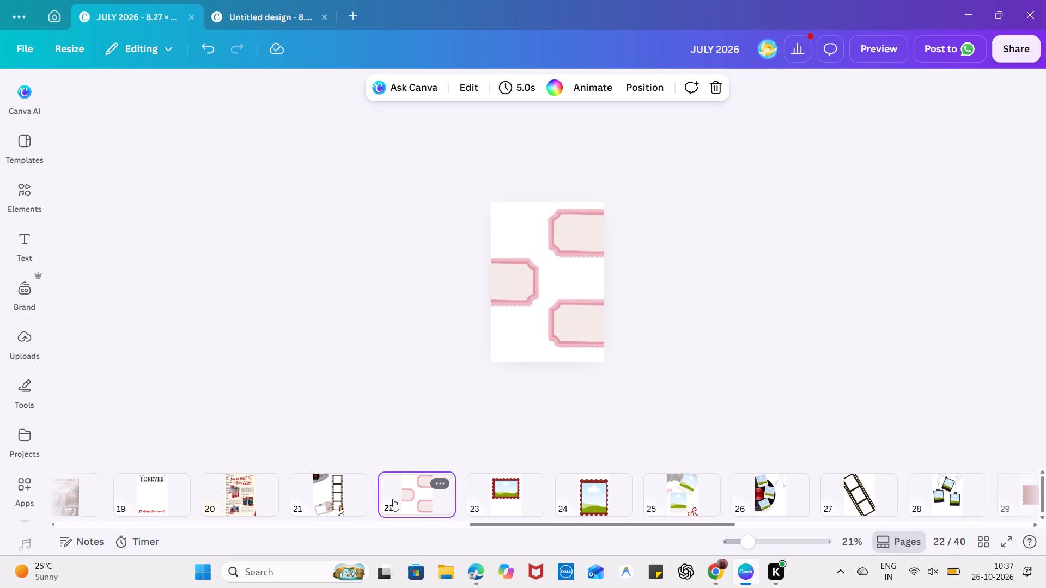
On page 21, slightly enlarge the digital camera graphic and reposition it in the page's lower corner, overlapping the film strip.
click(344, 493)
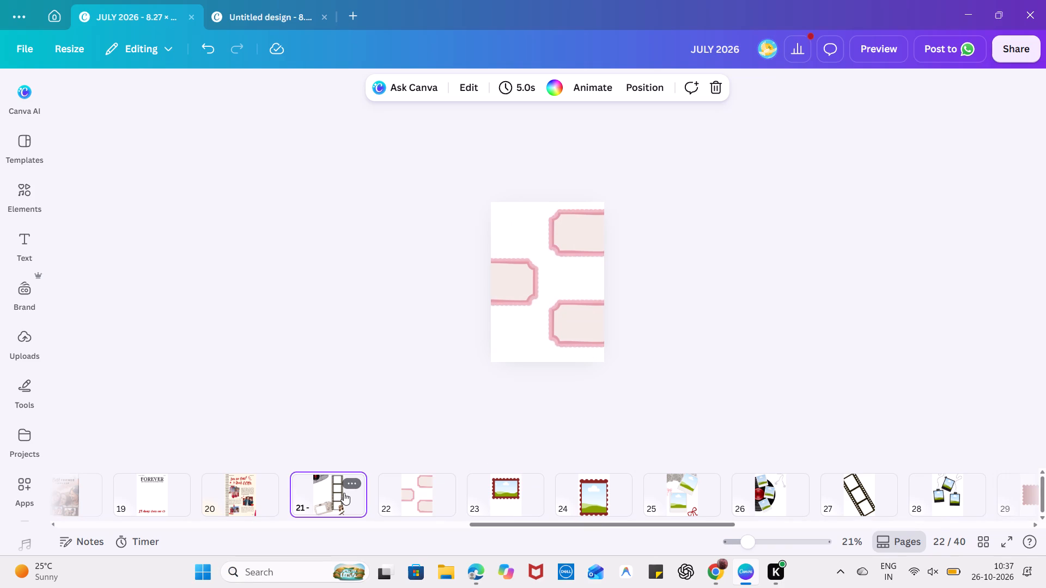
click(534, 323)
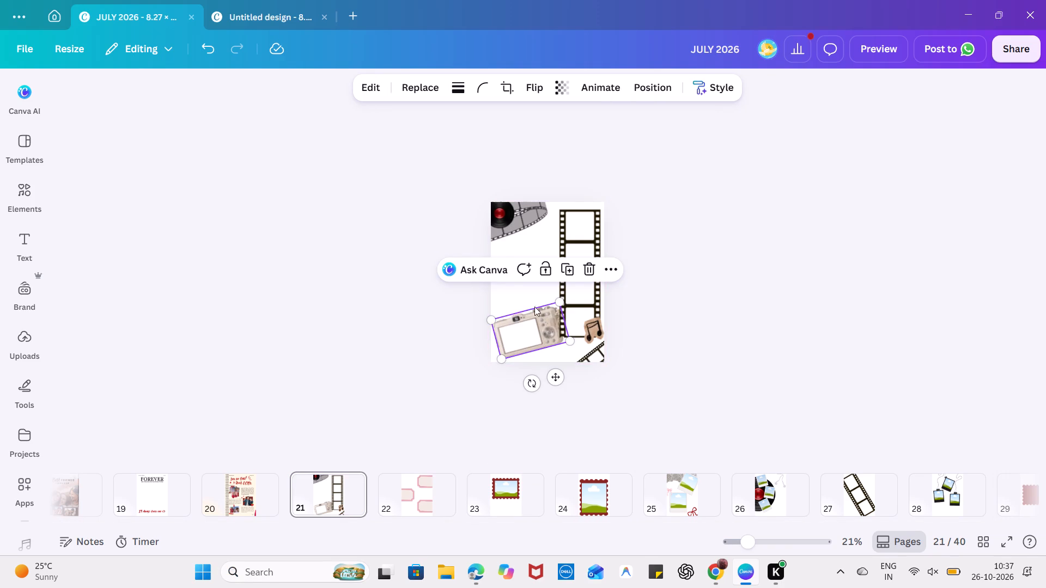
drag(561, 303, 569, 292)
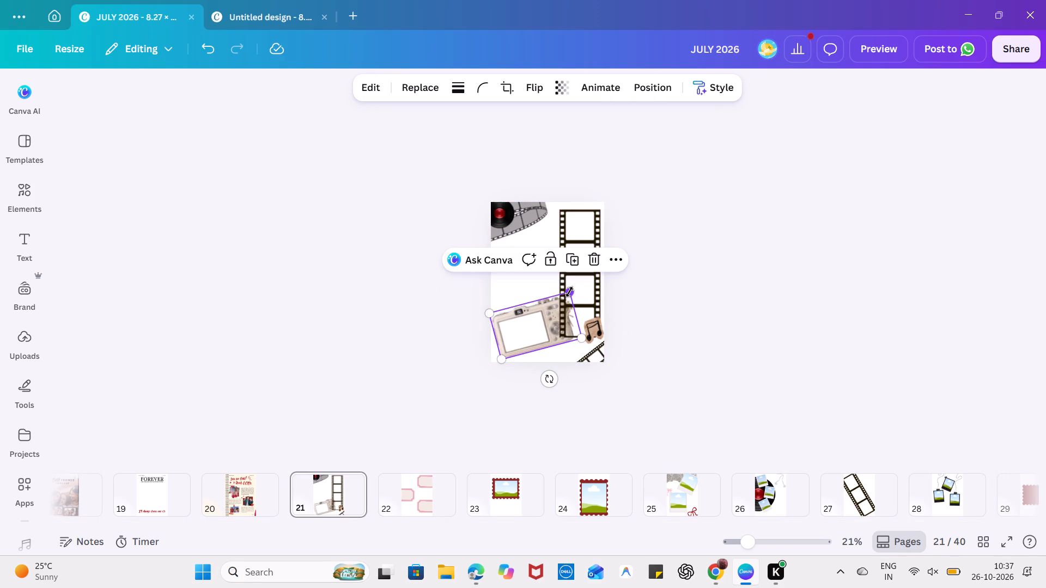
drag(549, 329, 548, 329)
drag(548, 329, 542, 335)
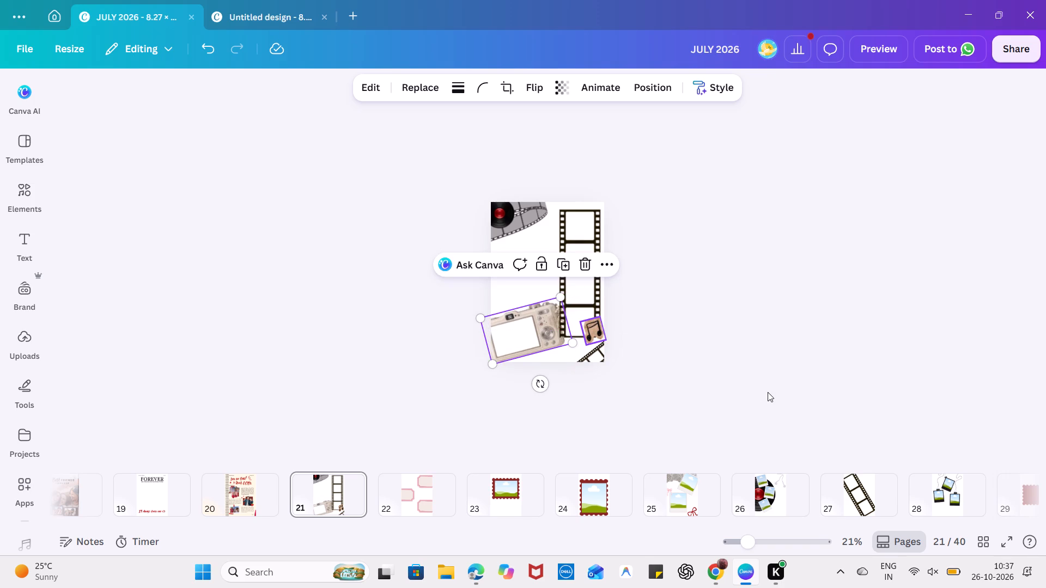
drag(538, 335, 544, 333)
click(693, 375)
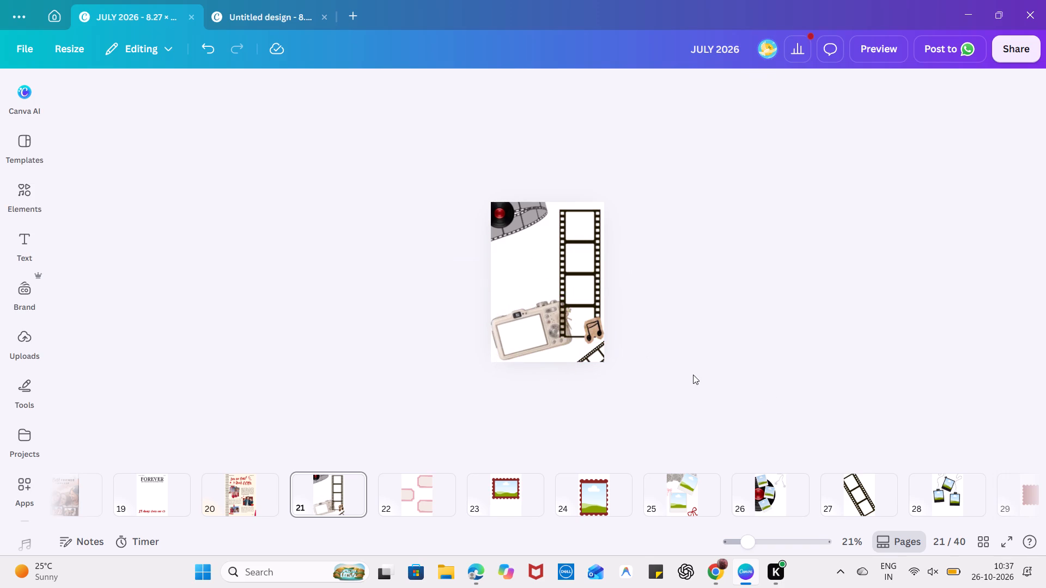
Move the vertical film strip on page 21 up to meet the page's top edge.
click(581, 258)
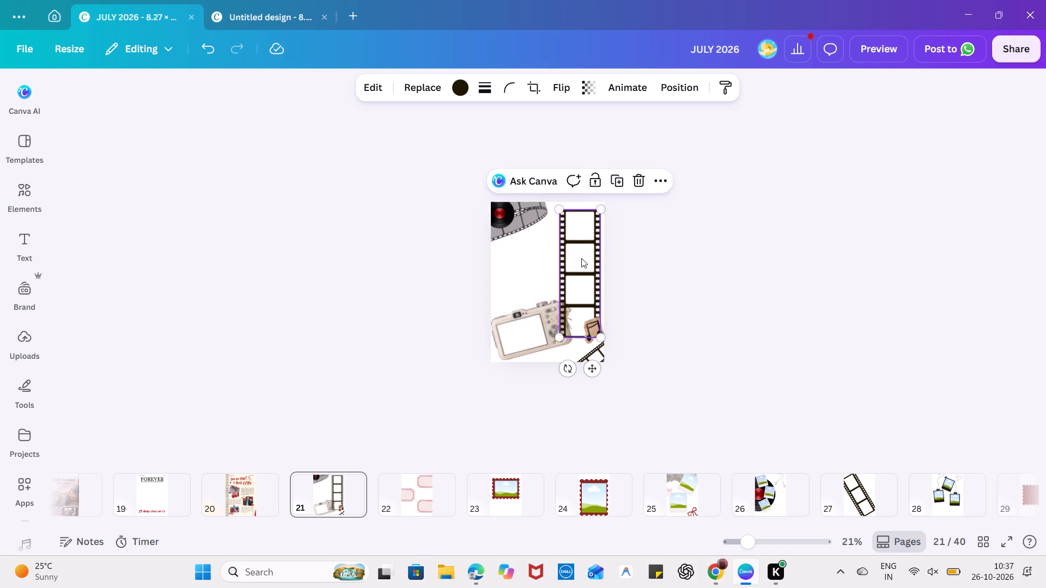
drag(581, 267, 581, 259)
click(661, 289)
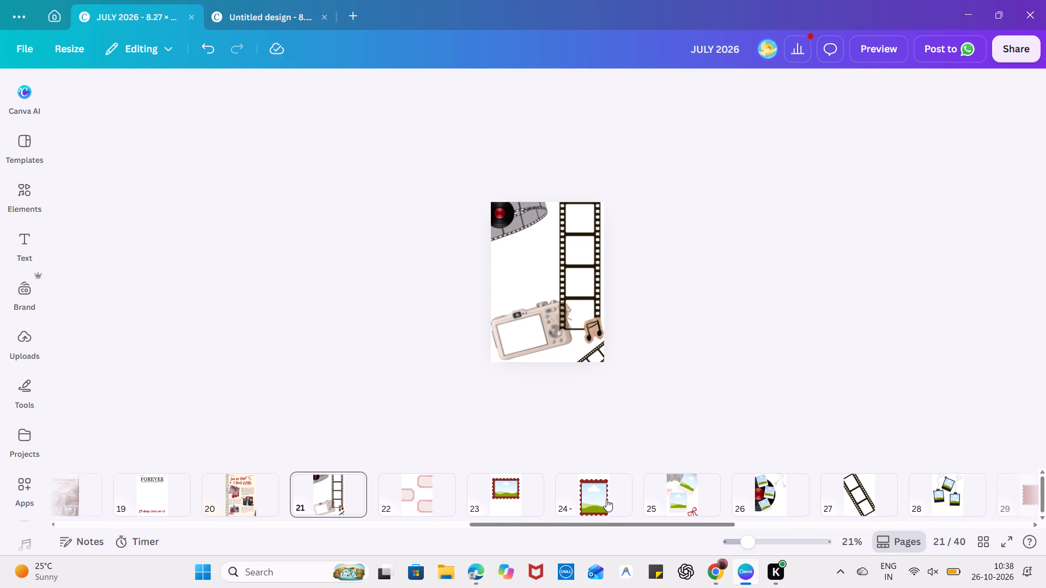
On page 22, shift the middle pink scalloped frame further inward and lower the bottom pink frame slightly.
scroll(343, 498, right, 3)
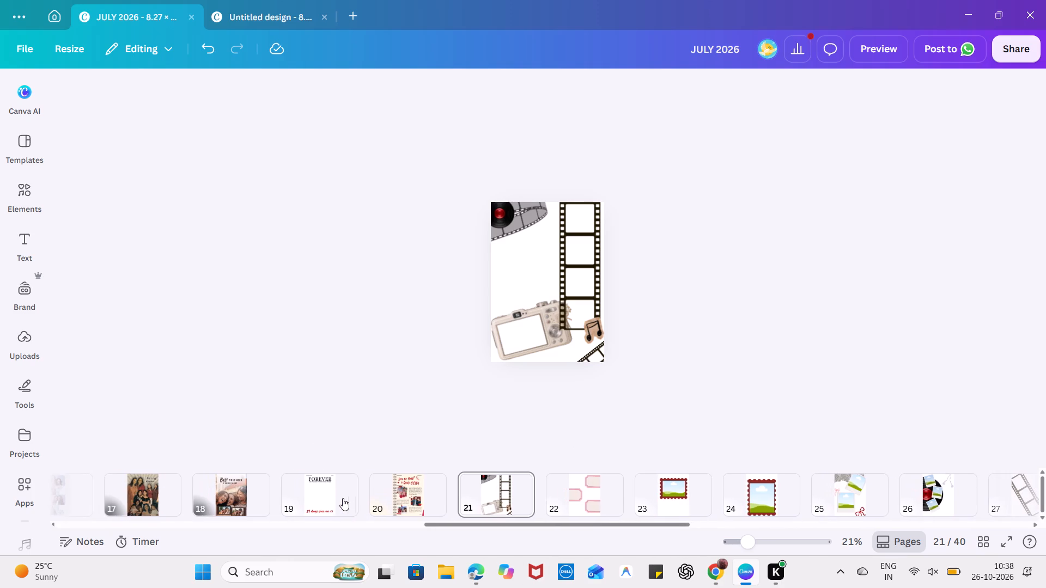
click(325, 500)
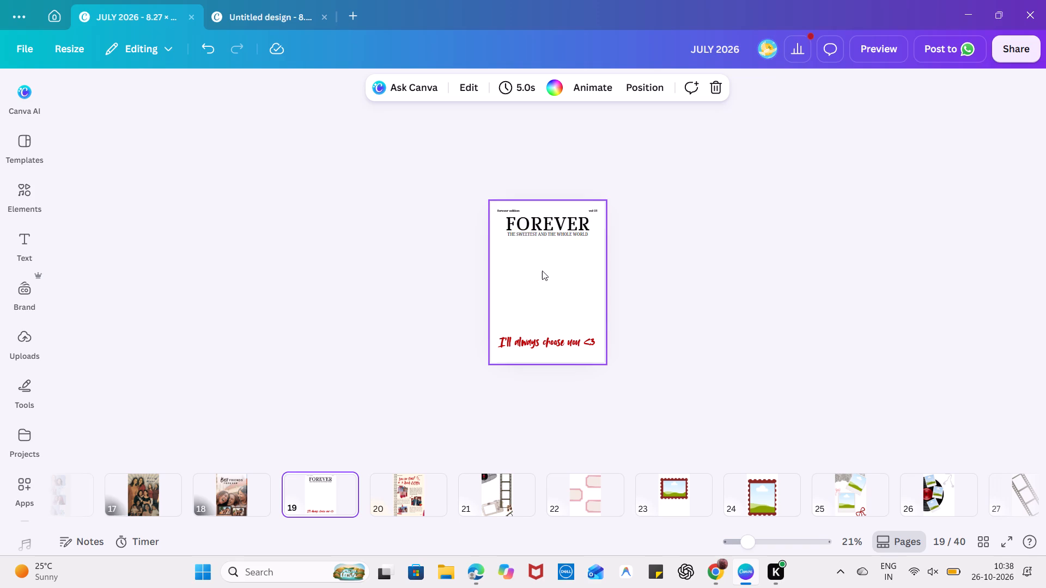
click(581, 487)
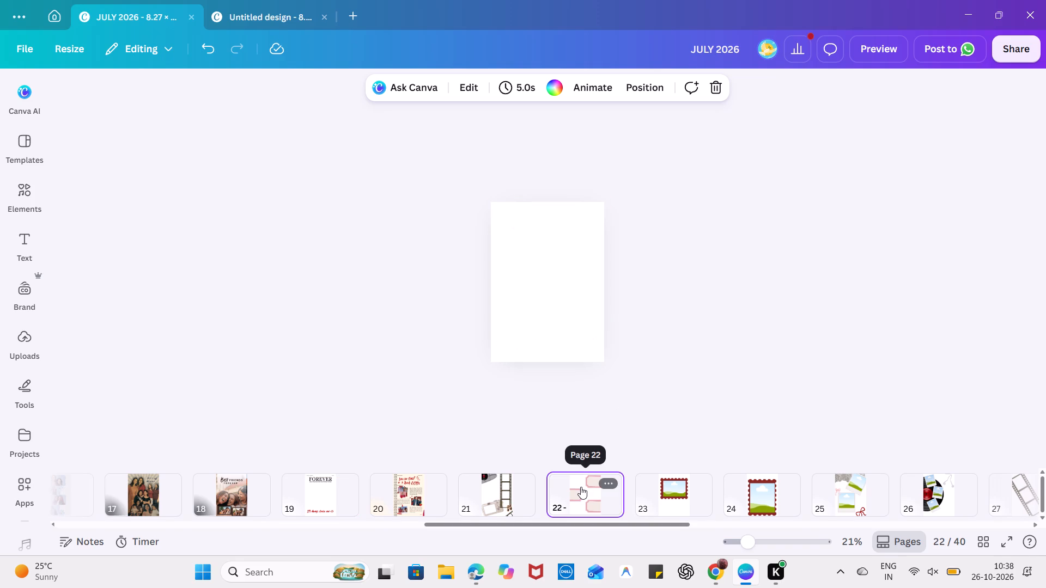
drag(526, 286, 536, 287)
click(618, 313)
click(589, 314)
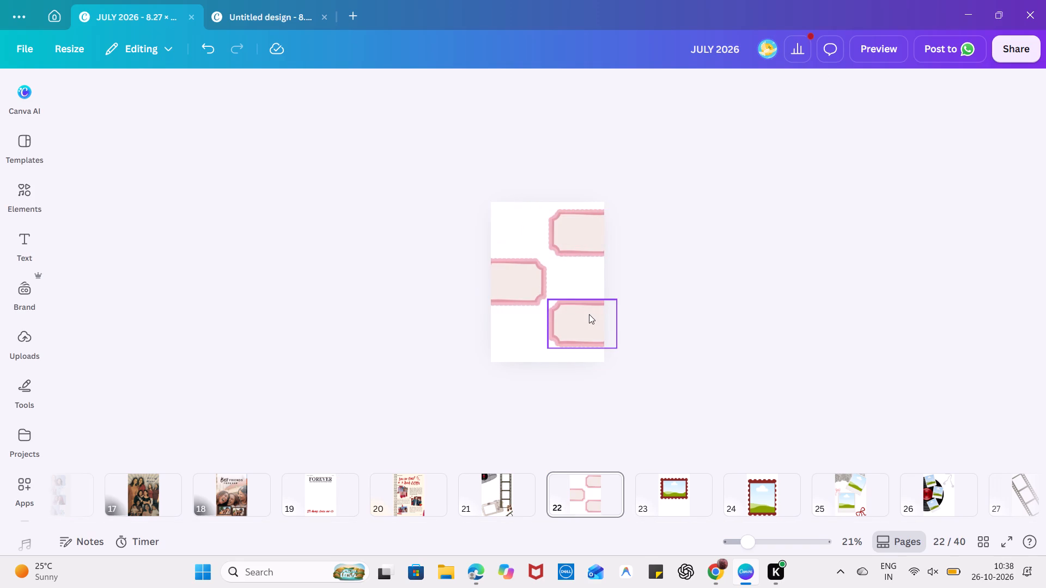
click(704, 324)
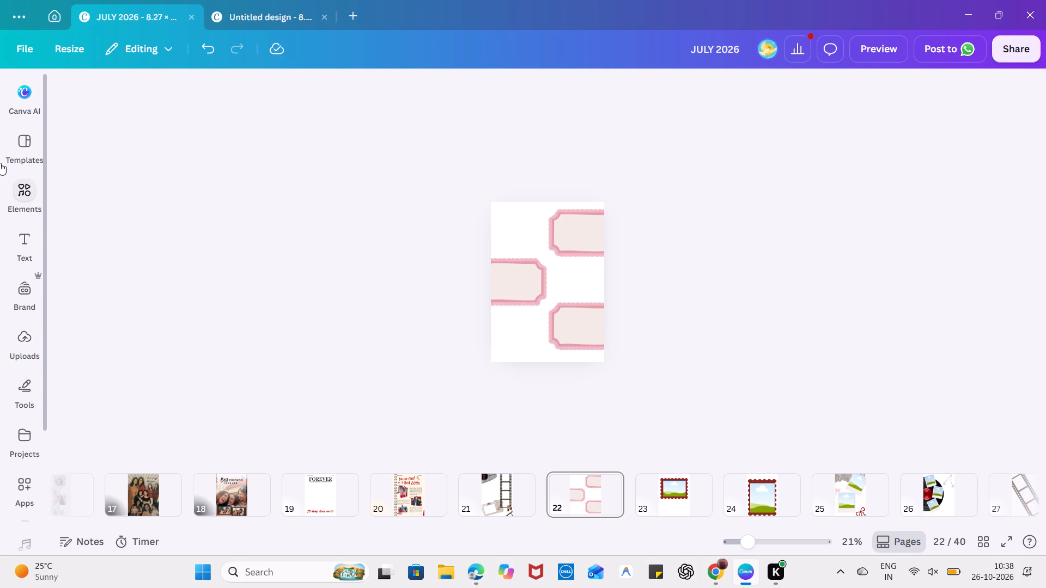
Add a subheading reading "BOLEI" to page 22, enlarged to about size 79.
click(26, 238)
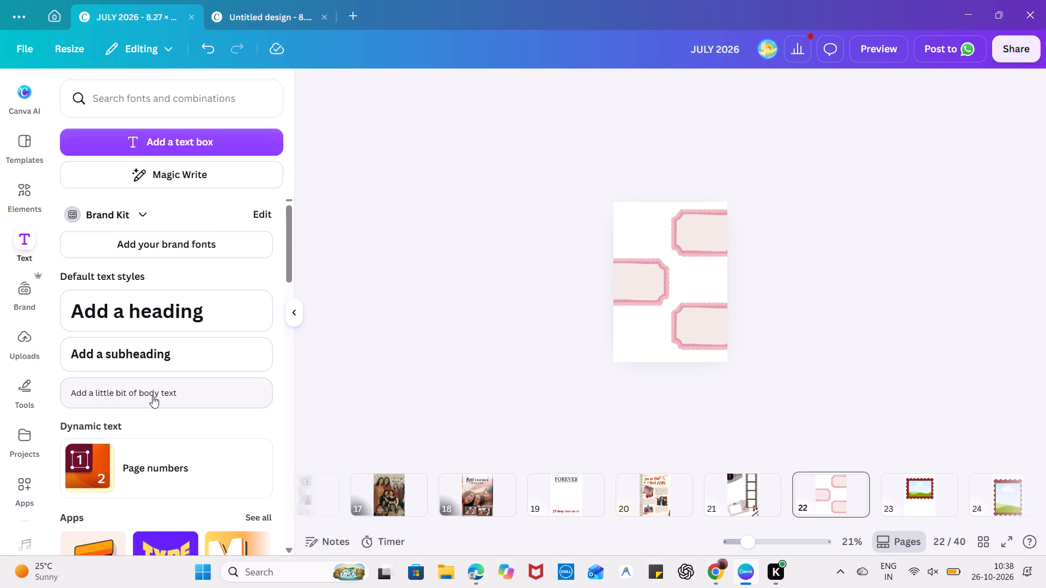
click(167, 349)
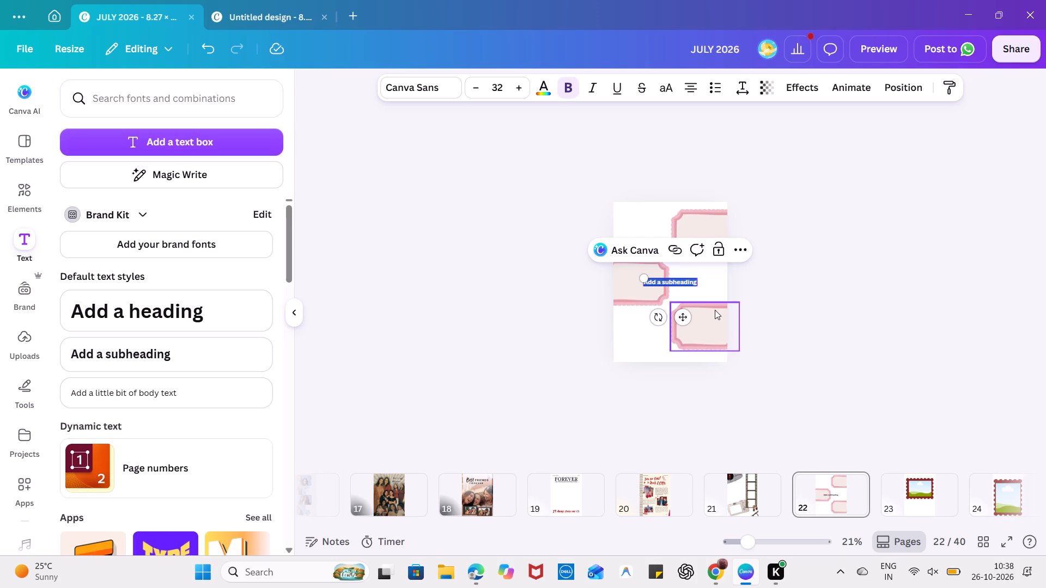
text(bolei)
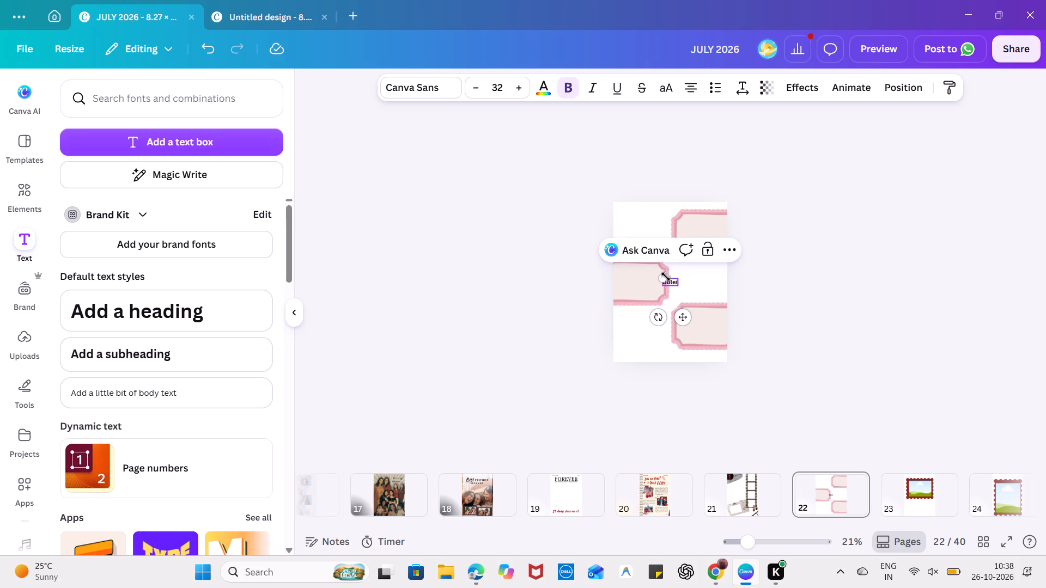
click(664, 278)
drag(663, 280, 642, 268)
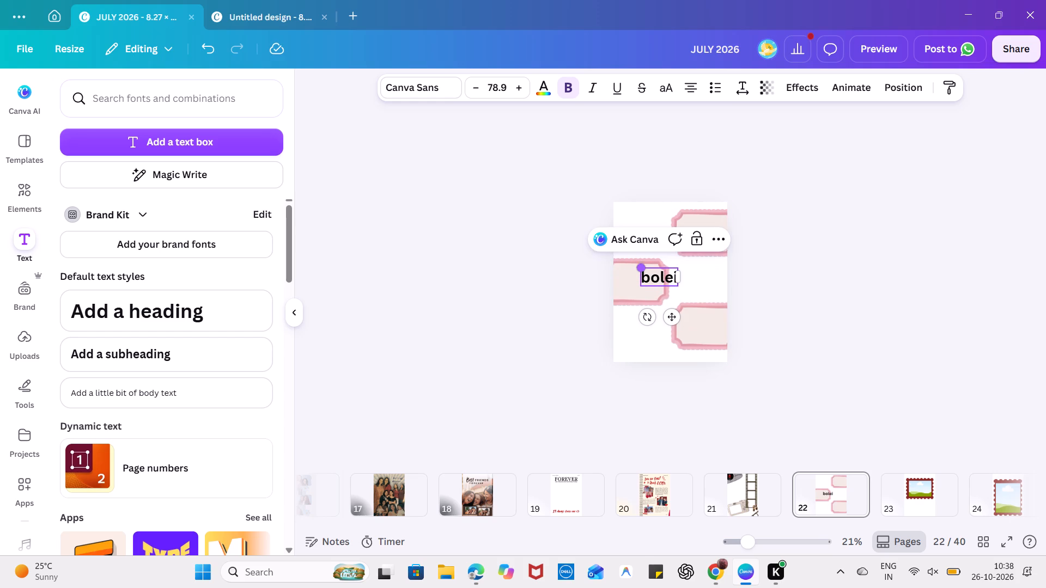
double_click(668, 283)
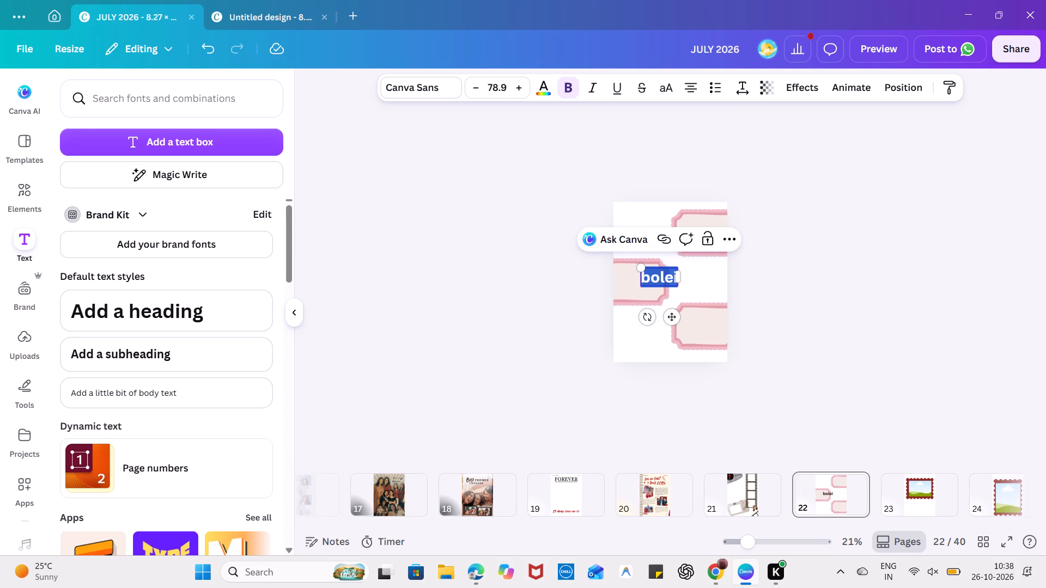
text(BOL)
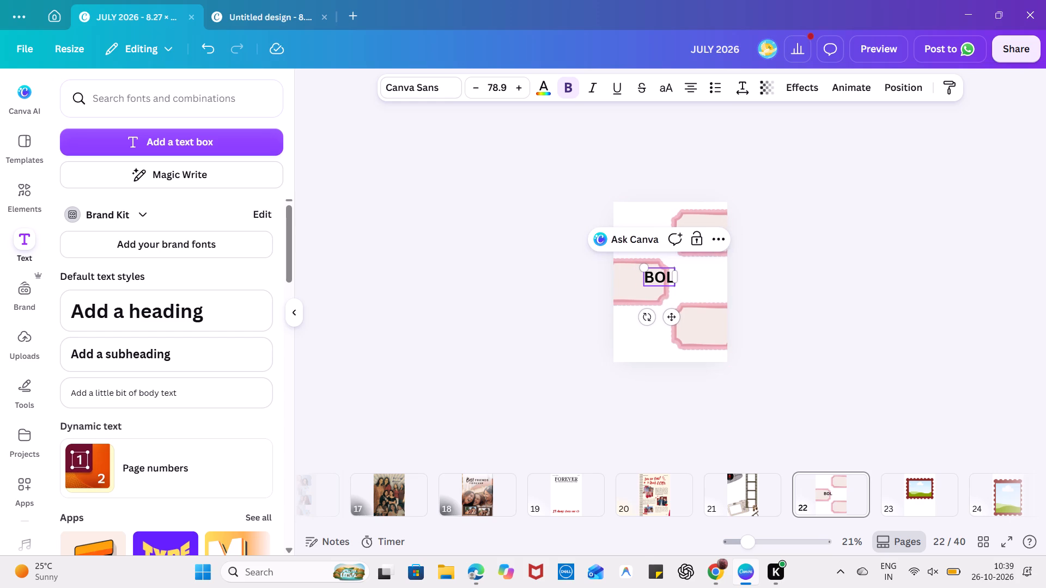
text(EI)
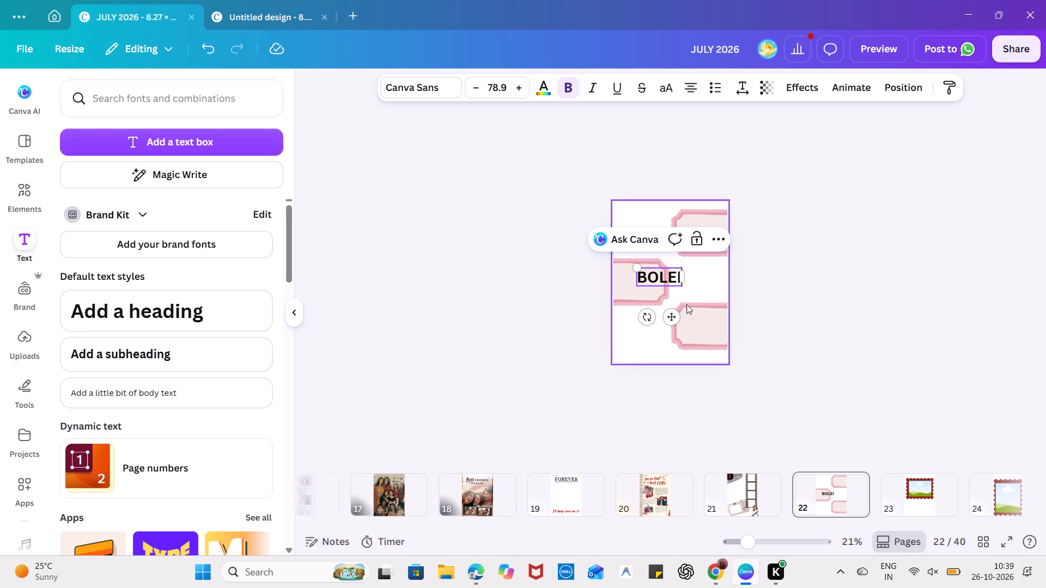
Place the BOLEI text in the page's empty upper corner beside the top pink frame, reduced to about size 70.
drag(669, 319, 648, 265)
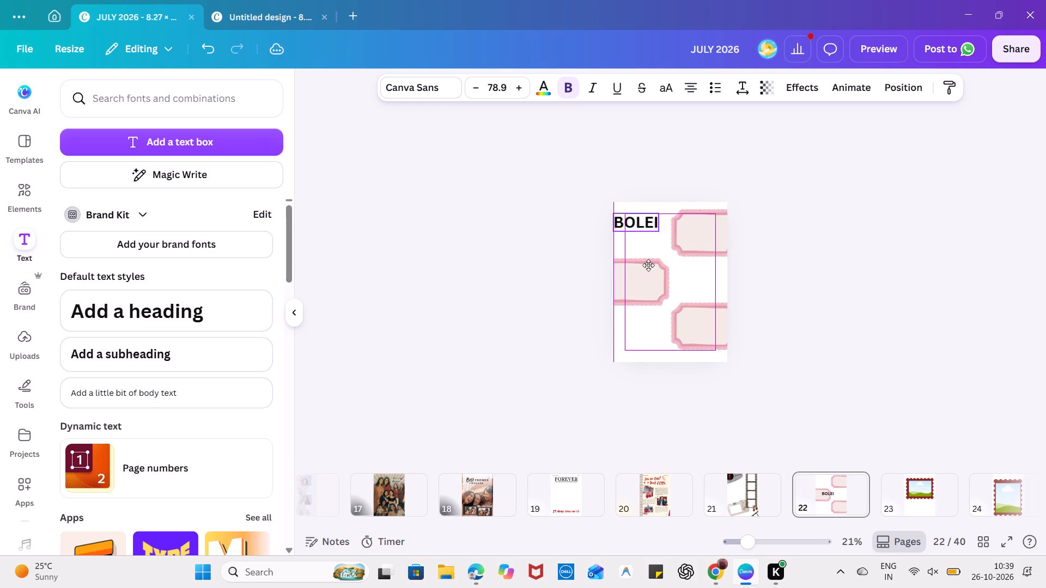
drag(648, 265, 652, 266)
drag(619, 212, 624, 215)
drag(659, 269, 656, 265)
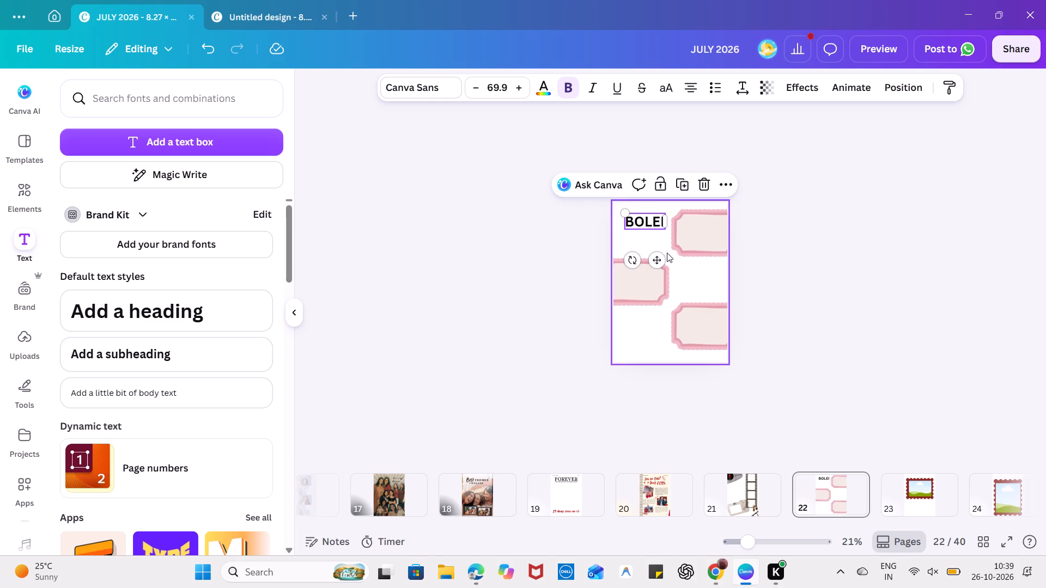
click(774, 283)
Add a body text line reading "zamana yun" in lowercase to page 22.
click(123, 400)
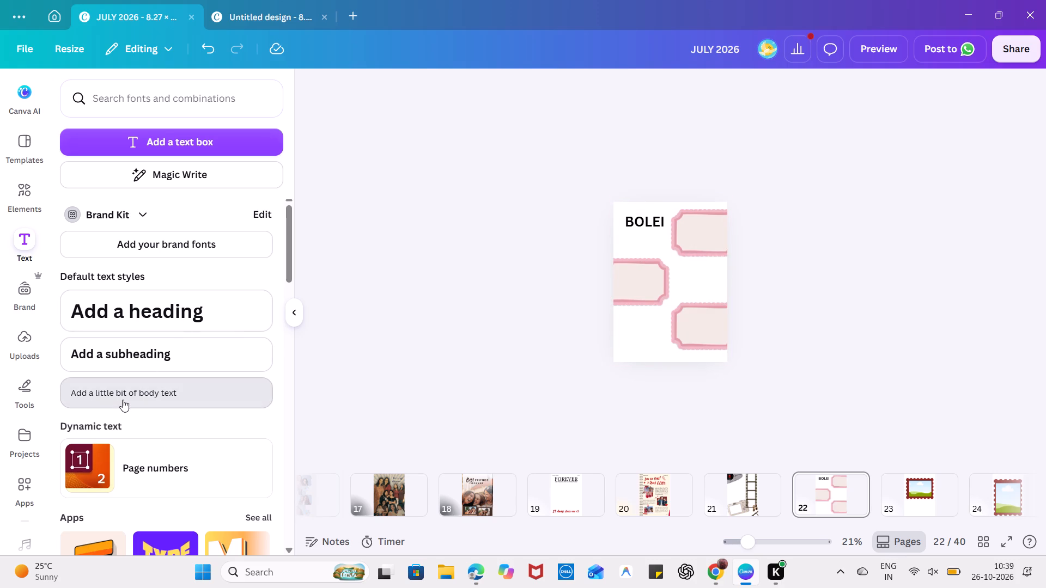
text(ZA)
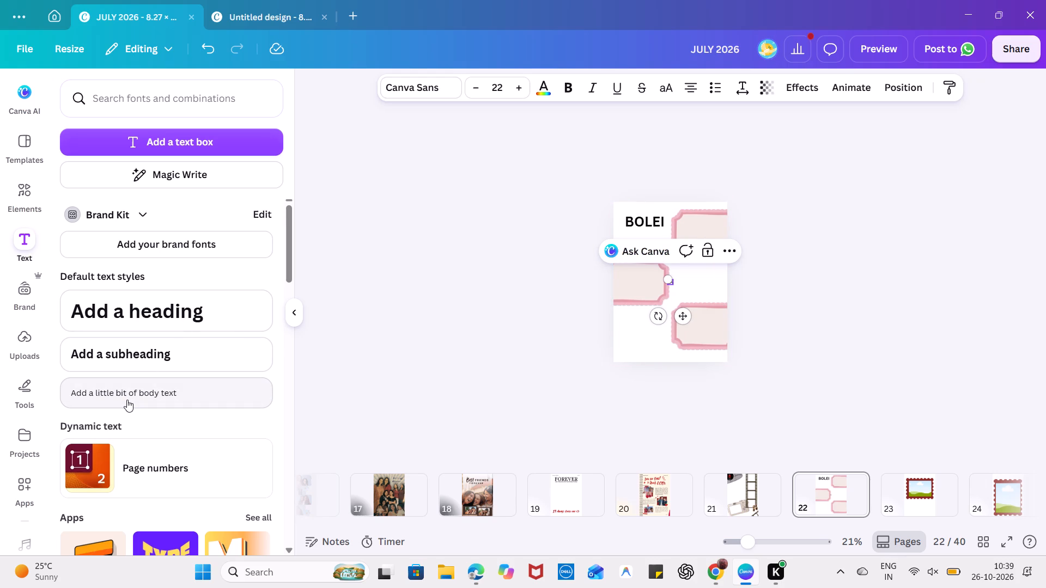
key(m)
text(ANA)
key(BackSpace)
key(BackSpace)
key(BackSpace)
key(BackSpace)
key(BackSpace)
key(BackSpace)
text(zamana)
key(space)
text(yun)
Enlarge the "zamana yun" line to about size 30.5 and place it directly beneath BOLEI.
drag(655, 277, 646, 272)
drag(680, 317, 660, 266)
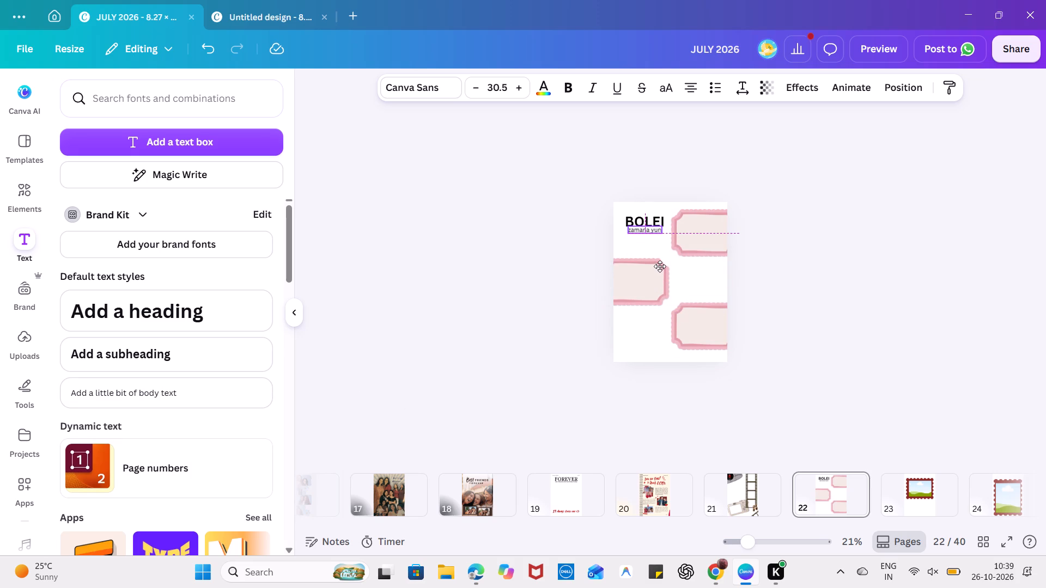
drag(660, 266, 660, 269)
Set the "zamana yun" line in the Brittany font and enlarge it to about size 41.
click(402, 77)
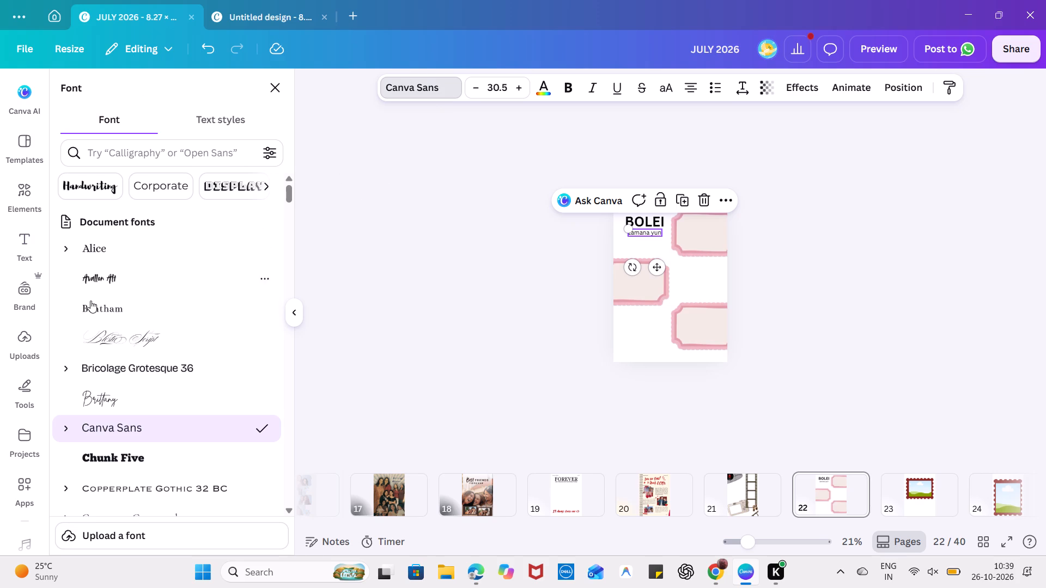
click(119, 288)
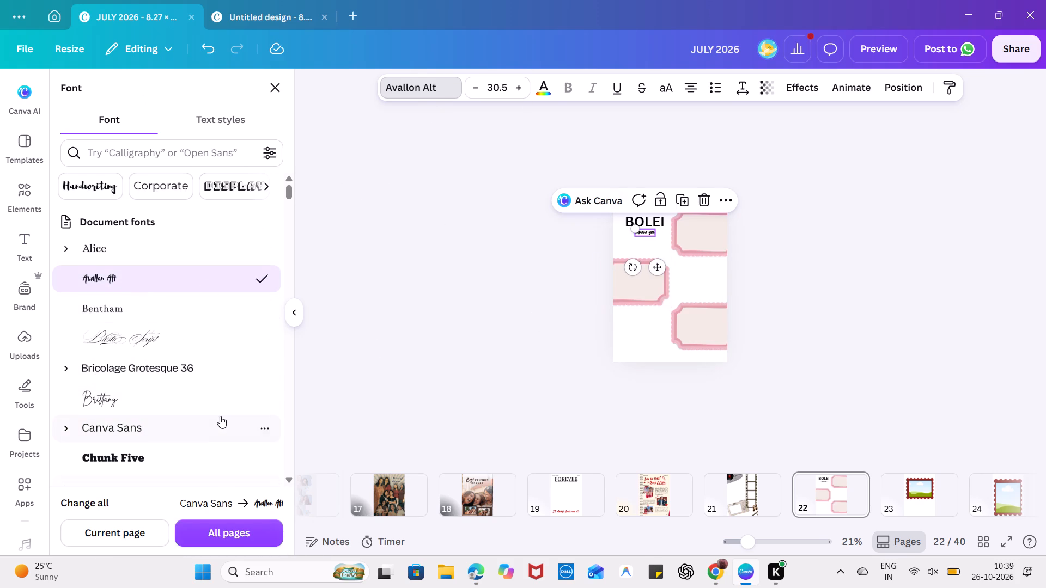
scroll(220, 416, down, 1)
click(159, 243)
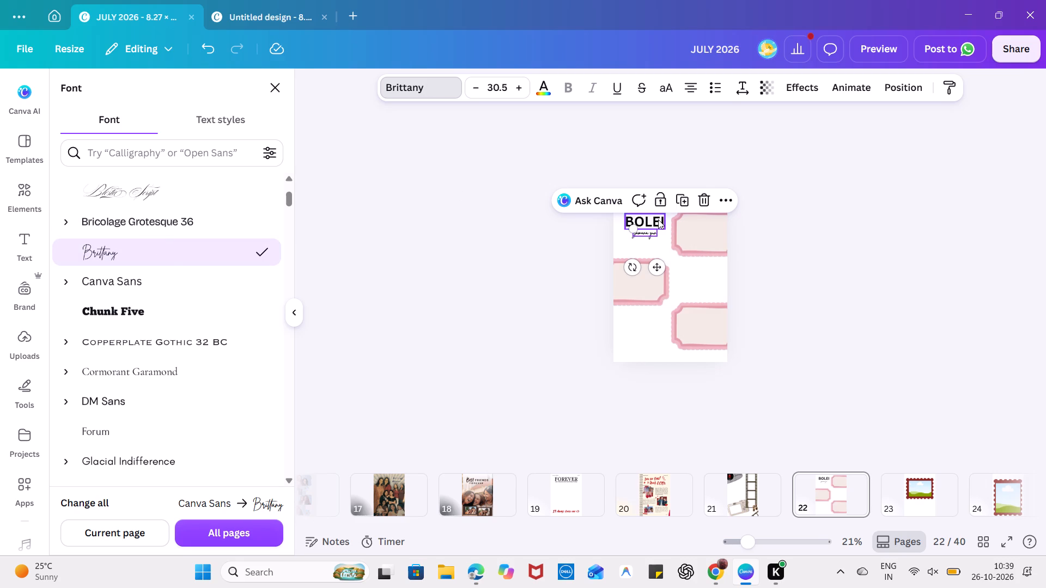
drag(634, 229, 624, 228)
click(766, 256)
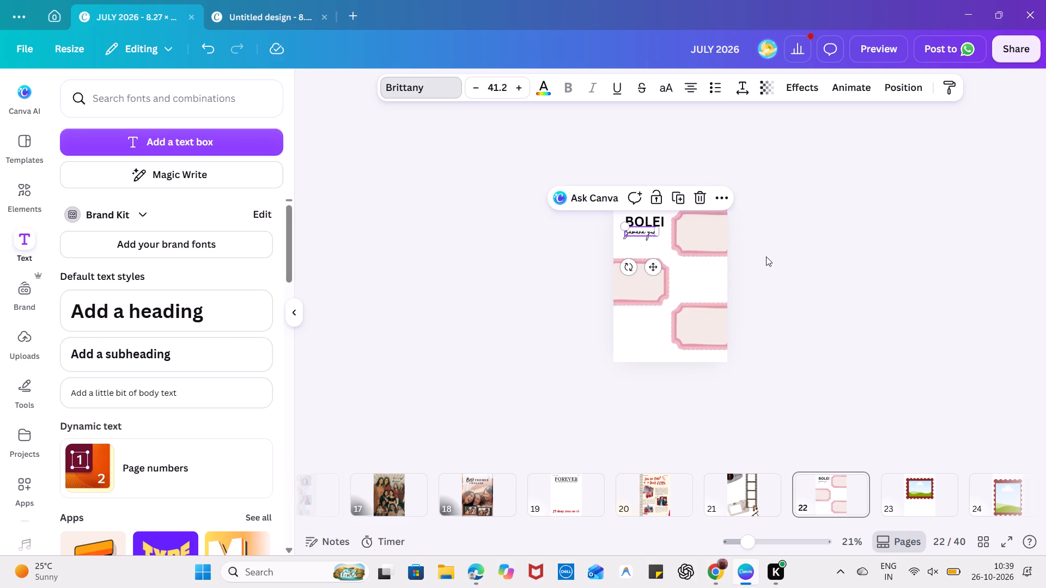
Set the BOLEI text in the Chunk Five font and shift it sideways to centre it over the "zamana yun" line.
click(649, 219)
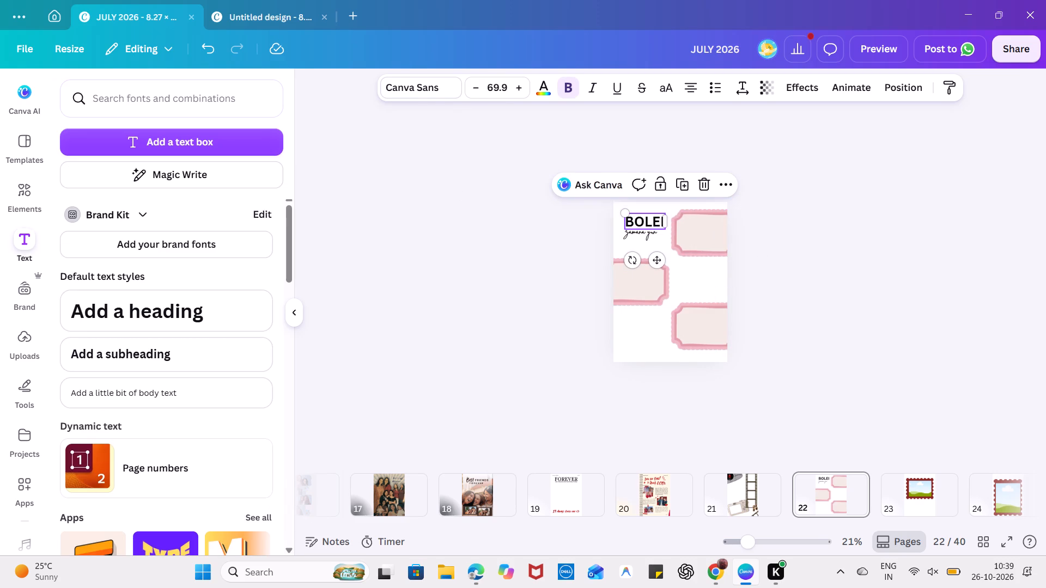
click(426, 90)
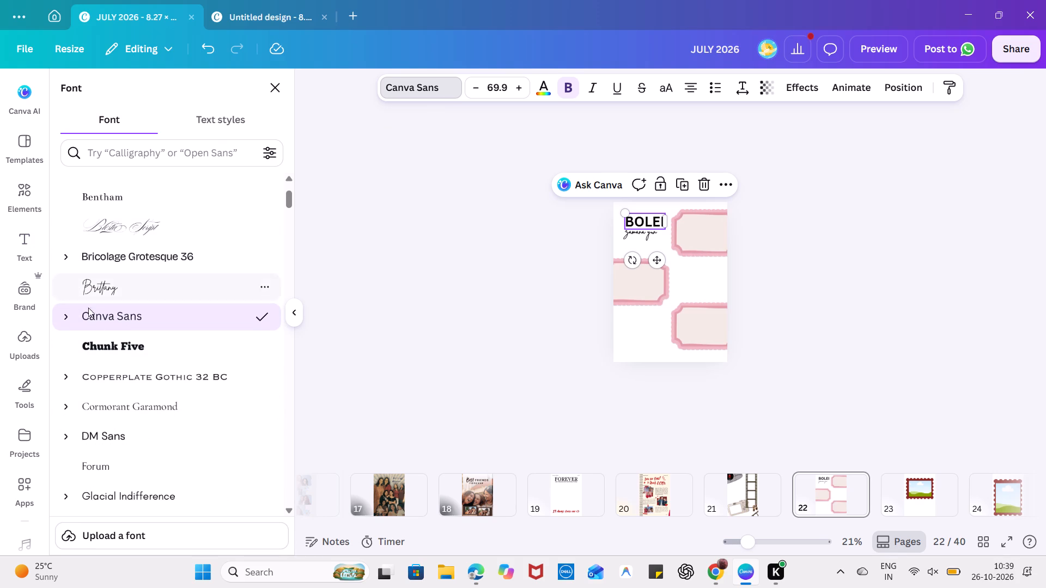
click(145, 344)
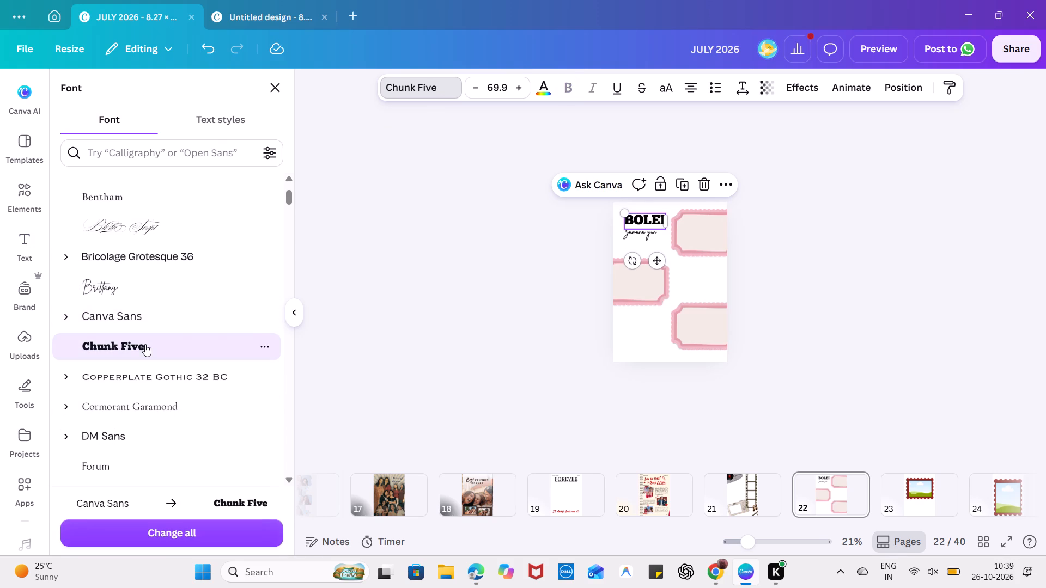
drag(653, 265, 638, 265)
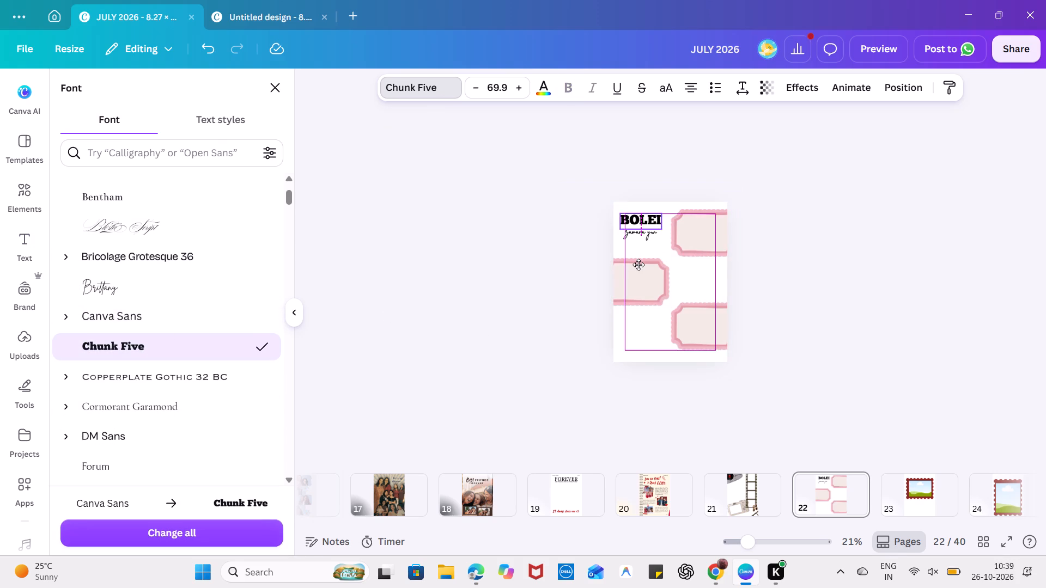
drag(638, 265, 648, 264)
click(763, 291)
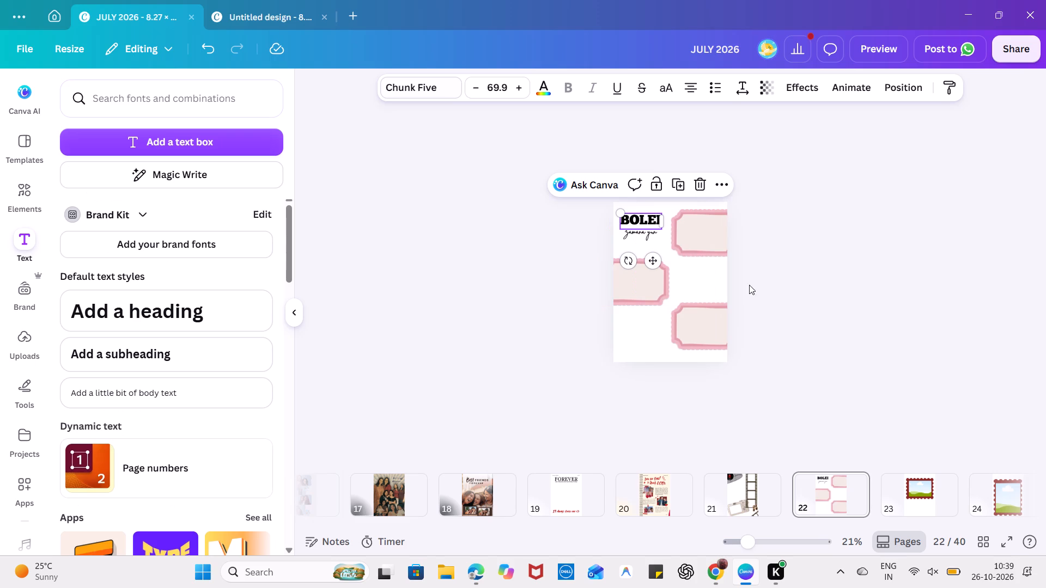
click(753, 303)
Duplicate the BOLEI text and place the copy in the empty space beside the middle pink frame.
click(638, 222)
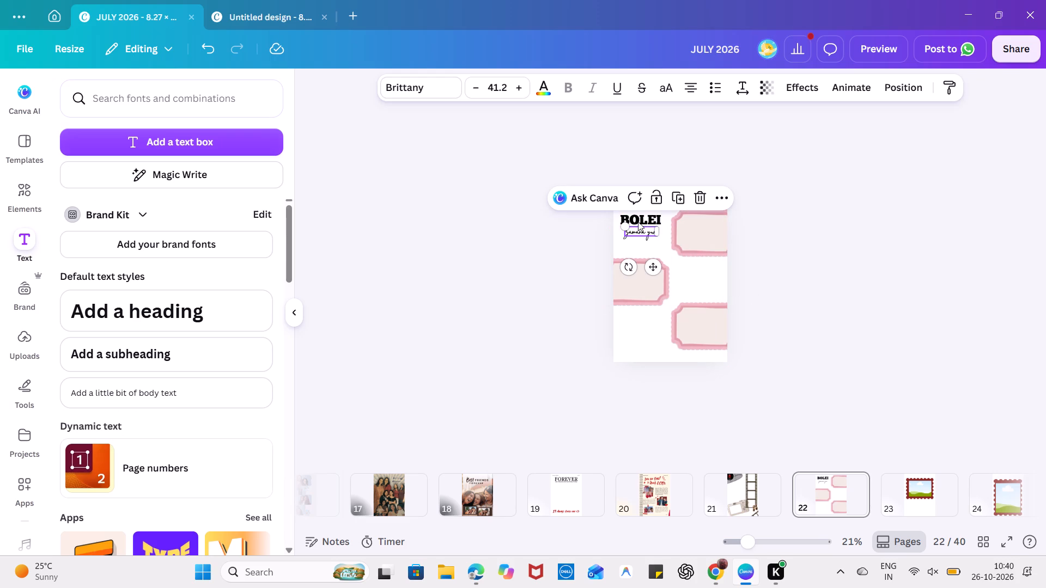
click(638, 212)
key(ctrl+c)
key(ctrl+v)
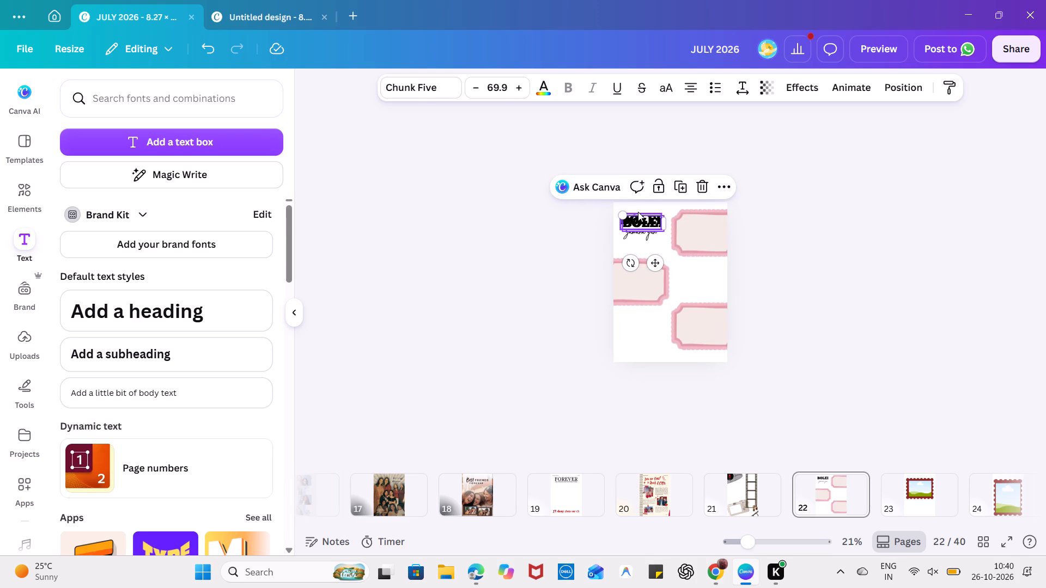
drag(660, 263, 717, 297)
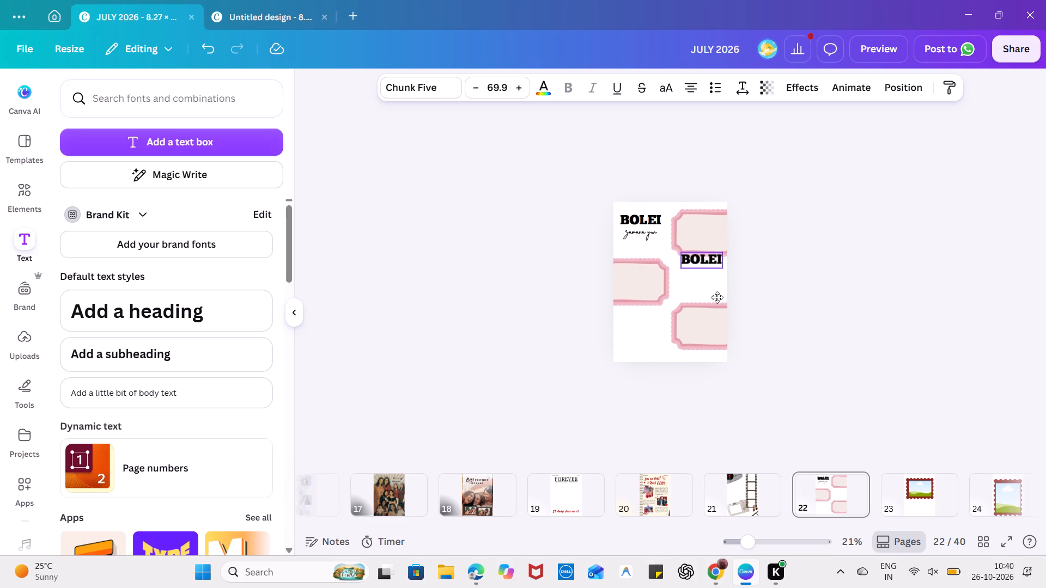
drag(717, 297, 719, 307)
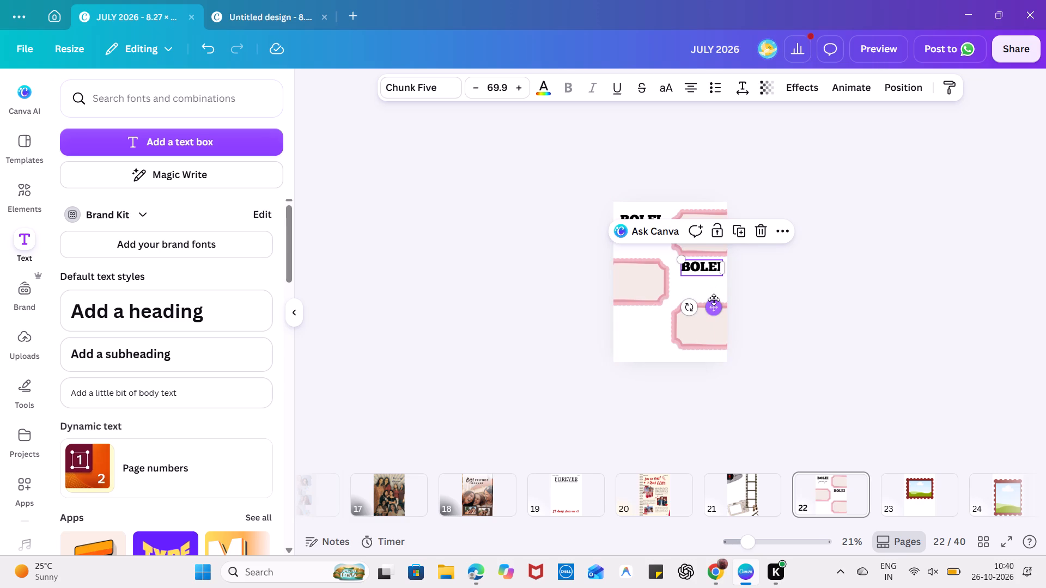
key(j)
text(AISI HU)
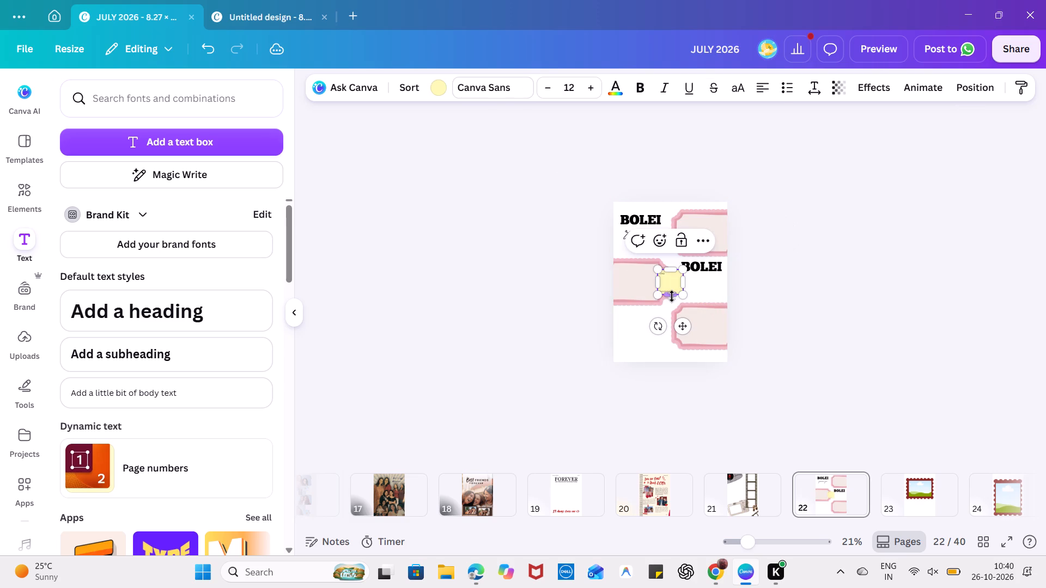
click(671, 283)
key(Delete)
Replace the wording of the copied BOLEI text with "JAISI HU".
click(696, 266)
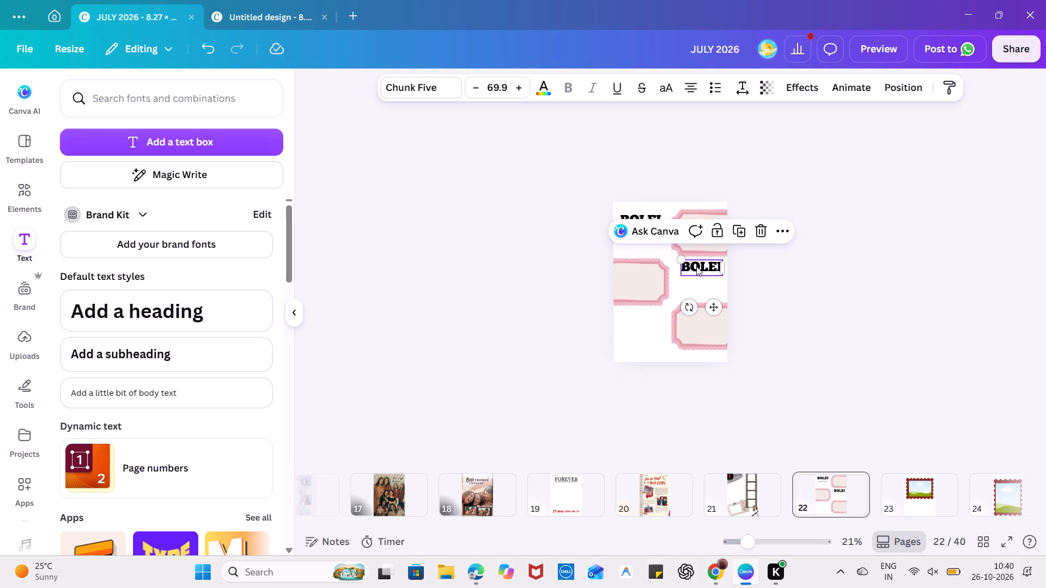
double_click(696, 266)
text(JAI)
text(SI J)
key(BackSpace)
text(HU)
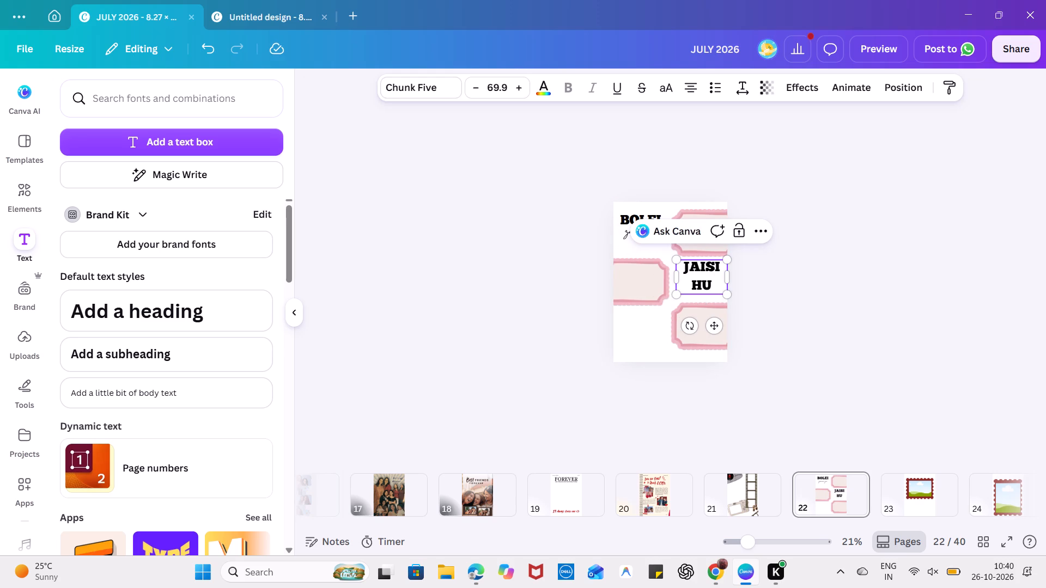
Fit JAISI HU on one line at about size 60 and place it just above the bottom pink frame.
drag(673, 274, 663, 275)
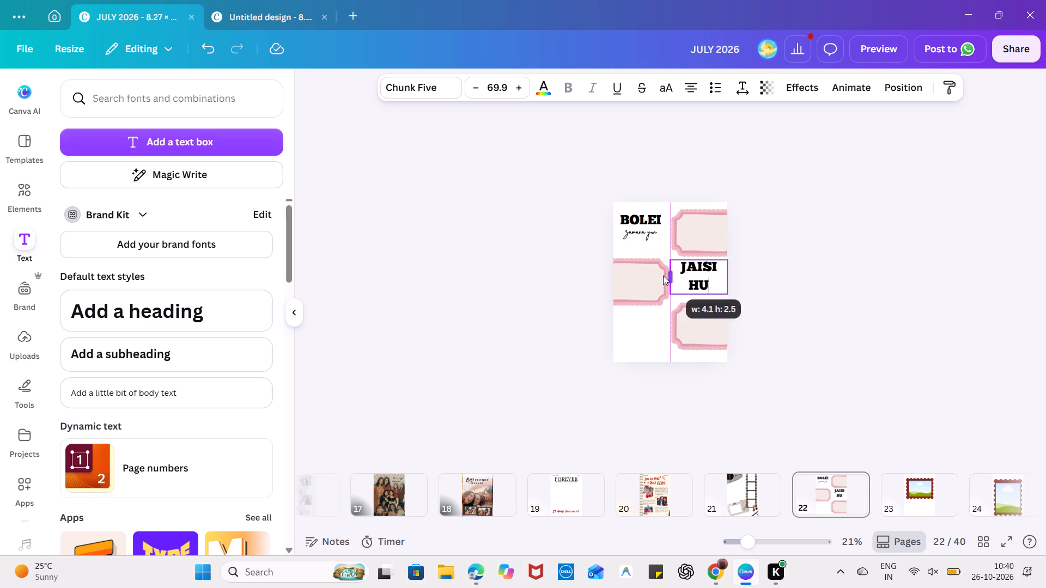
drag(663, 275, 658, 274)
drag(660, 262, 668, 265)
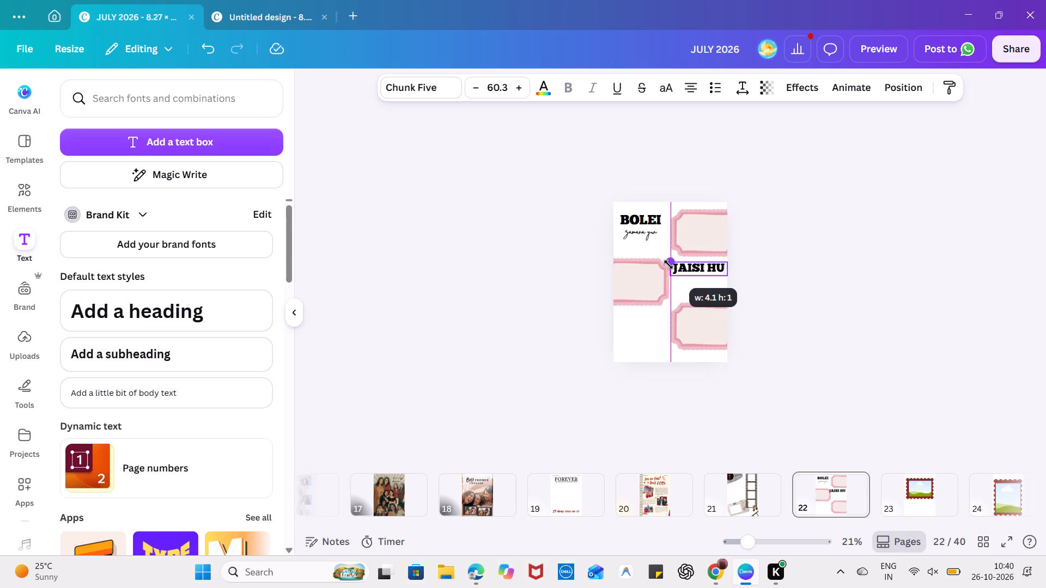
drag(668, 265, 670, 265)
drag(703, 304, 707, 320)
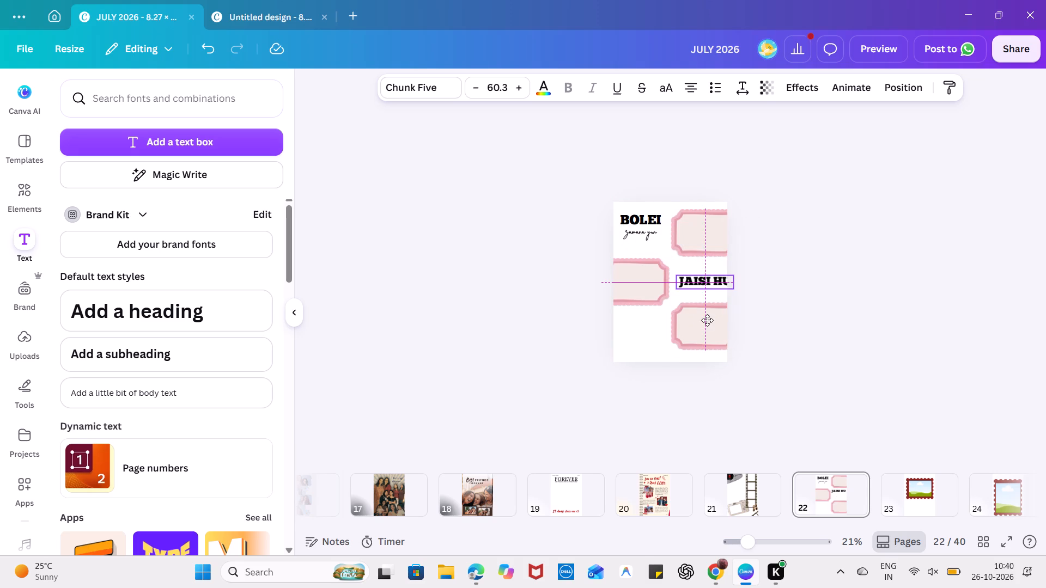
drag(707, 320, 705, 326)
click(794, 302)
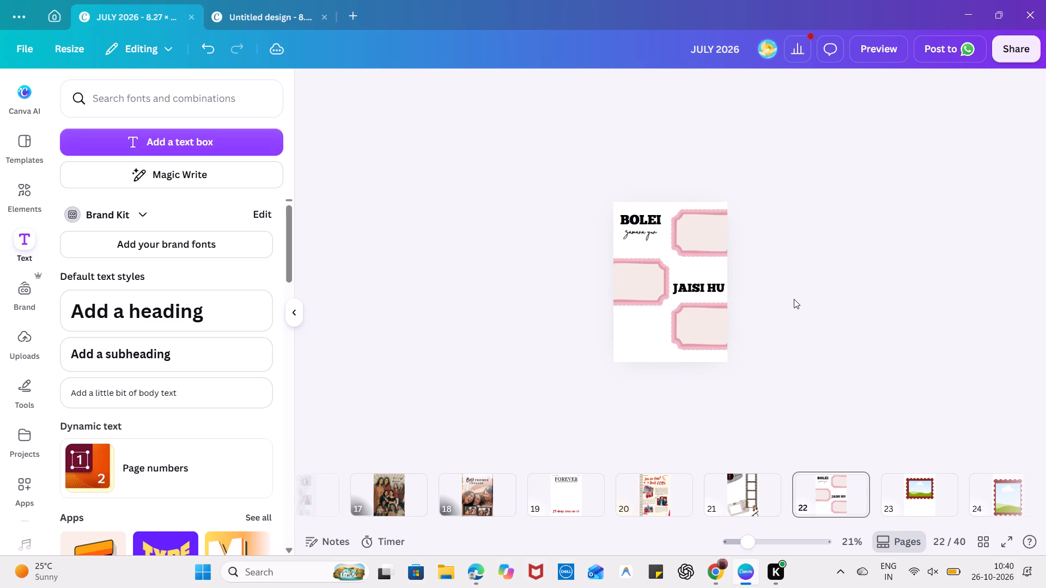
Duplicate the "zamana yun" line, place the copy above JAISI HU and change its wording to "mai tere".
click(637, 231)
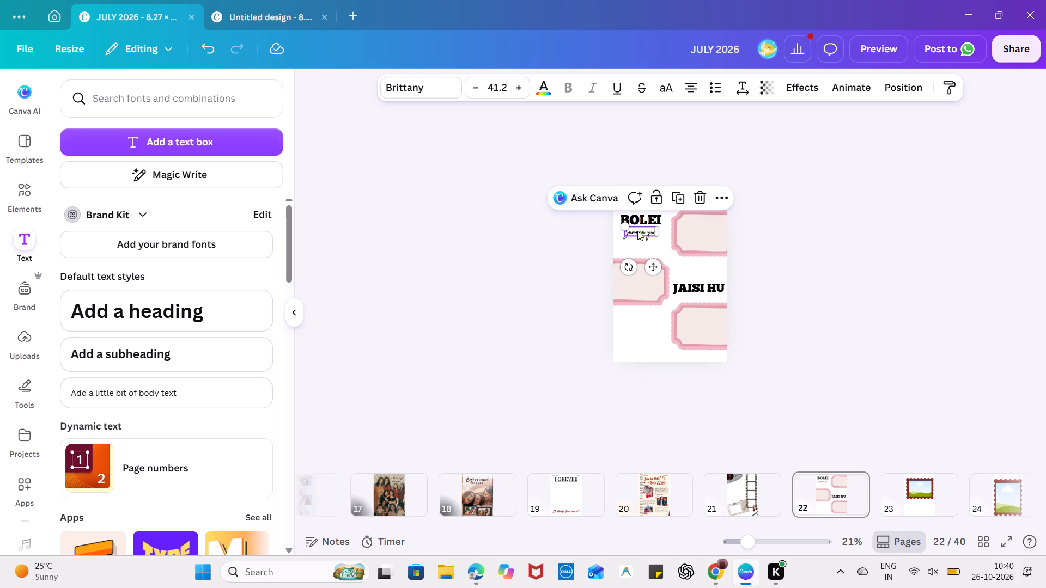
key(ctrl+c)
key(ctrl+v)
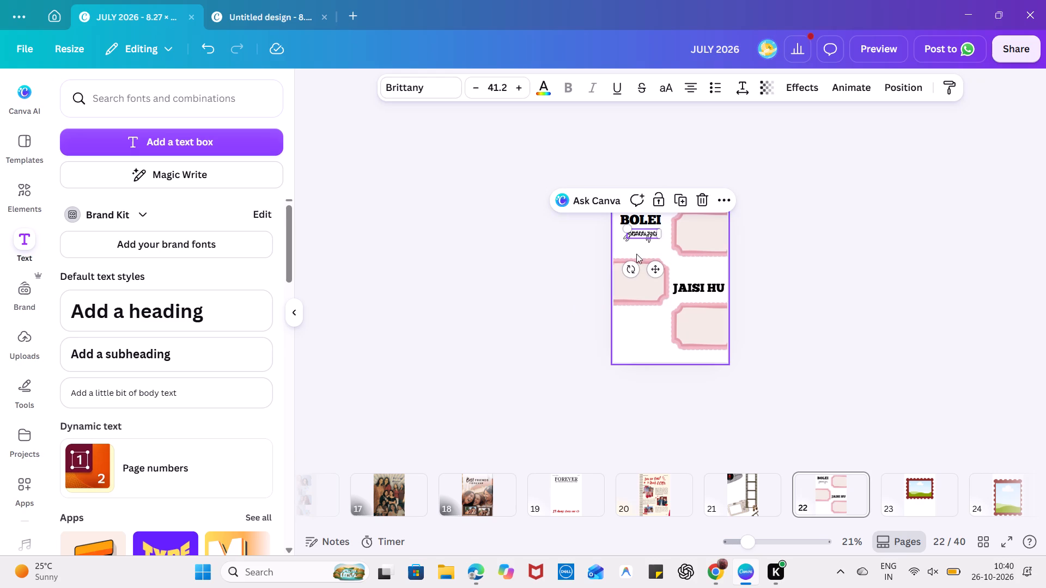
drag(655, 266, 710, 303)
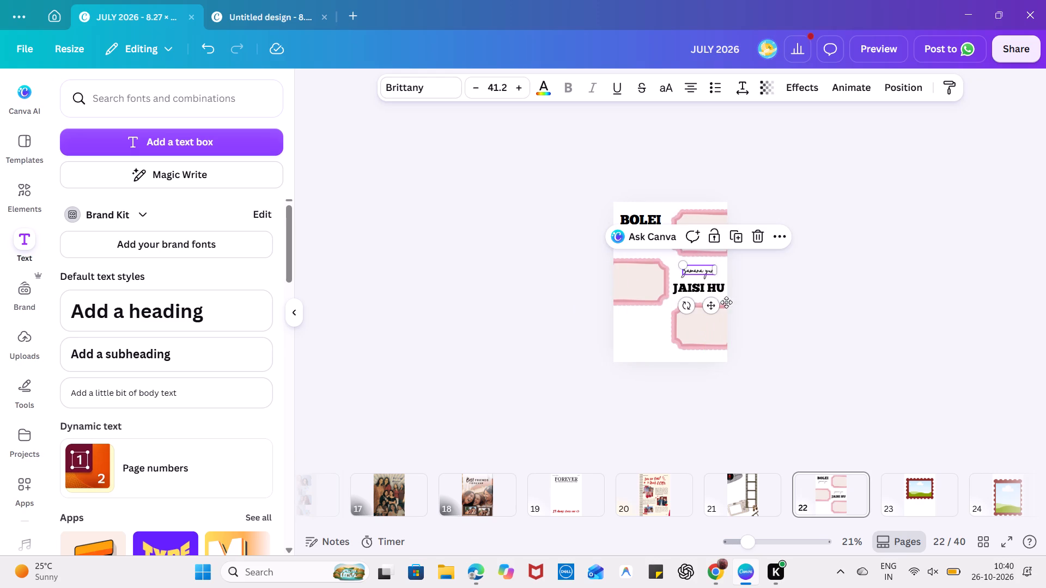
double_click(700, 269)
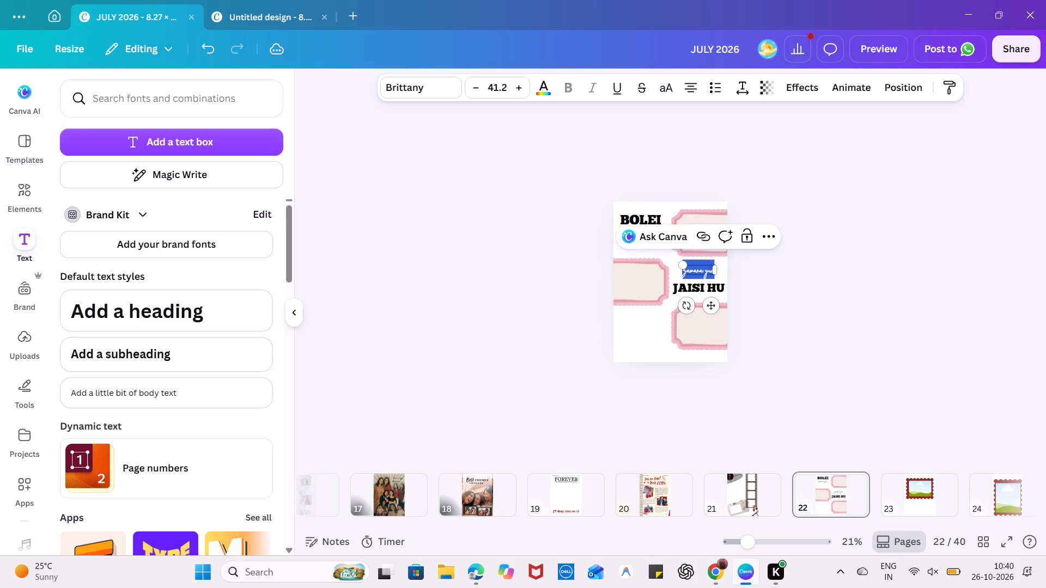
text(mai tere)
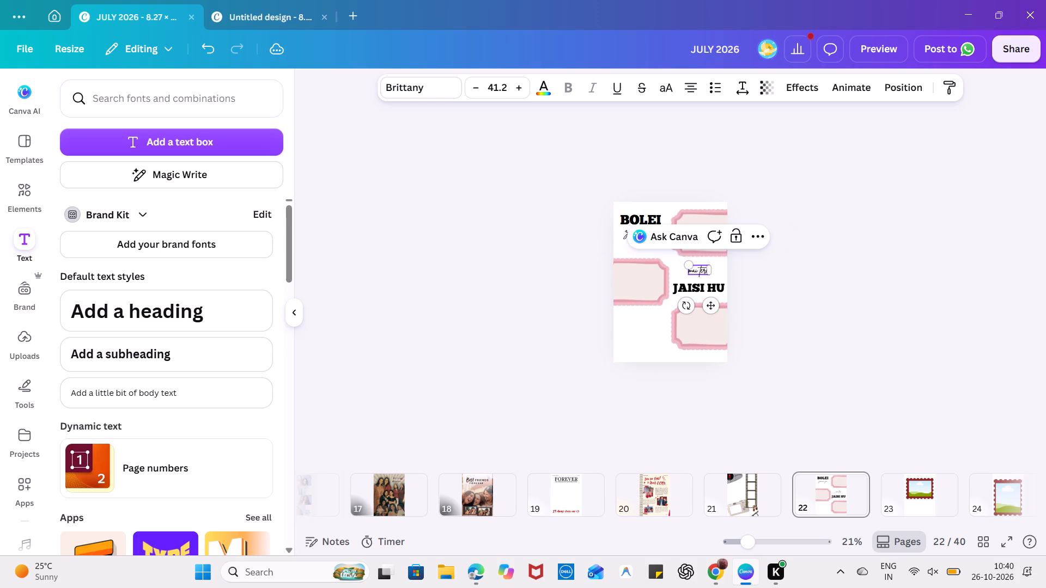
Enlarge the "mai tere" line to about size 59.6 and centre it directly above JAISI HU.
drag(686, 265, 676, 265)
drag(704, 307, 713, 313)
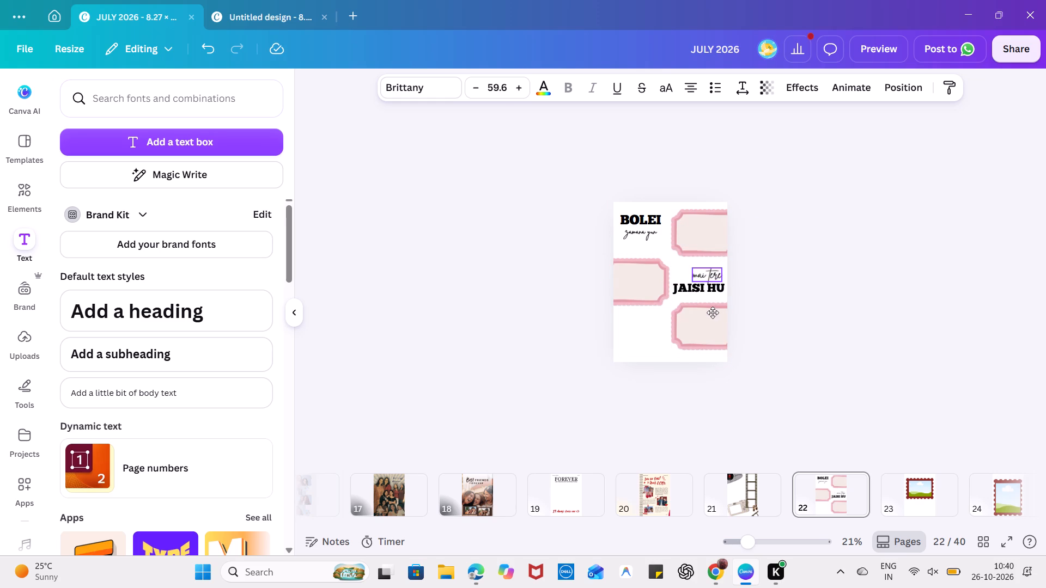
drag(713, 313, 709, 310)
click(764, 312)
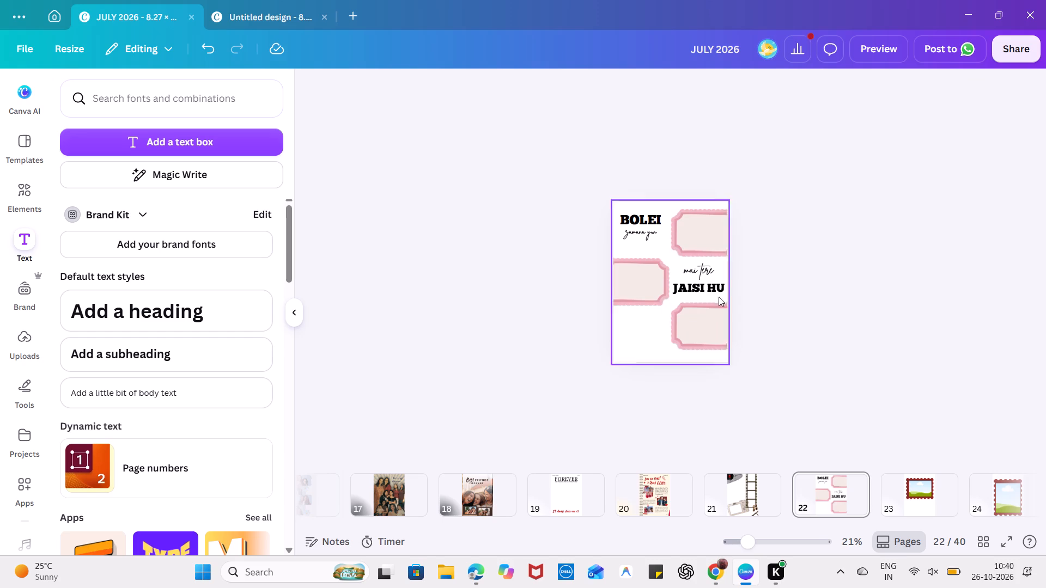
Move JAISI HU up slightly so it sits closer beneath the "mai tere" line.
click(708, 289)
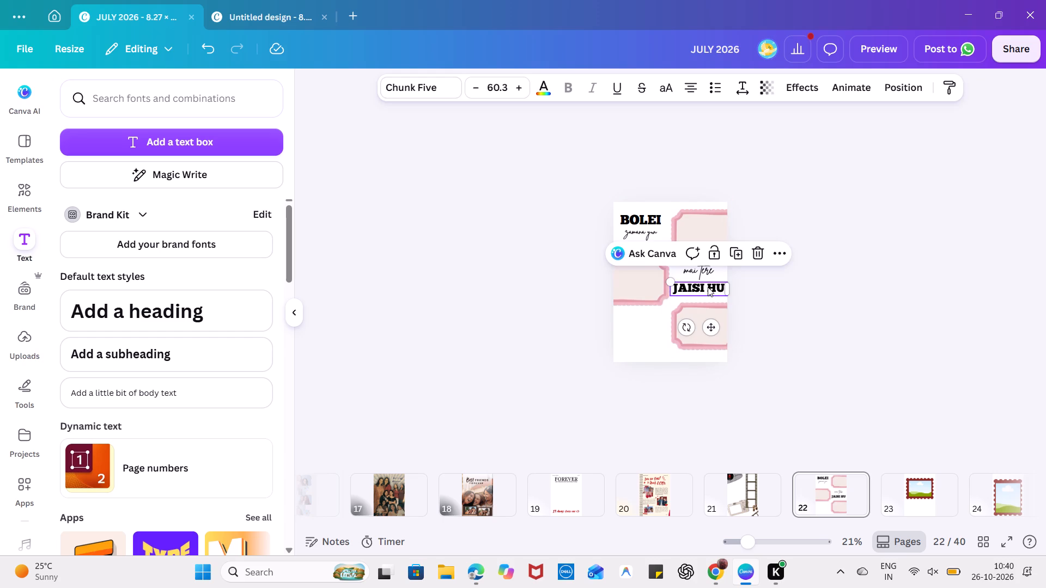
click(777, 329)
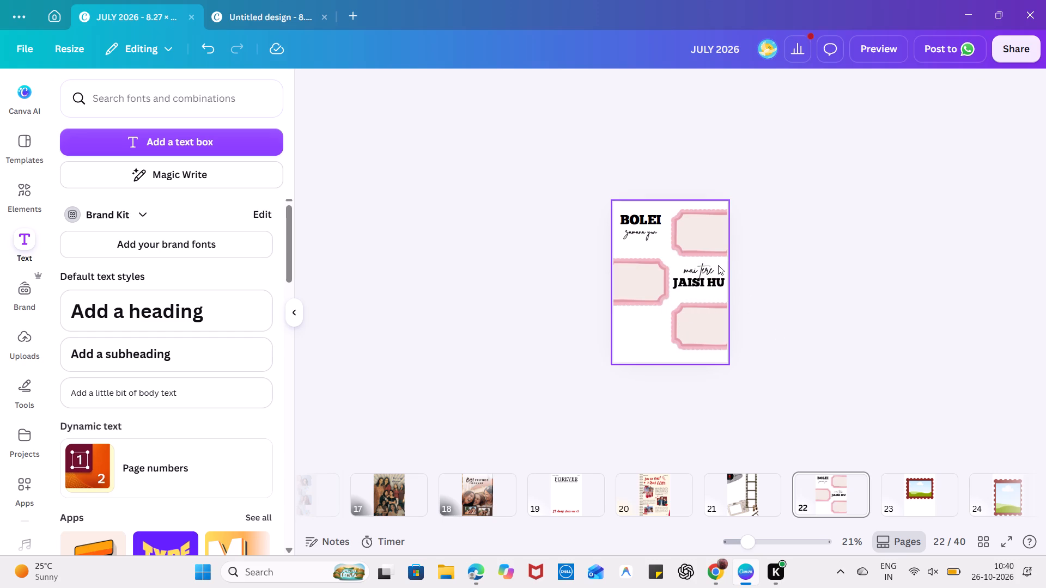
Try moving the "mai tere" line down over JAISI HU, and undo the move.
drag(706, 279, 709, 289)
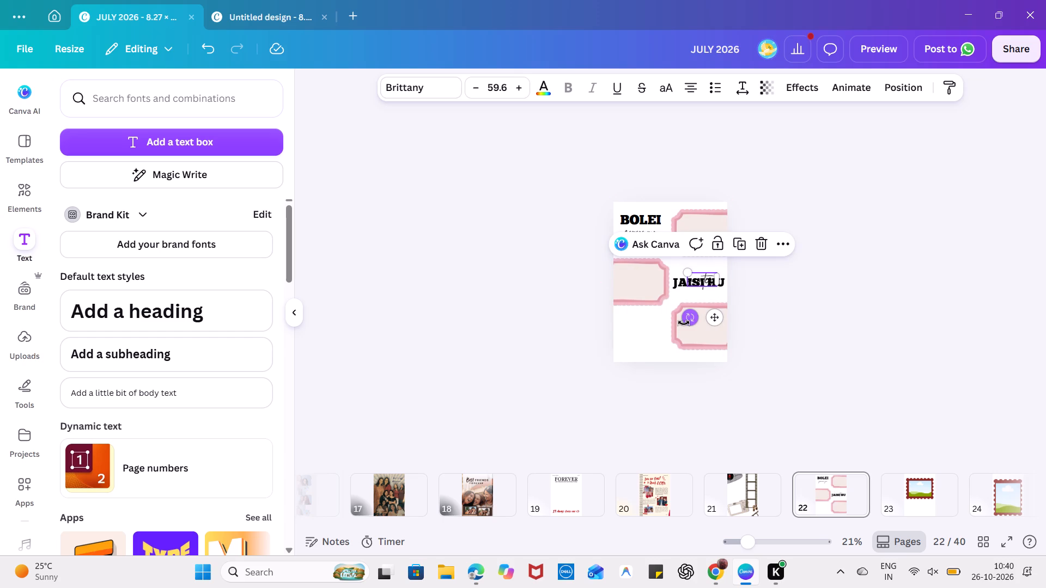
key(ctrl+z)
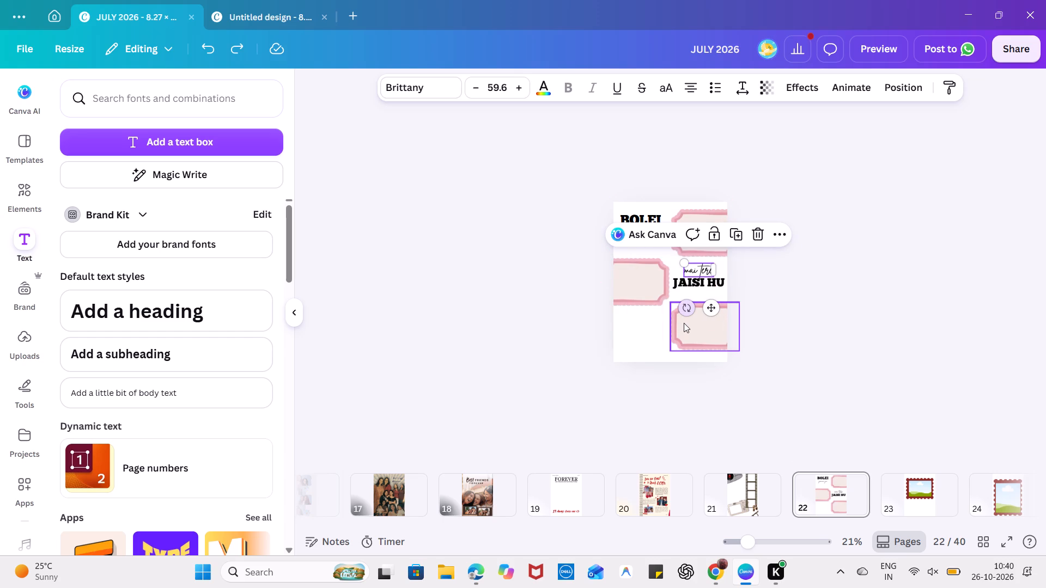
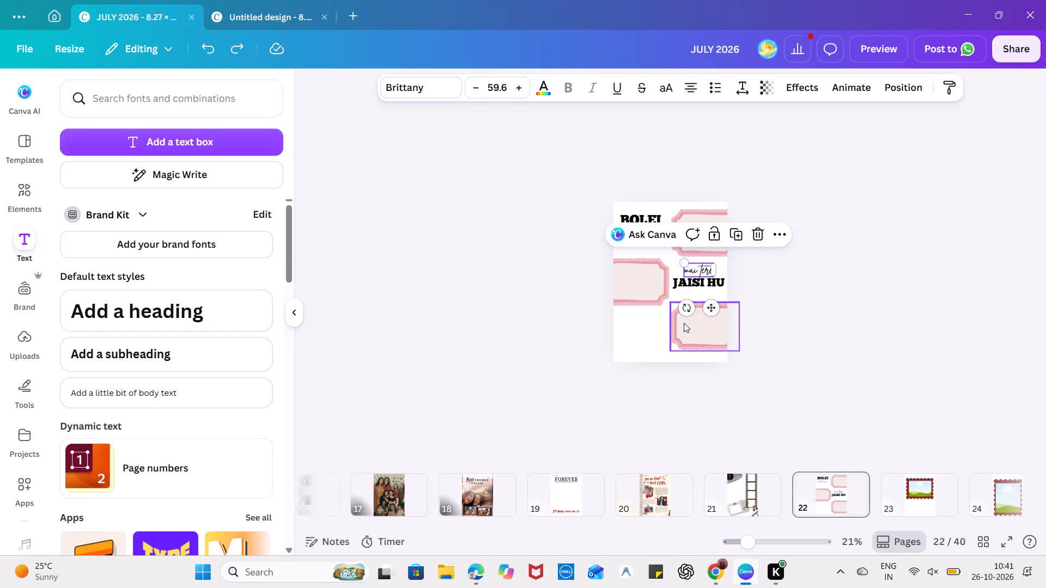
Enlarge the "zamana yun" line on page 22 to about size 51 and centre it beneath BOLEI.
click(829, 346)
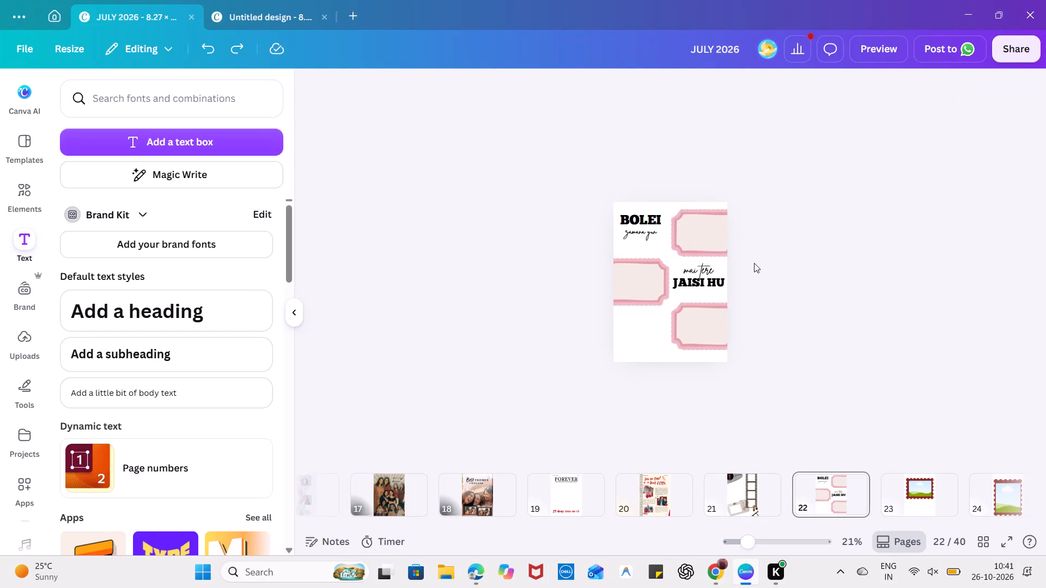
click(628, 212)
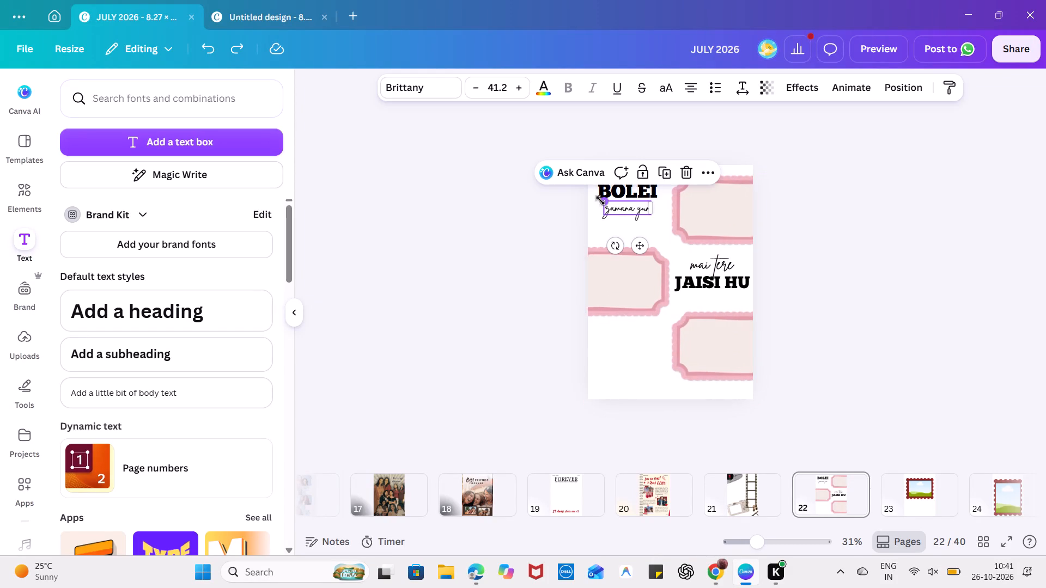
drag(600, 200, 589, 199)
drag(631, 240, 636, 246)
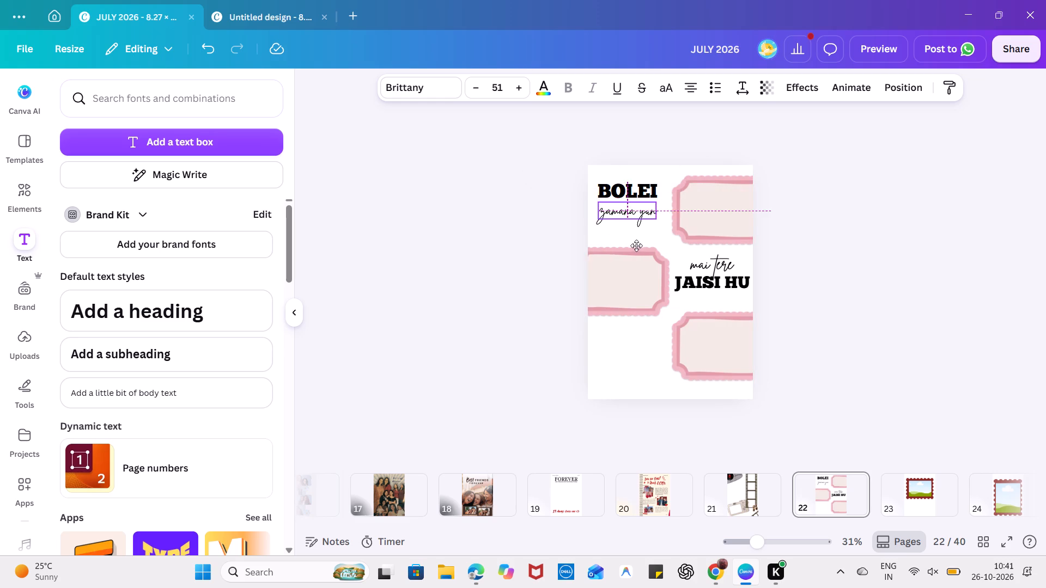
click(848, 256)
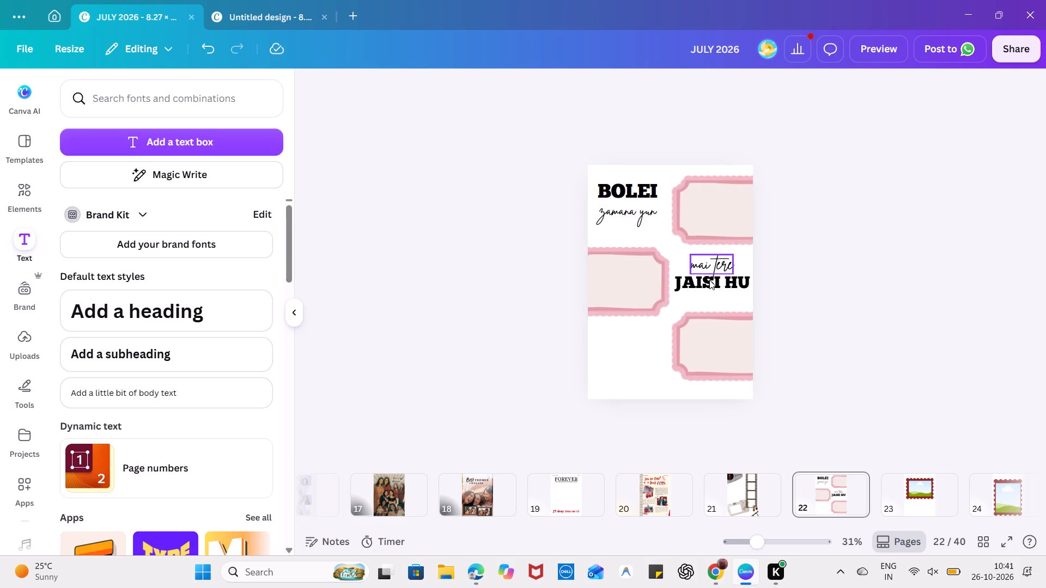
Move JAISI HU down slightly to leave more space beneath the "mai tere" line.
drag(713, 285, 713, 291)
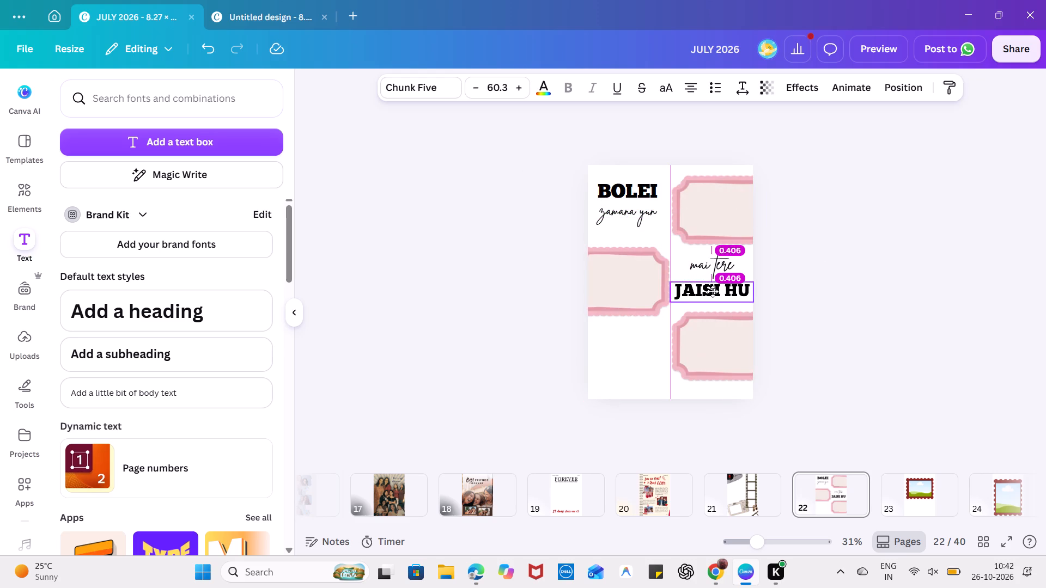
drag(713, 291, 707, 289)
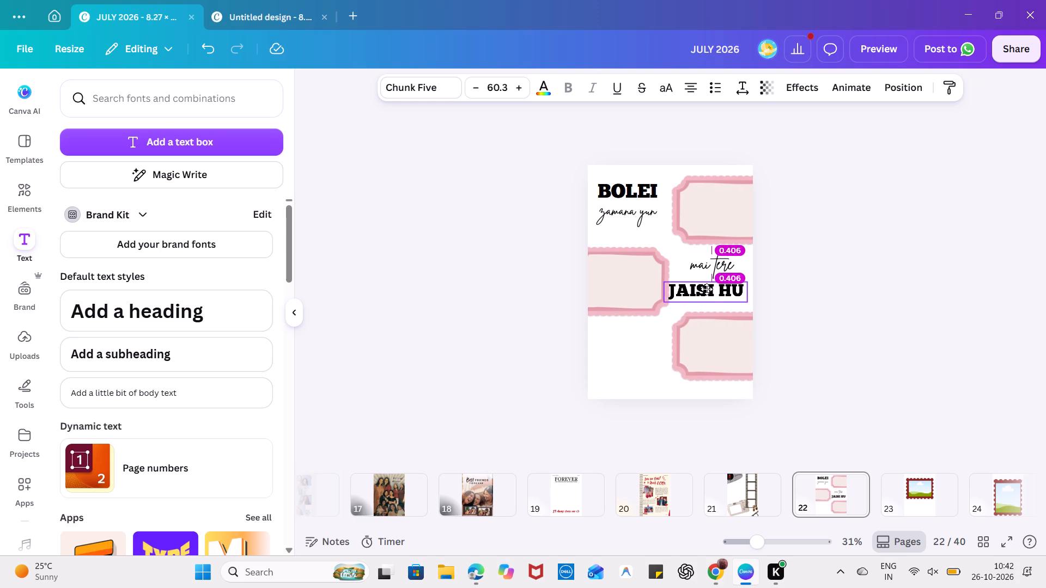
drag(707, 289, 710, 290)
click(789, 308)
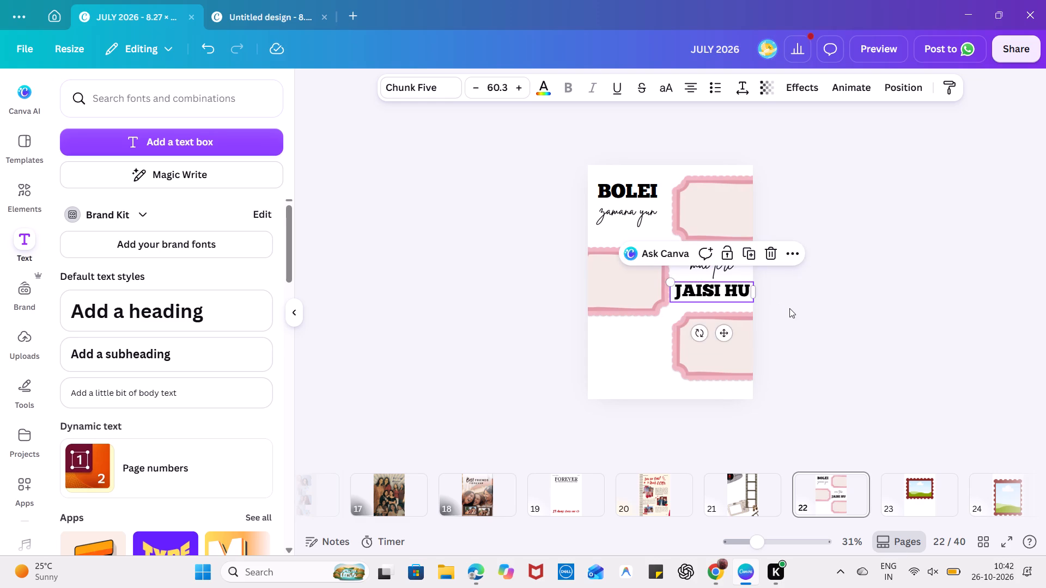
Nudge page 22's middle frame up slightly and shift its bottom frame a little further left into the page.
click(647, 305)
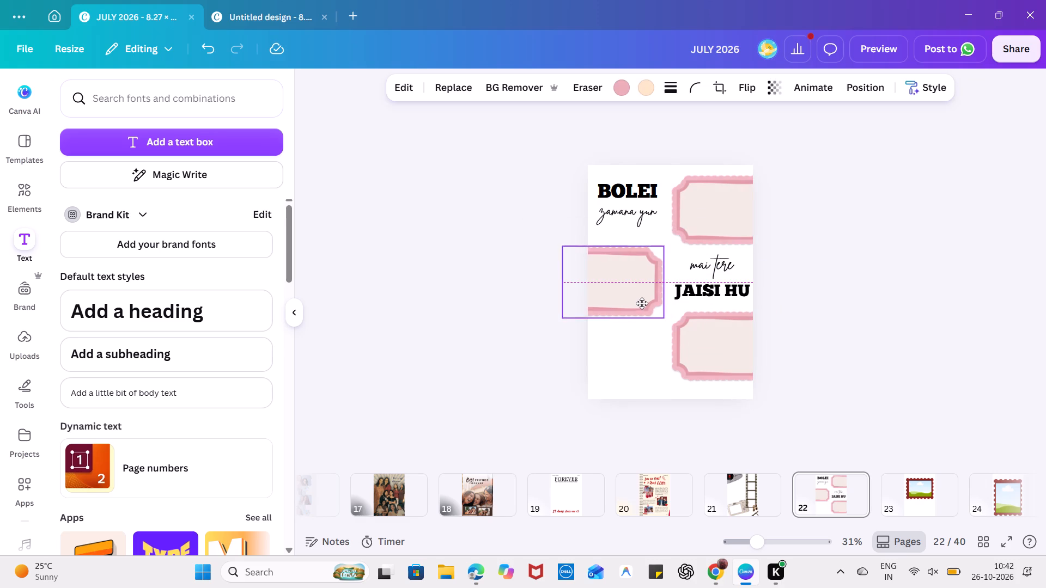
drag(716, 347, 711, 347)
click(817, 369)
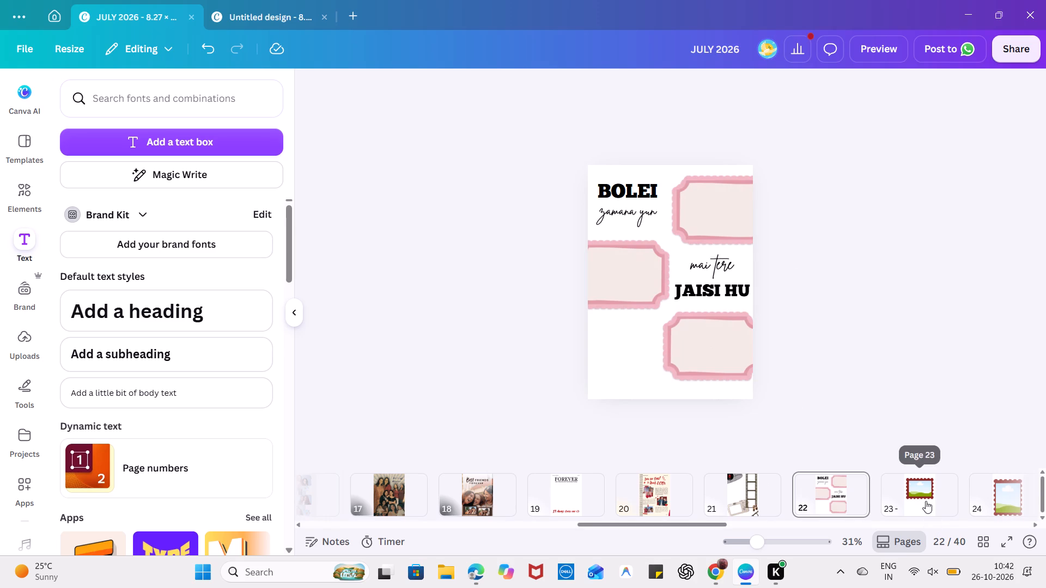
On page 21, add a subheading reading "TU BHI".
click(757, 495)
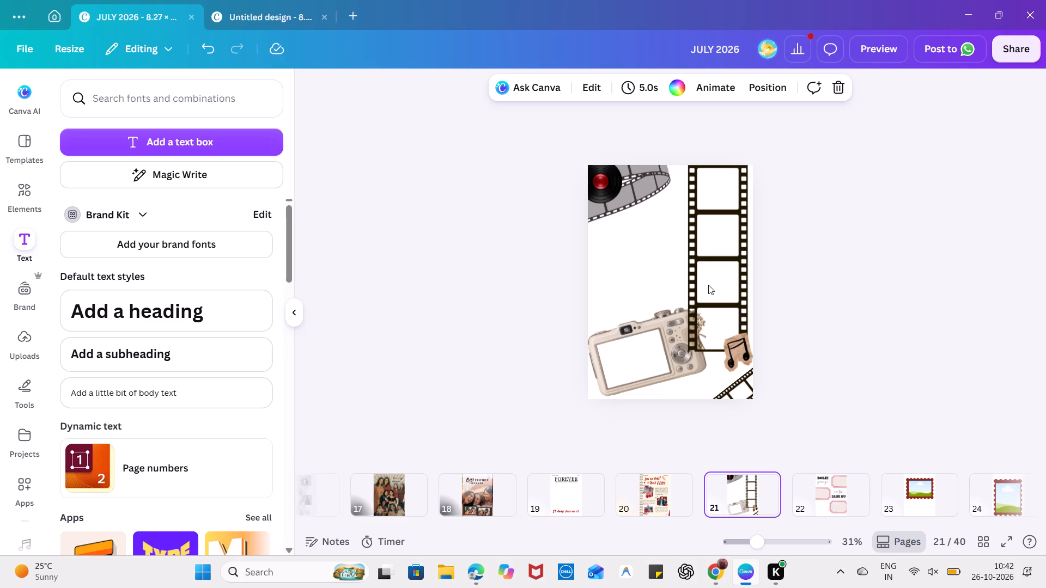
click(645, 263)
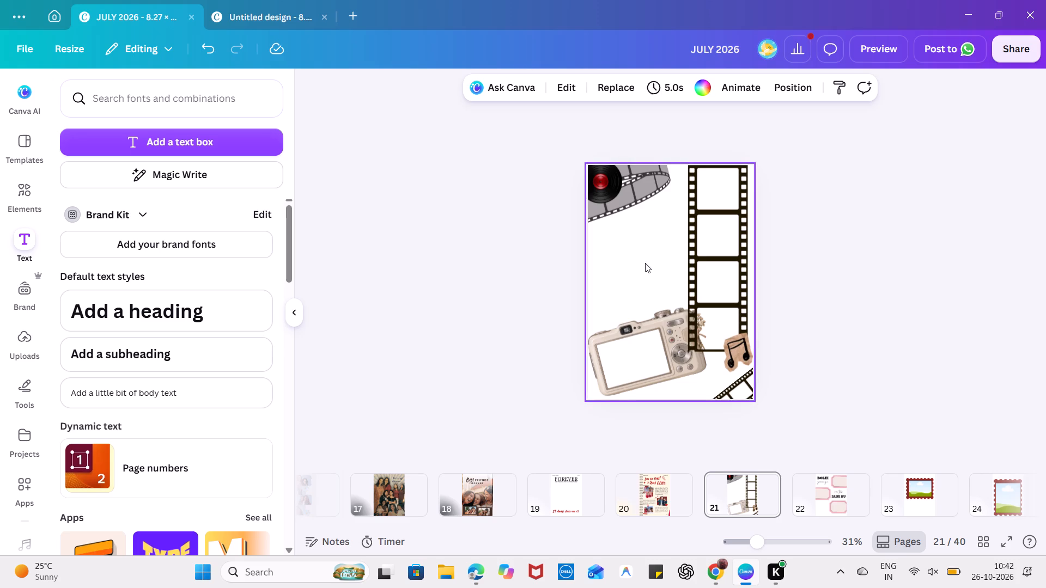
click(642, 371)
click(639, 284)
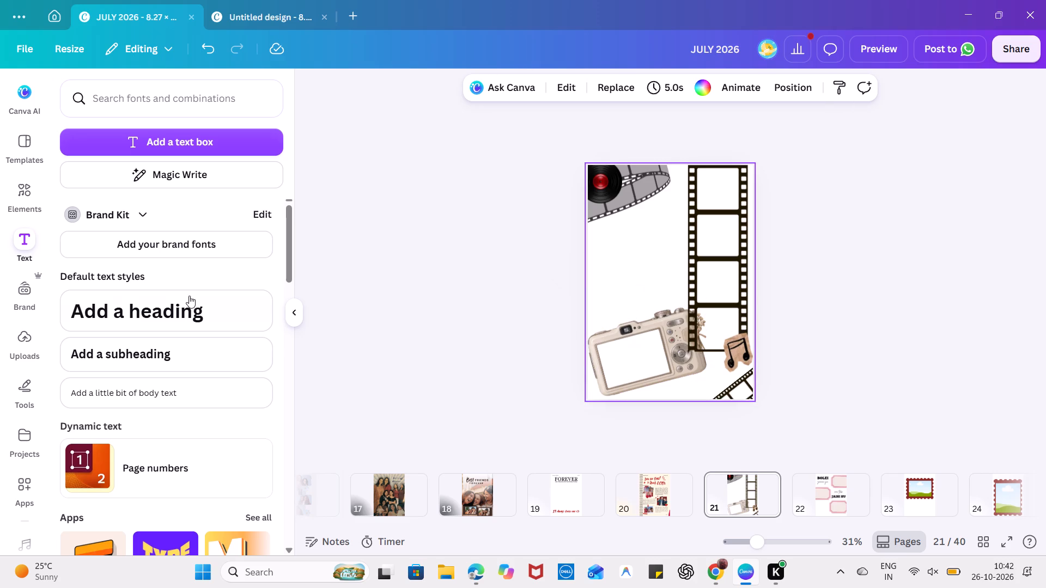
click(162, 353)
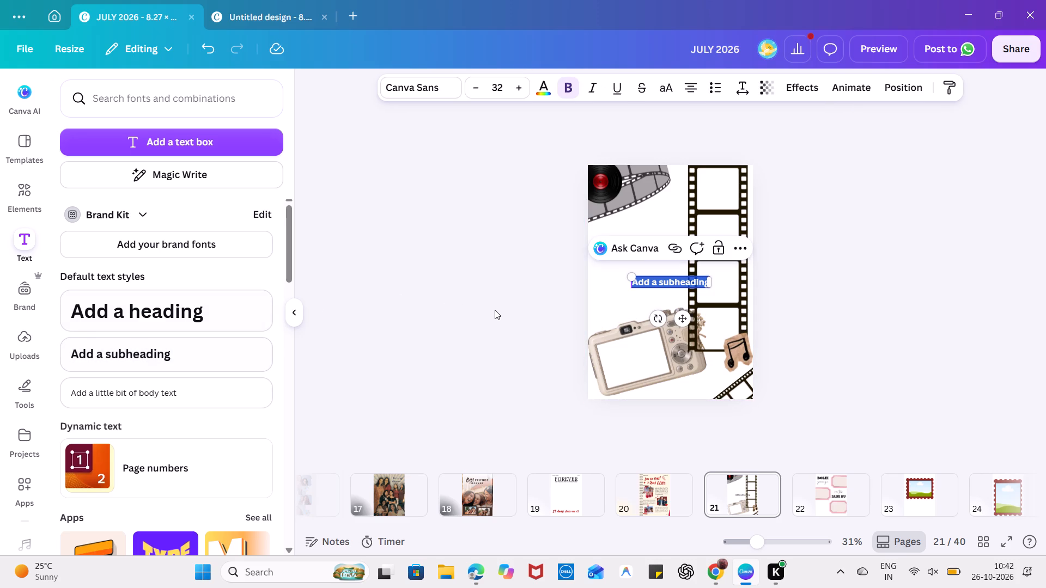
text(TU)
key(space)
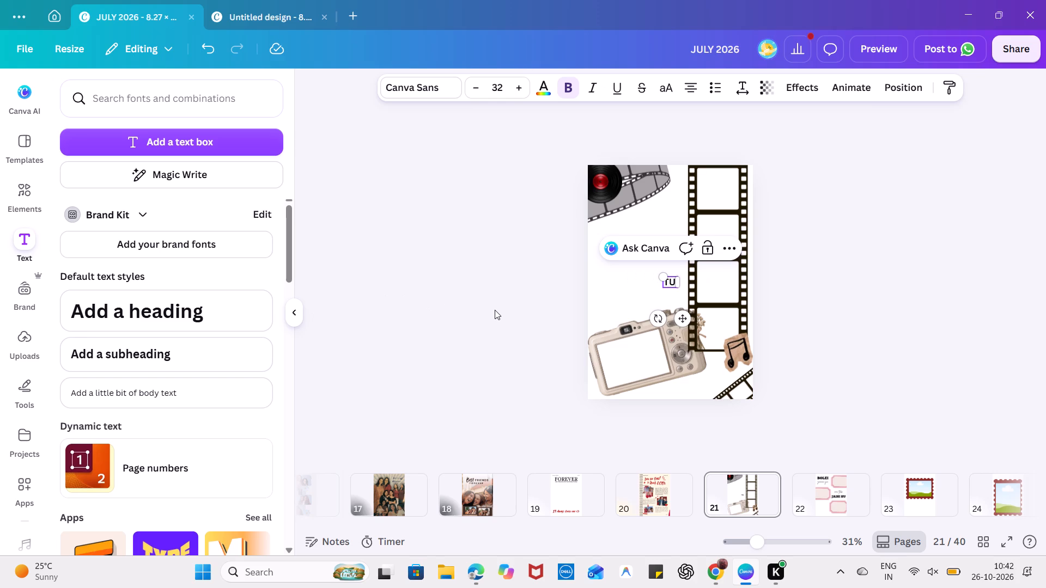
text(BHI)
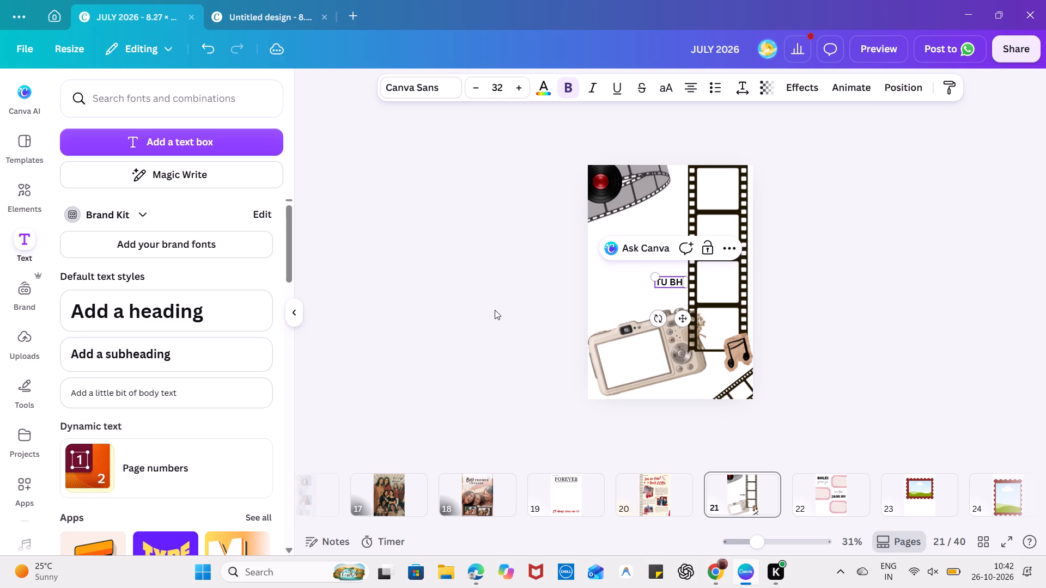
key(space)
Enlarge TU BHI to about size 50.4 and place it in the blank area below the film reel and record.
drag(684, 316, 650, 281)
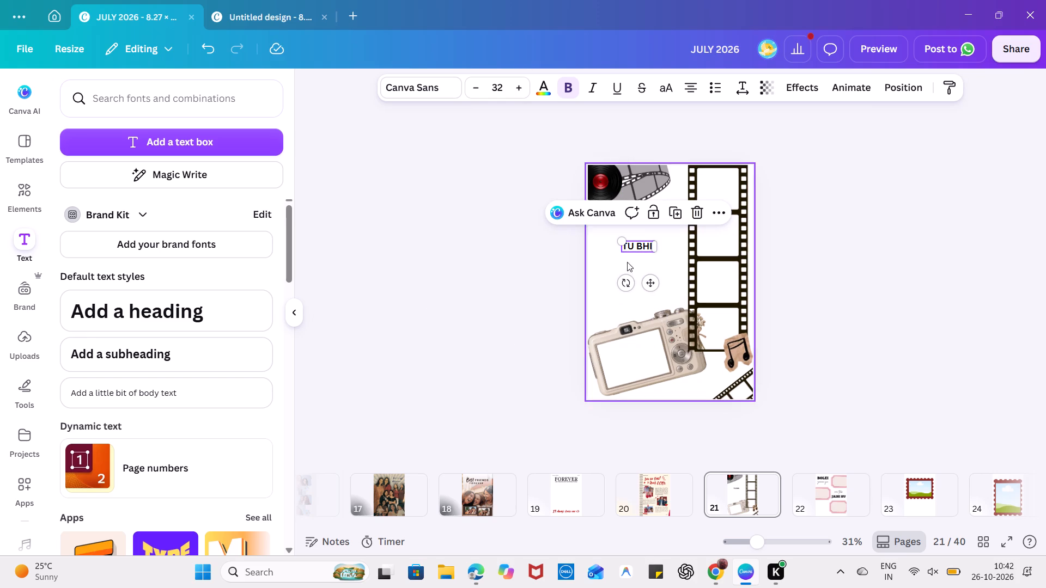
drag(620, 244, 602, 236)
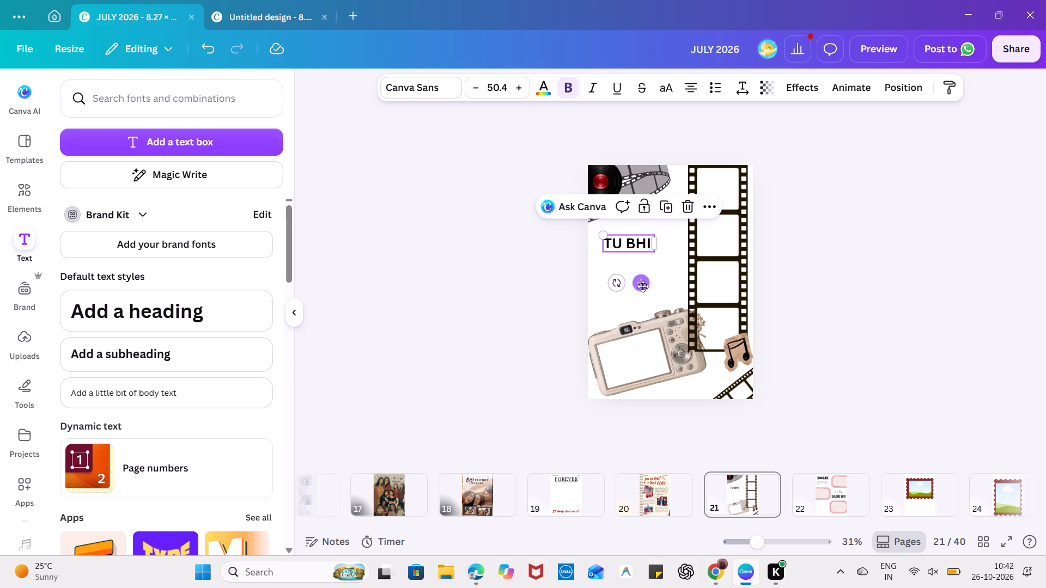
drag(643, 288, 654, 281)
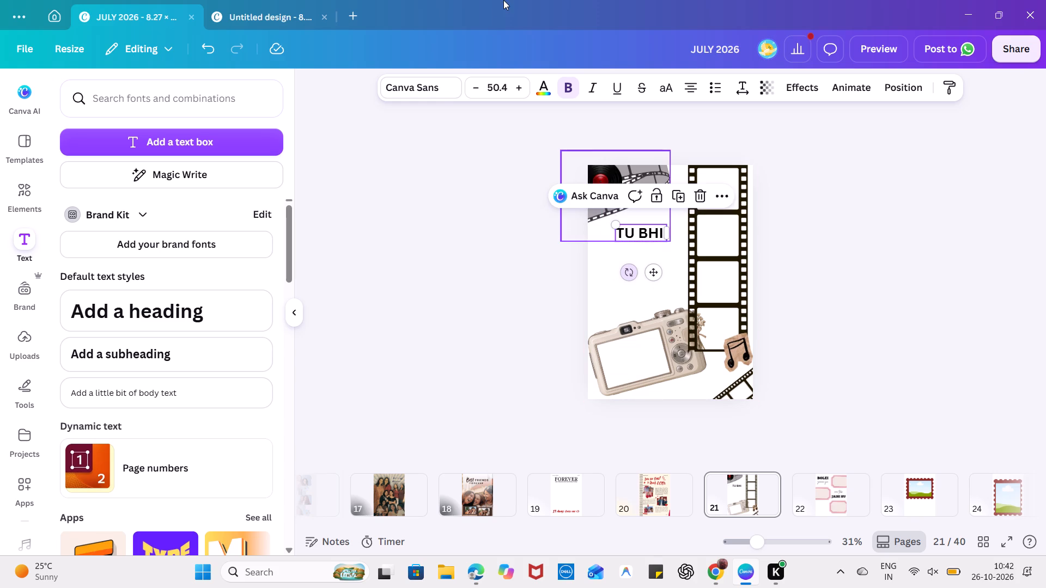
Set the TU BHI text in the Chunk Five font and nudge it down slightly.
click(453, 83)
click(125, 343)
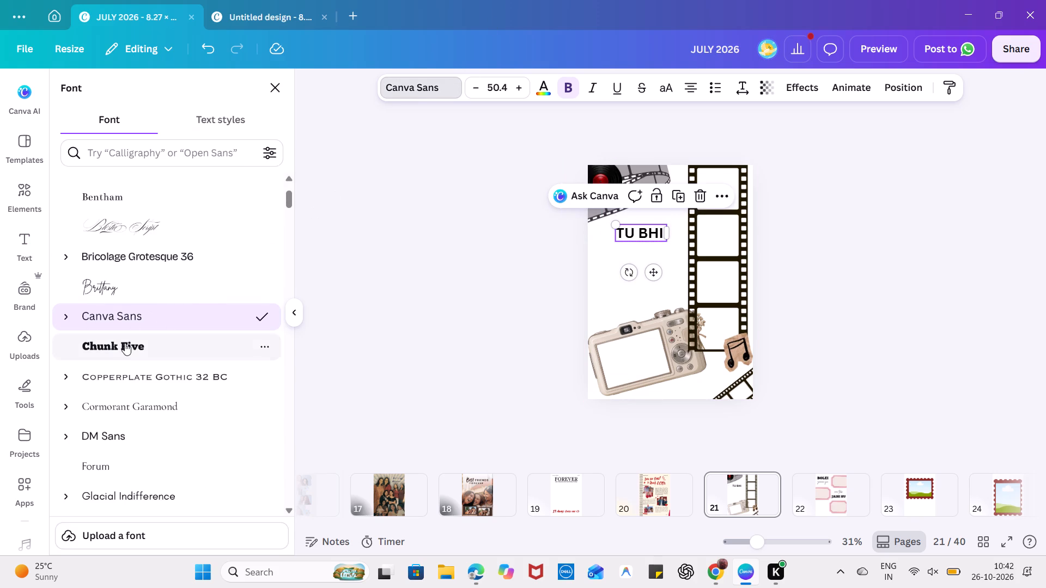
click(764, 290)
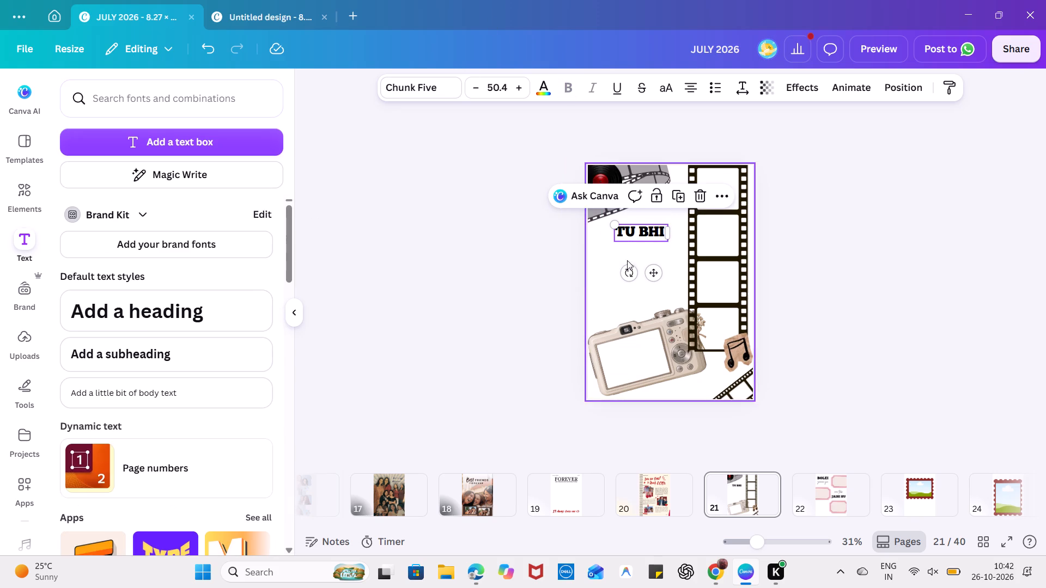
click(557, 286)
click(637, 234)
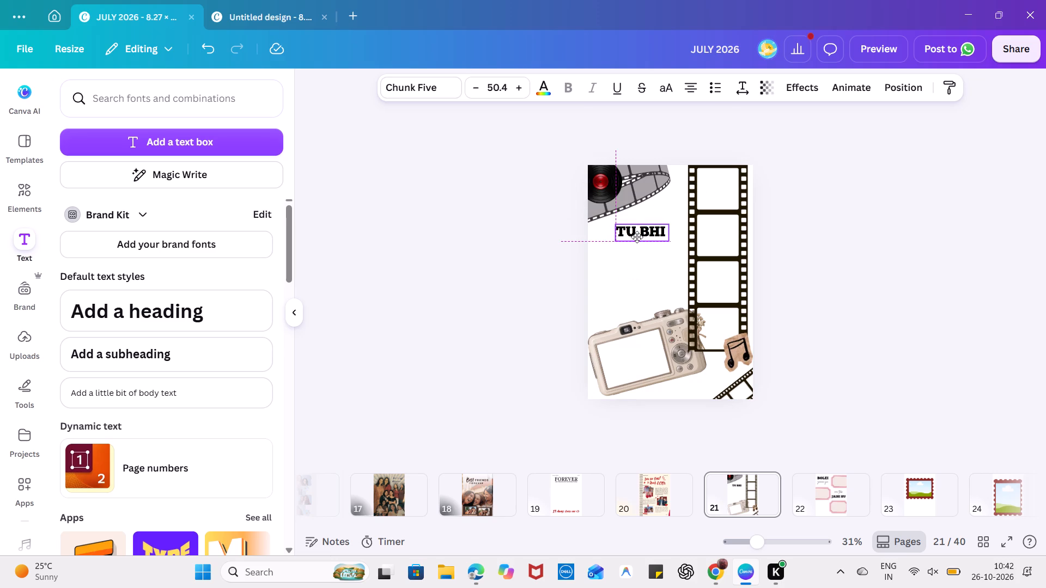
click(807, 272)
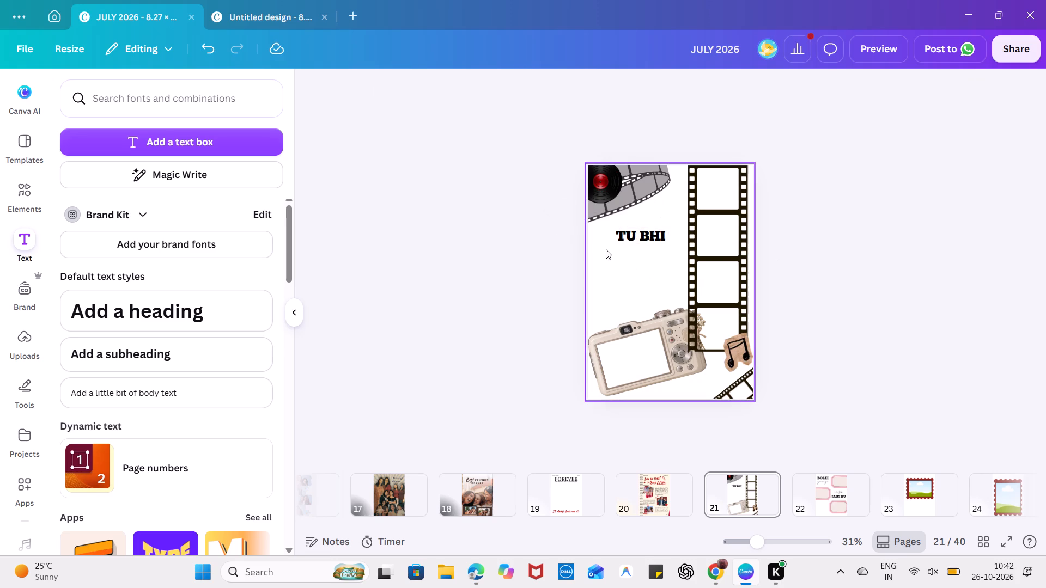
Add body text reading "toh", enlarge it to about size 33.7 and place it below and left of TU BHI.
click(131, 401)
text(toh)
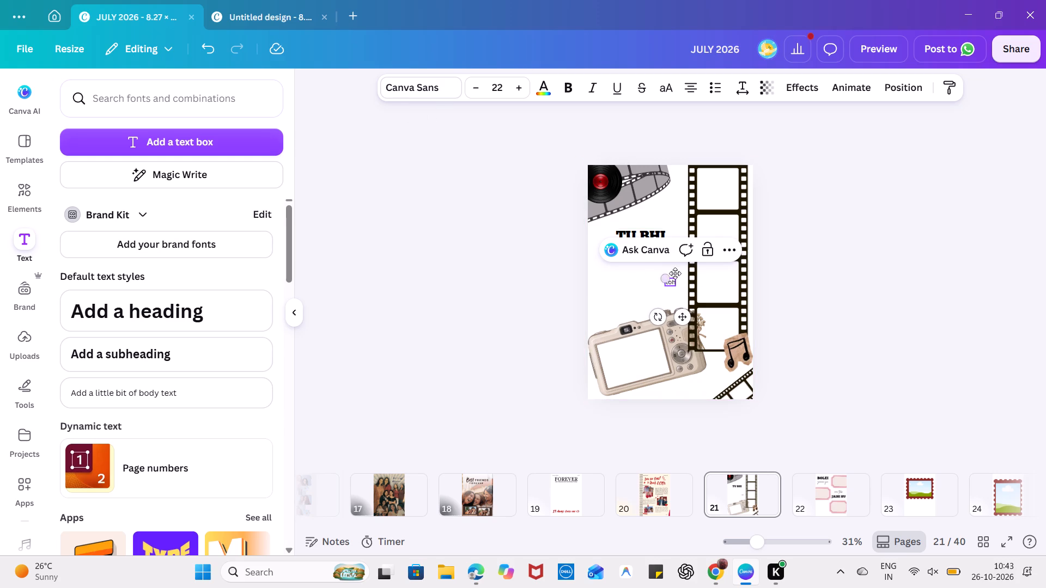
drag(669, 278, 661, 278)
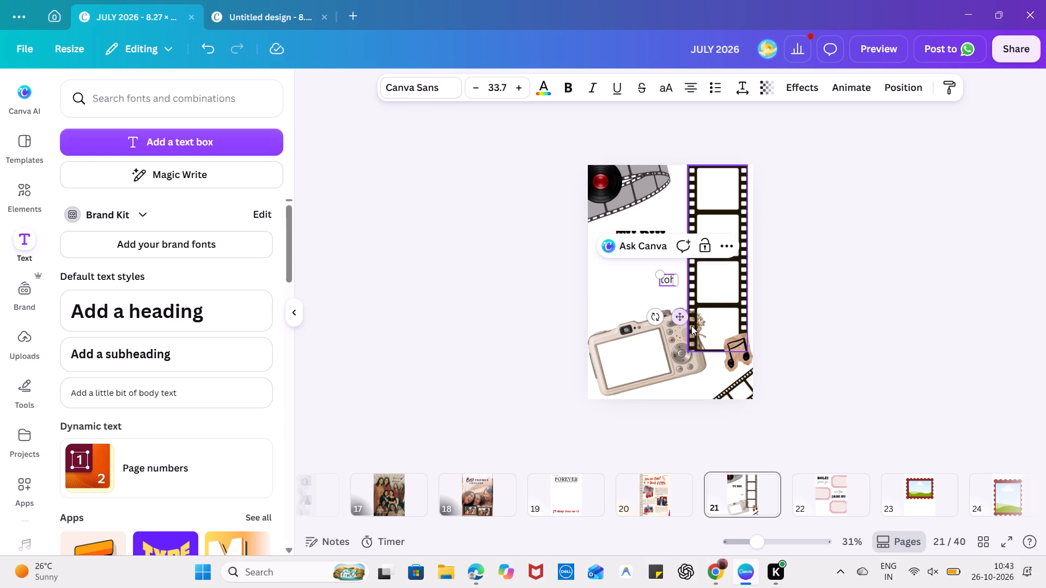
drag(684, 316, 624, 291)
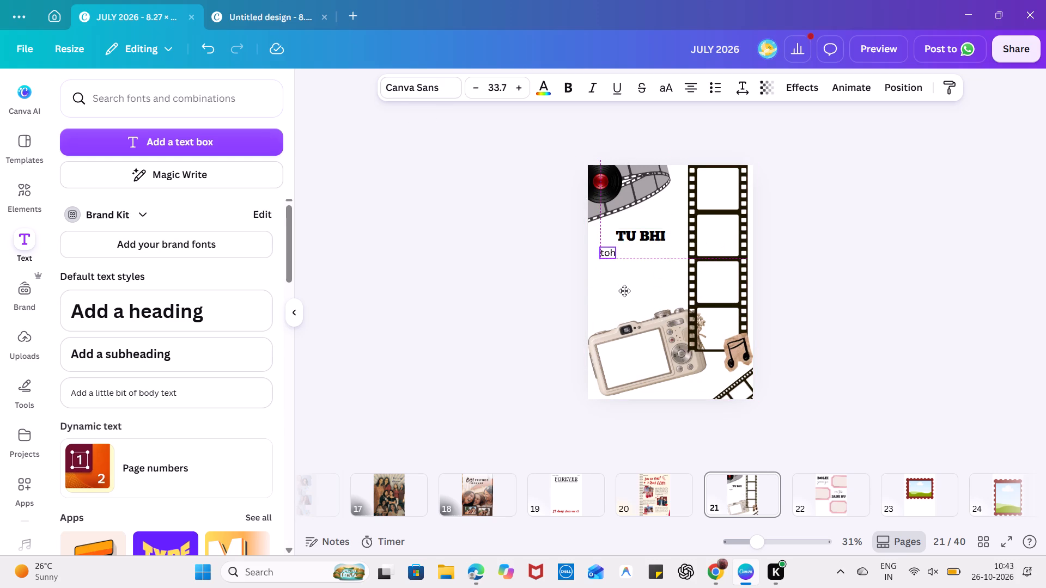
Set the "toh" text in the Brittany font and enlarge it to about size 48.1.
click(426, 89)
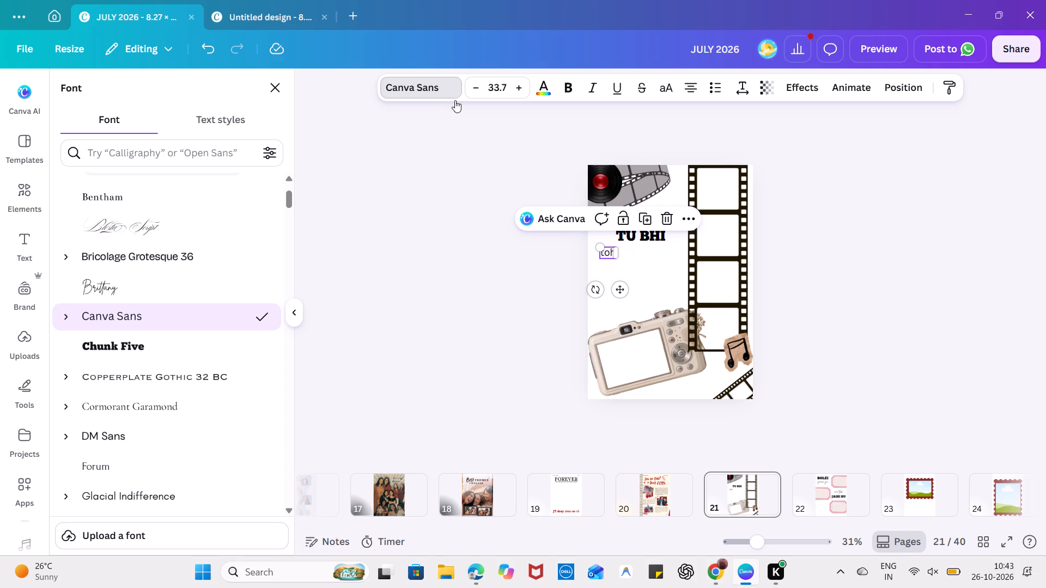
double_click(609, 256)
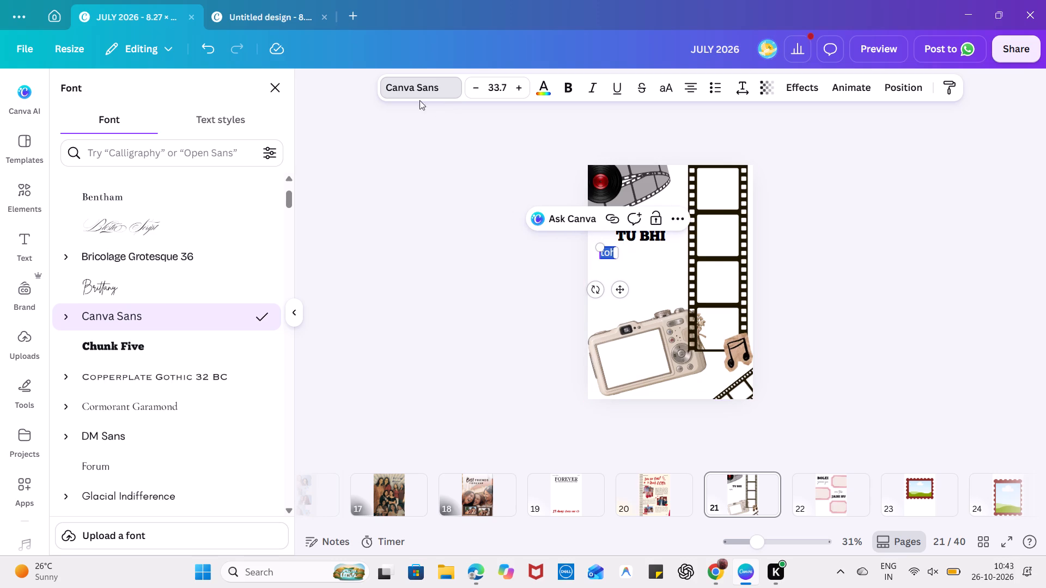
click(154, 296)
drag(597, 245, 589, 244)
click(659, 281)
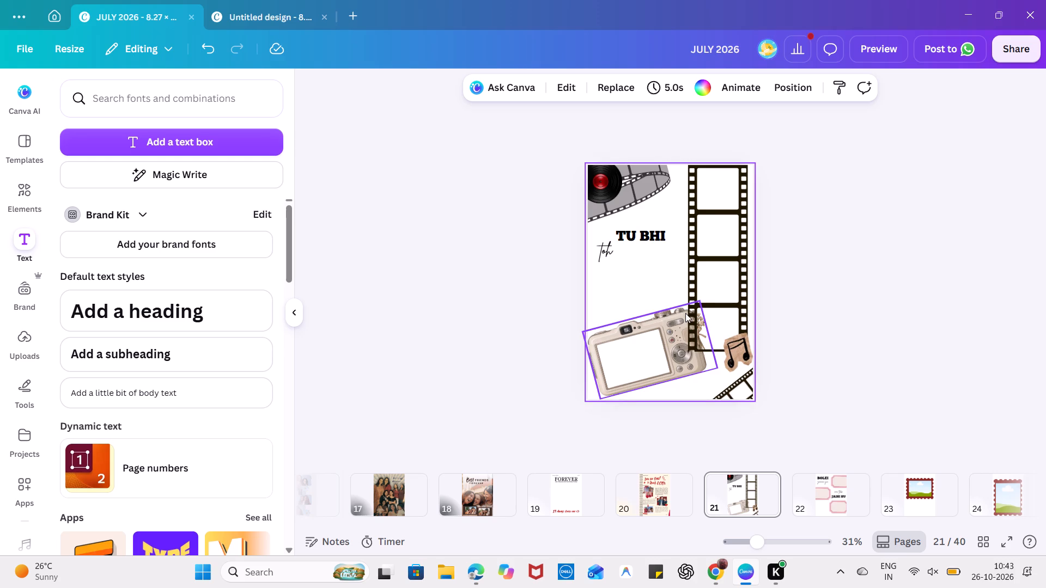
click(604, 248)
click(662, 267)
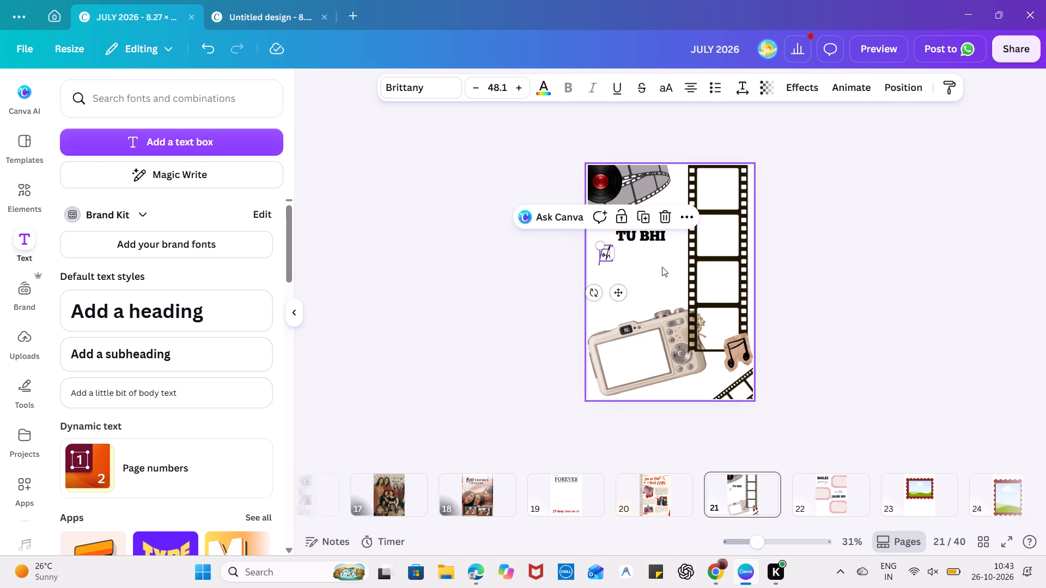
Duplicate "toh", place the copy to its right beneath TU BHI and change its wording to "mujhsa".
click(602, 253)
key(ctrl+c)
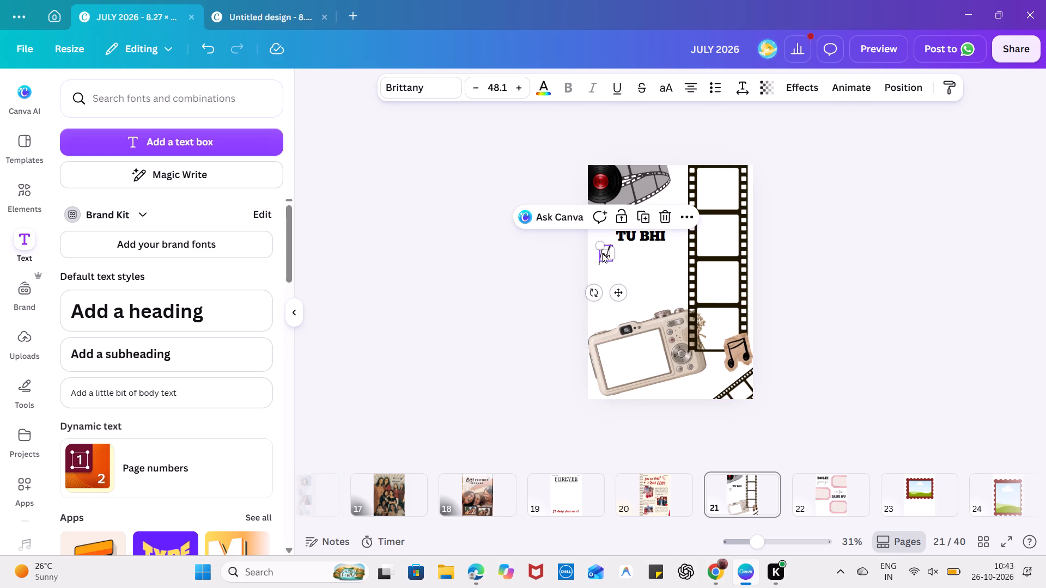
key(ctrl+v)
drag(623, 298, 659, 297)
double_click(643, 252)
key(m)
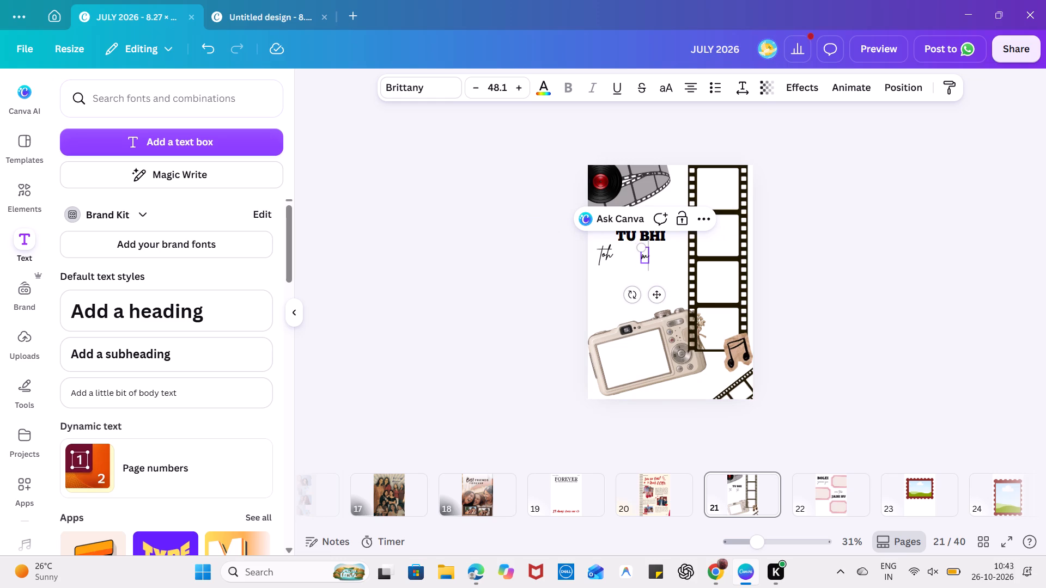
text(ujs)
key(BackSpace)
key(BackSpace)
key(j)
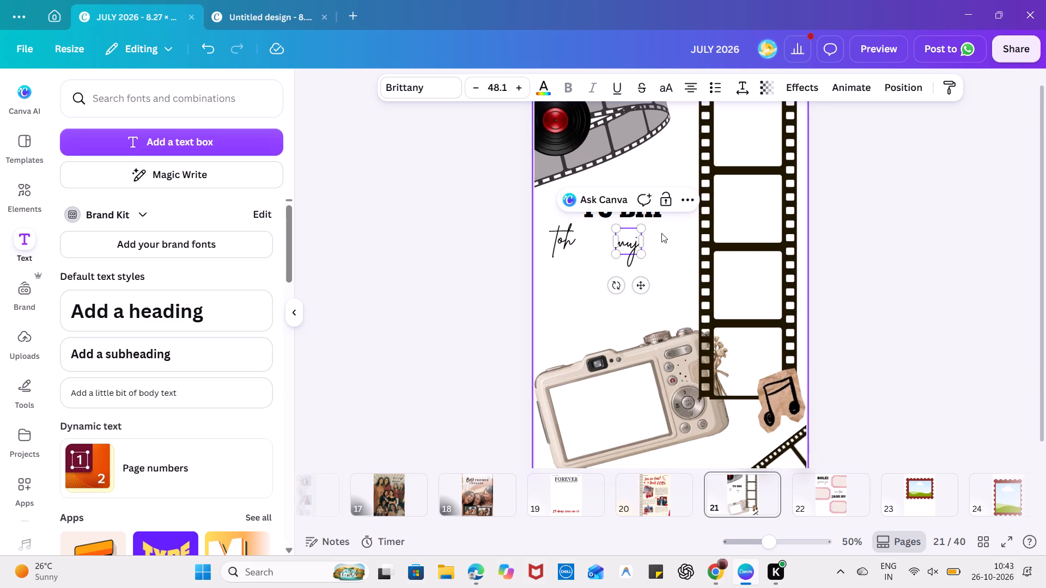
text(hsa)
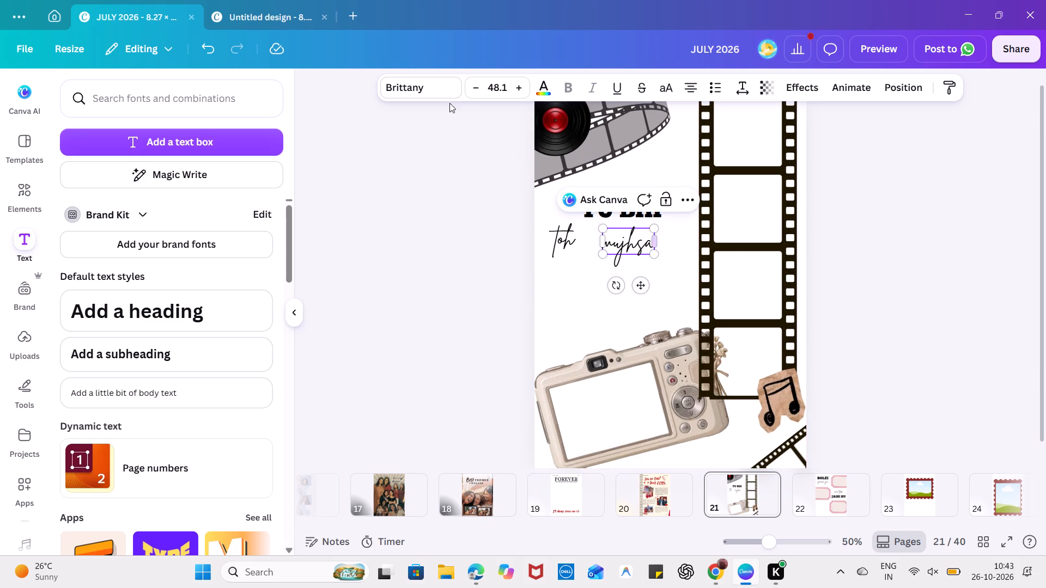
Colour the "mujhsa" text vivid red #bd0000 and nudge it back into place beneath TU BHI.
click(411, 87)
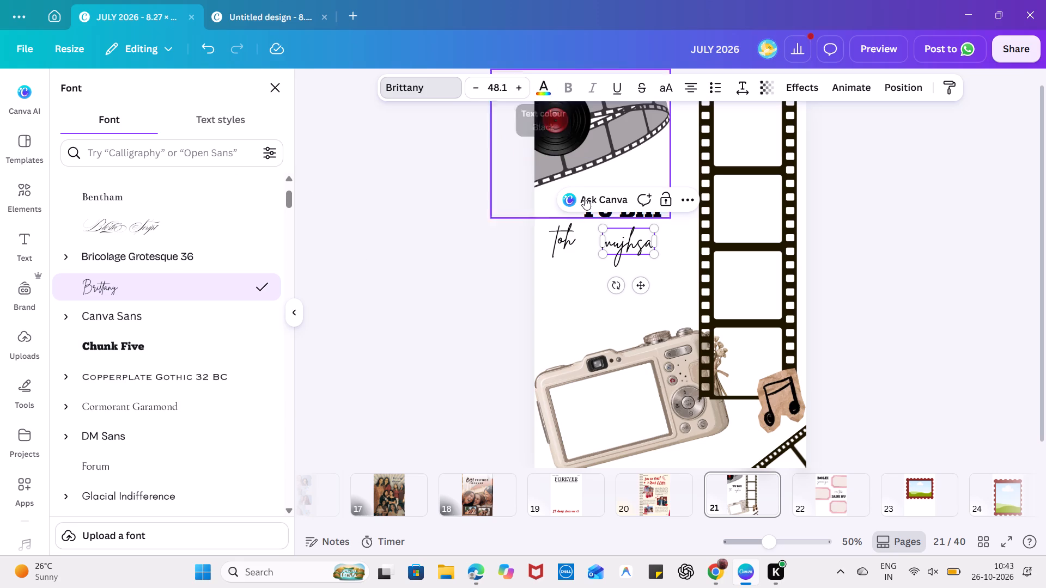
double_click(639, 243)
click(540, 86)
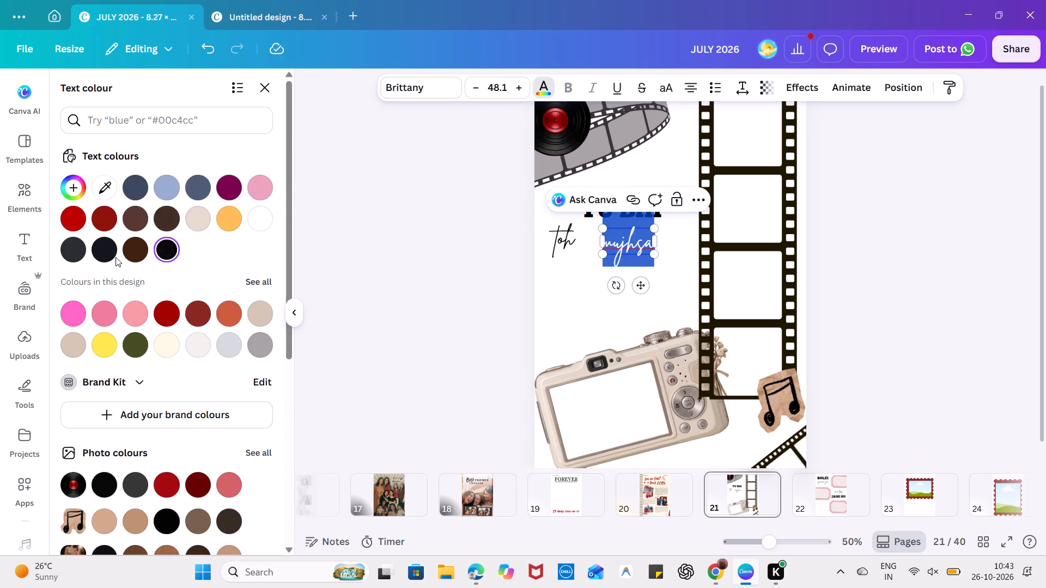
click(76, 216)
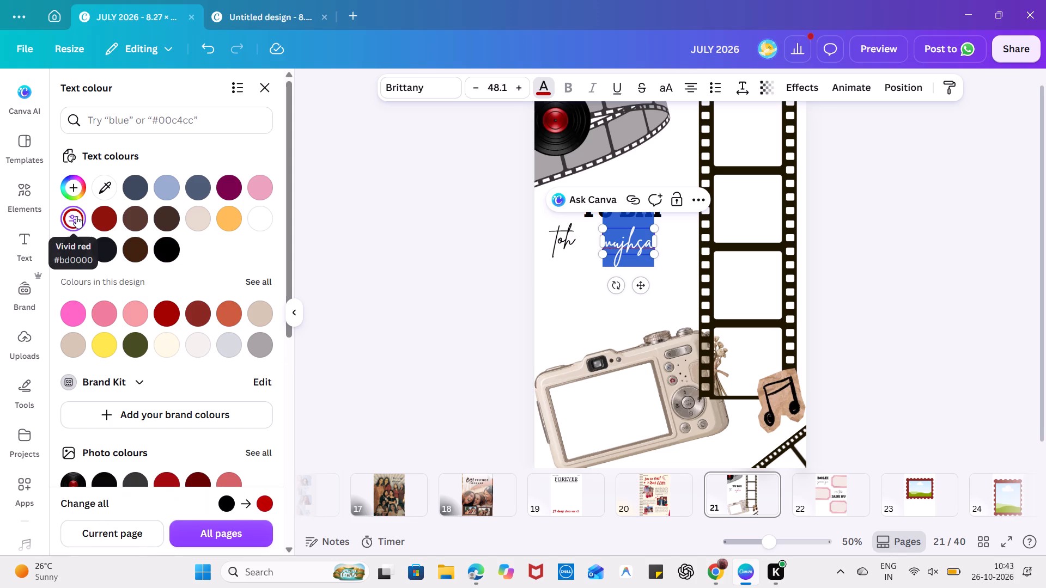
scroll(170, 316, down, 1)
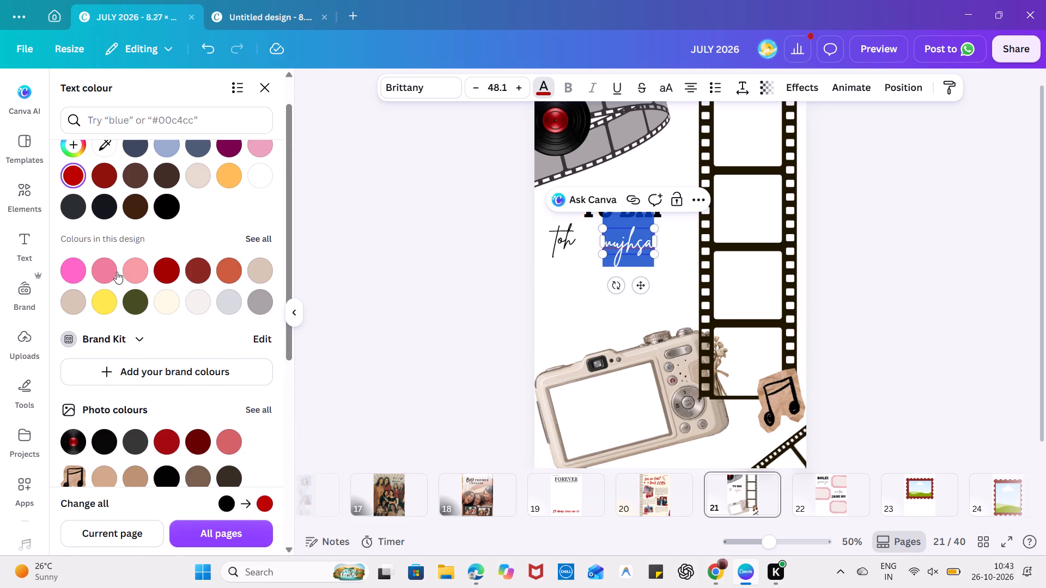
click(454, 311)
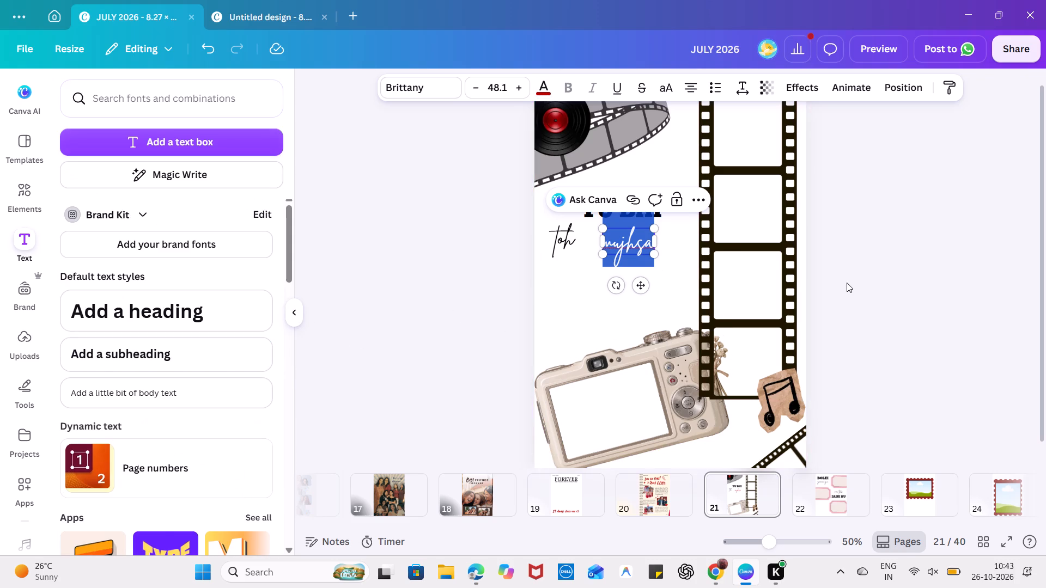
click(847, 283)
click(631, 247)
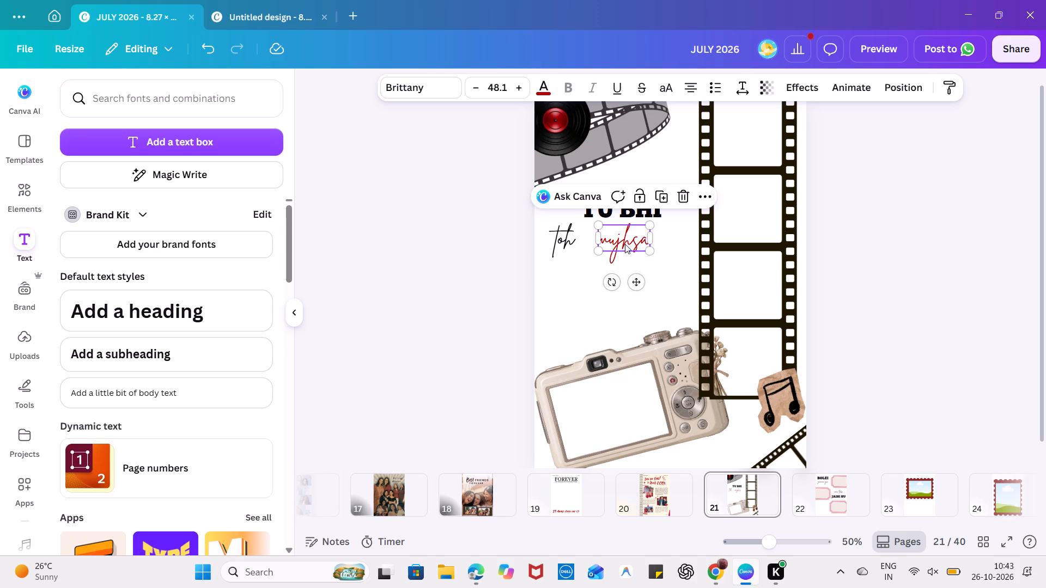
drag(624, 241, 631, 245)
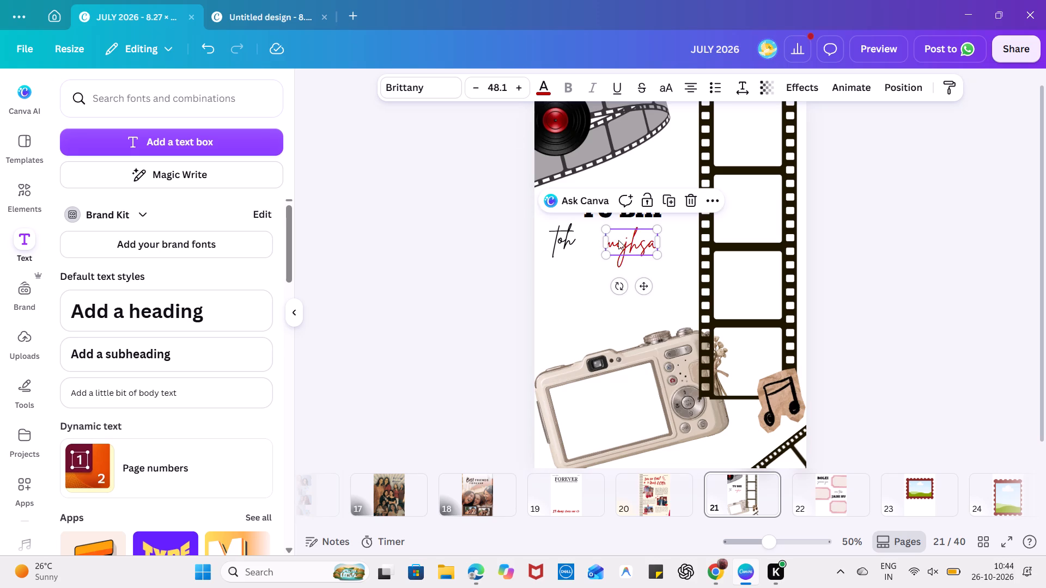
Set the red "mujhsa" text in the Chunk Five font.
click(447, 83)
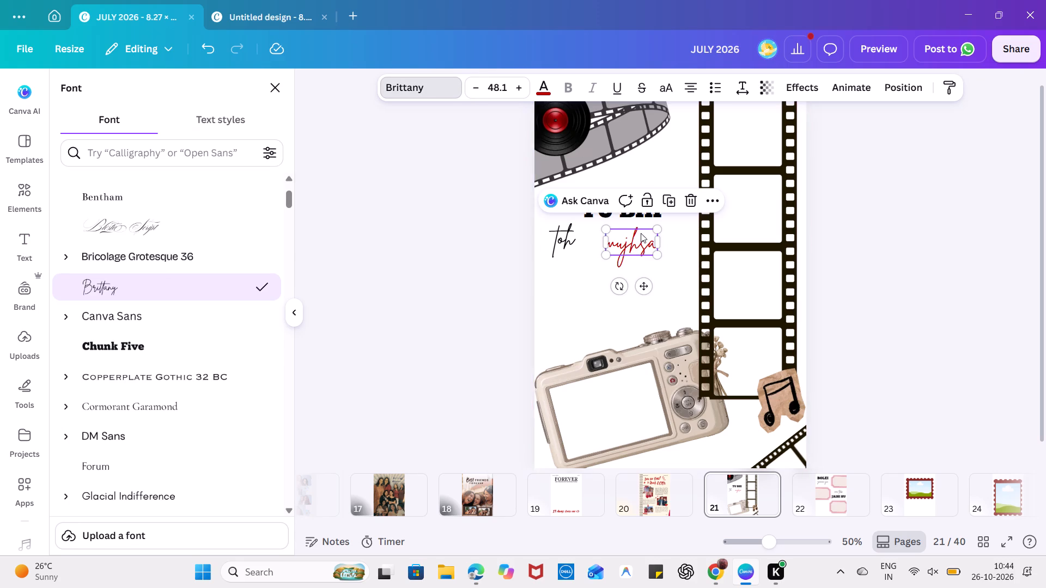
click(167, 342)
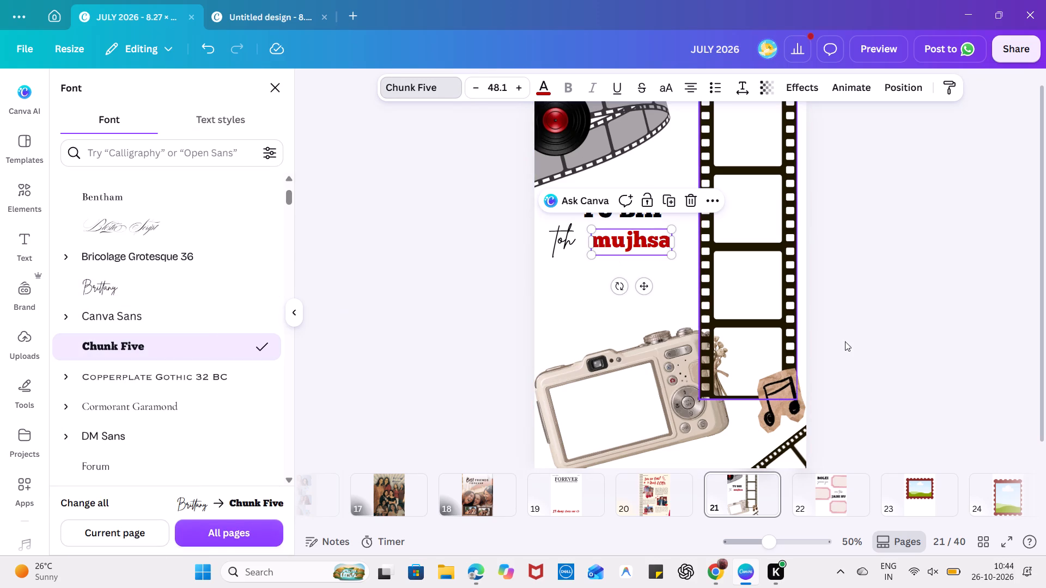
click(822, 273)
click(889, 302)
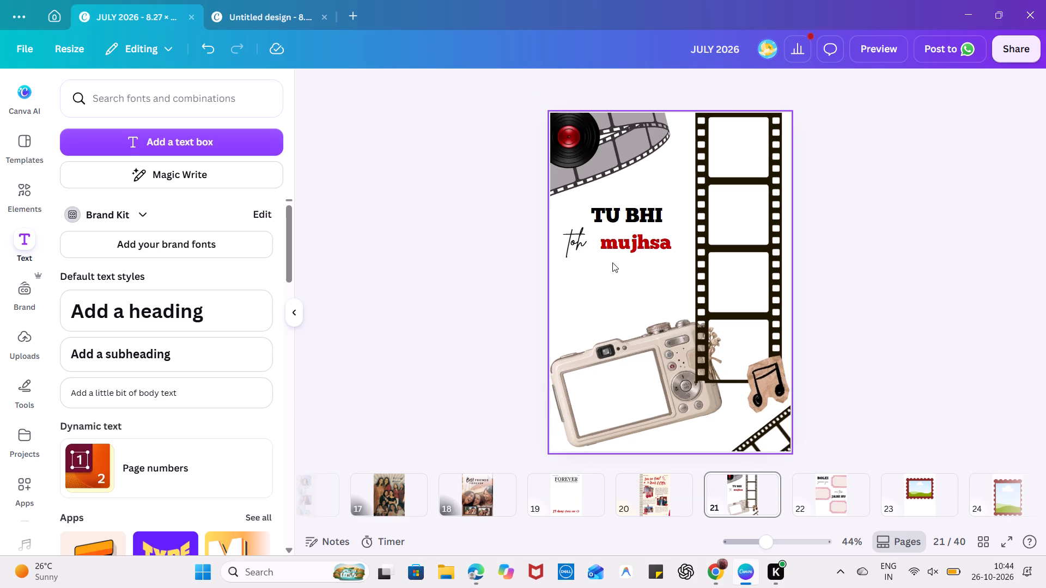
Set "mujhsa" in the Playlist Script font, enlarge it to about size 61.5 and position it beneath TU BHI.
click(624, 248)
click(443, 81)
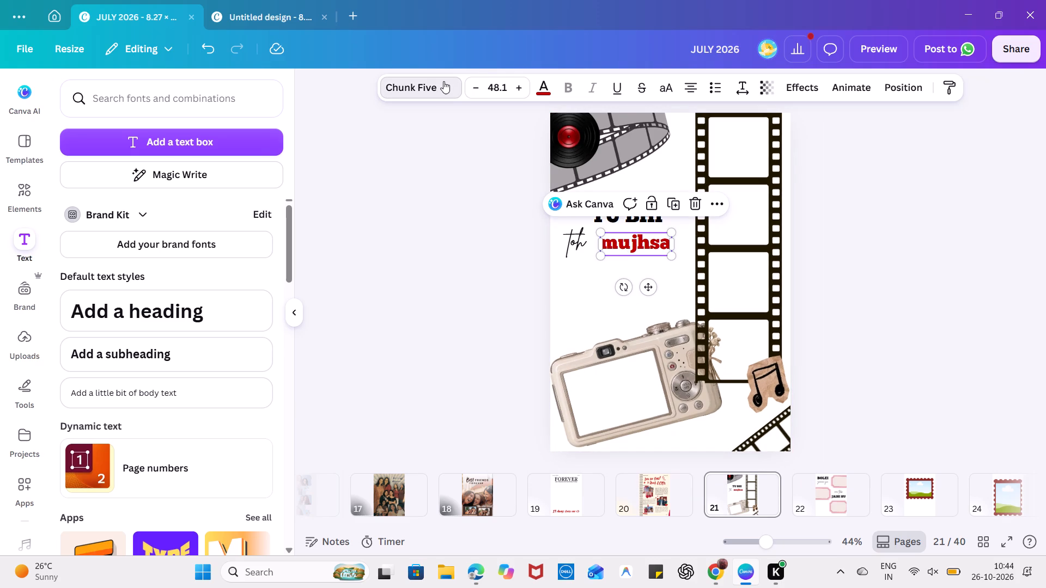
scroll(185, 359, down, 5)
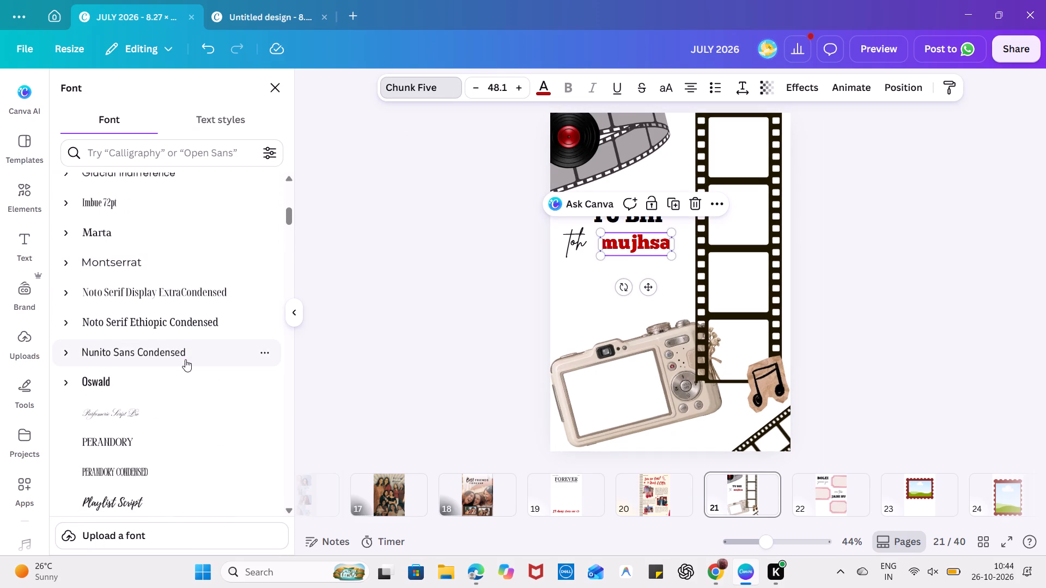
scroll(185, 359, down, 1)
click(113, 477)
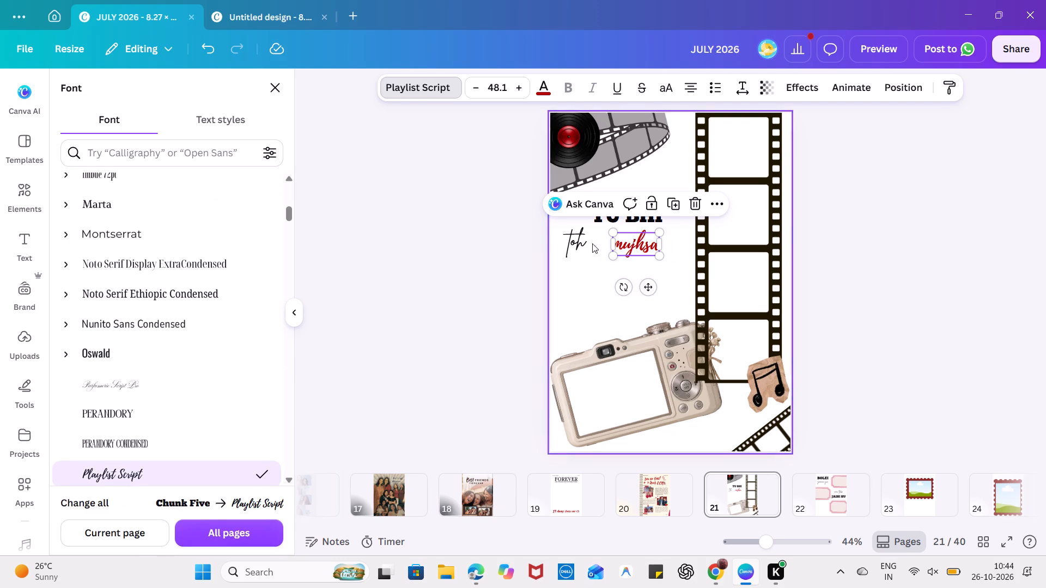
drag(614, 234, 590, 242)
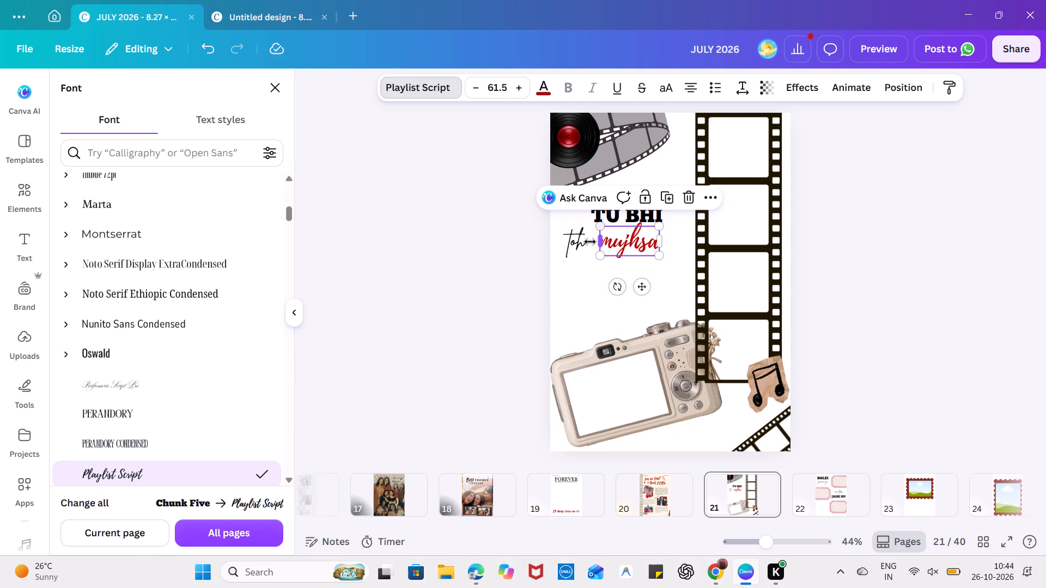
click(635, 241)
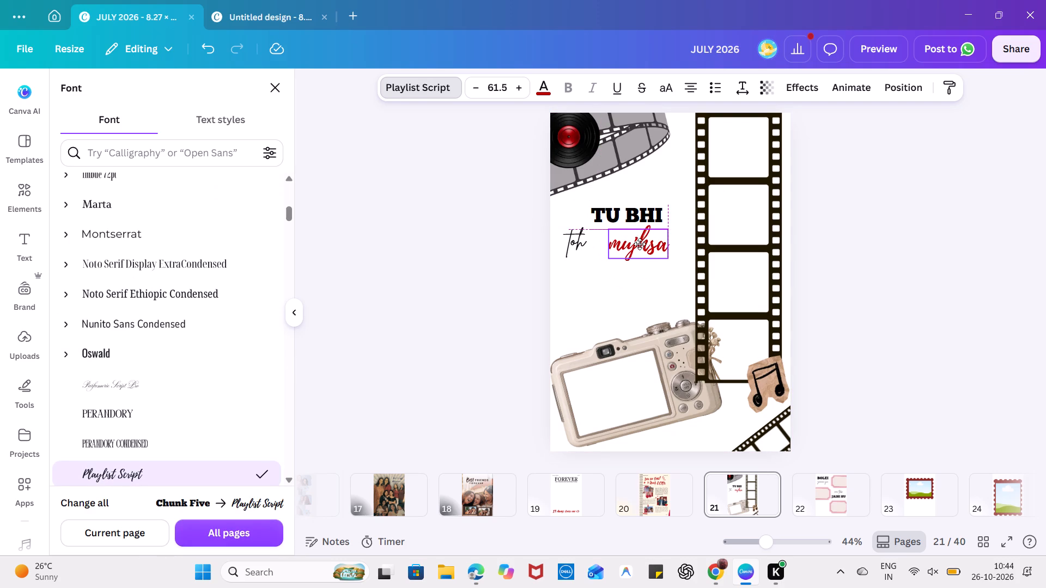
click(887, 243)
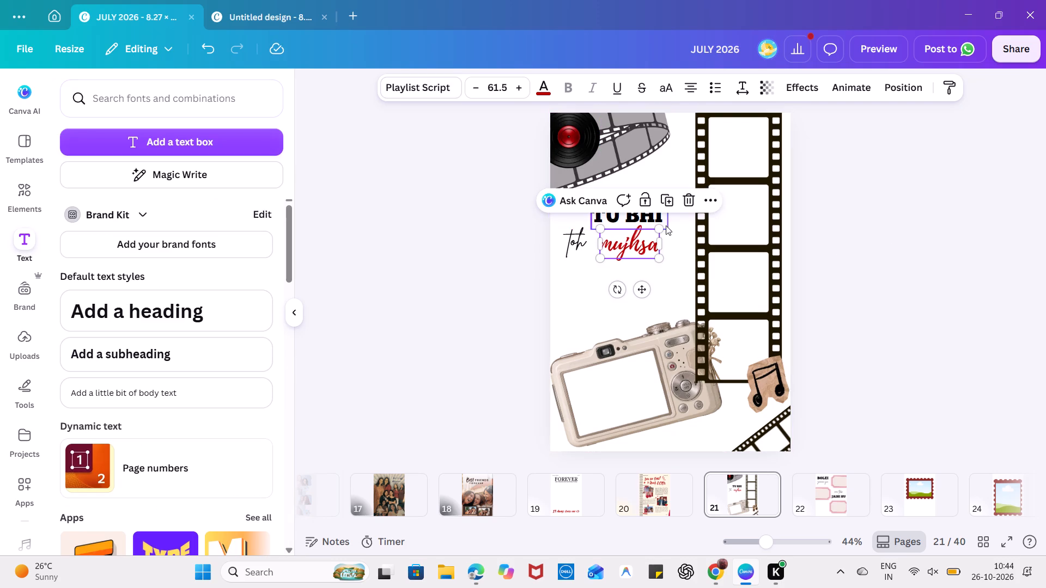
click(909, 243)
Duplicate TU BHI, place the copy below the "toh mujhsa" line and change its wording to "DIKH ZARA".
click(598, 207)
key(ctrl+c)
key(ctrl+v)
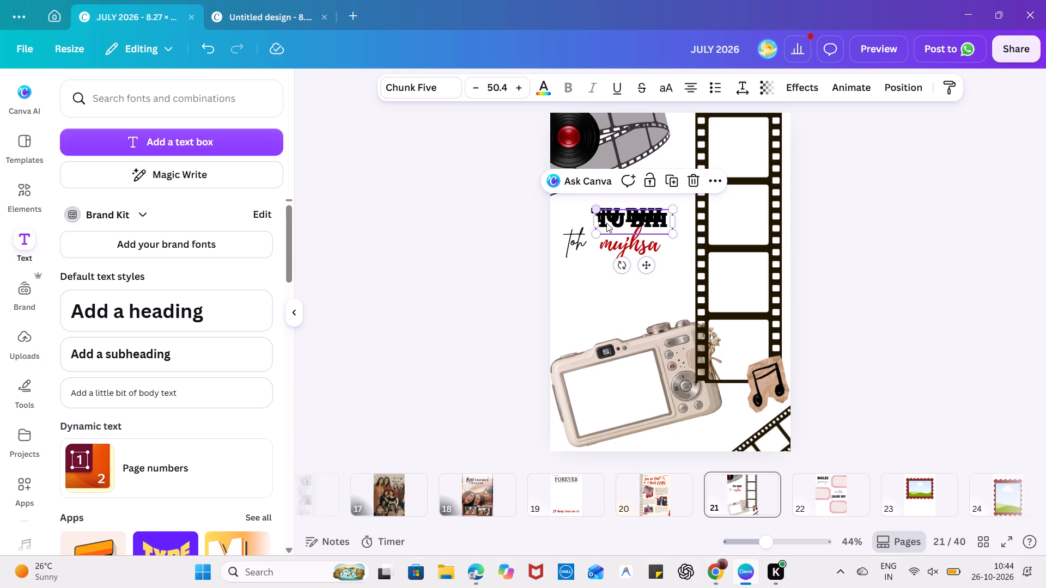
drag(609, 223, 585, 273)
double_click(585, 273)
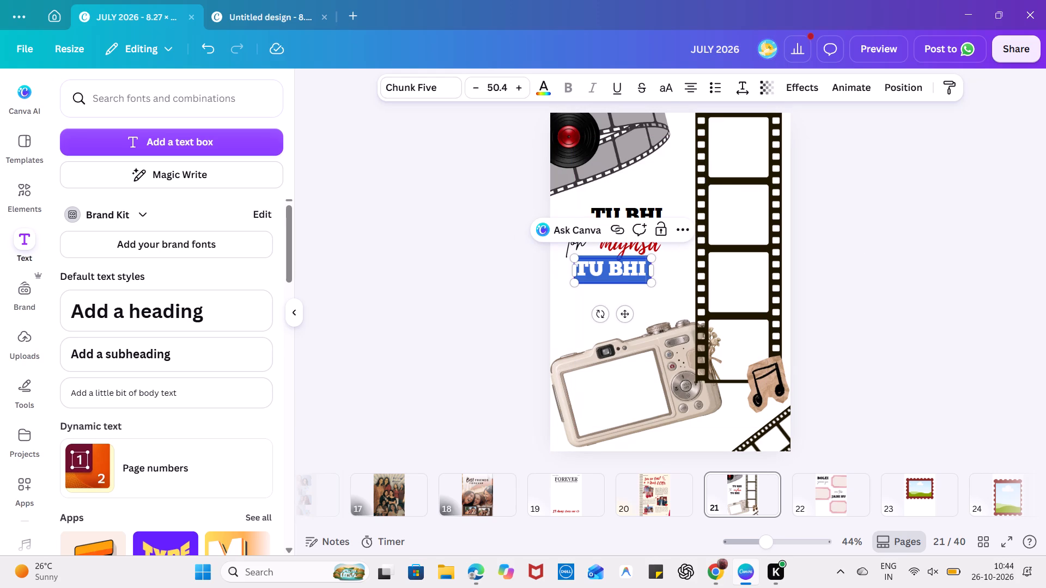
text(DIKH)
key(space)
text(ZARA)
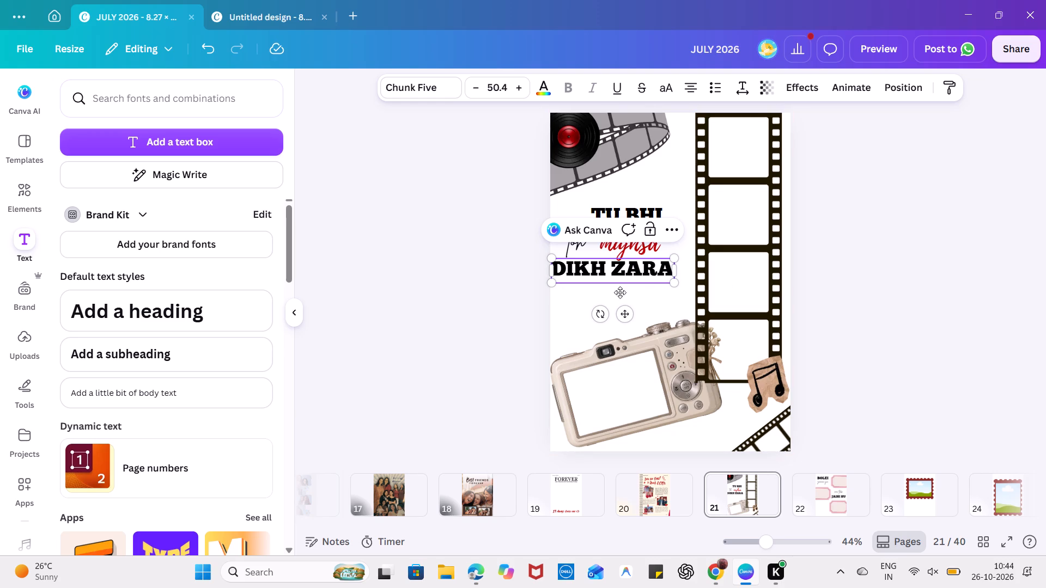
drag(627, 314, 635, 312)
click(880, 292)
Shift "mujhsa" slightly right and bring "toh" closer to it, between TU BHI and DIKH ZARA.
drag(616, 241, 623, 239)
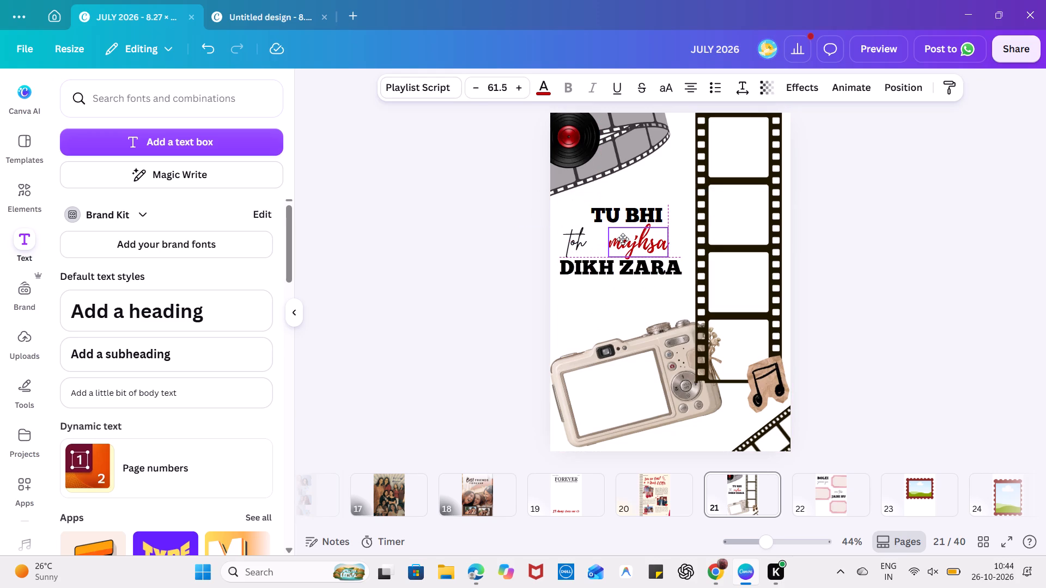
drag(623, 239, 629, 239)
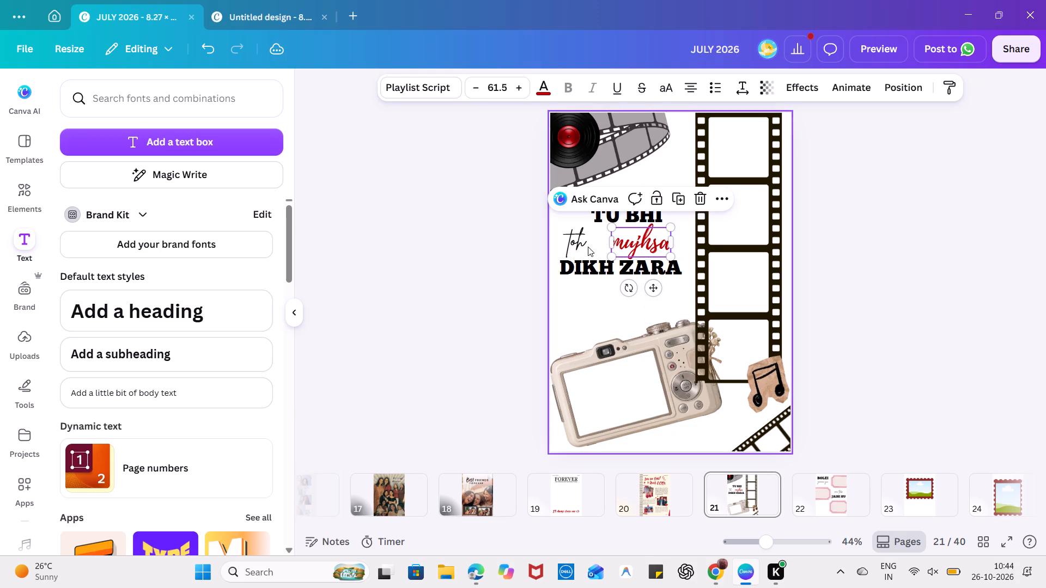
drag(575, 244, 587, 246)
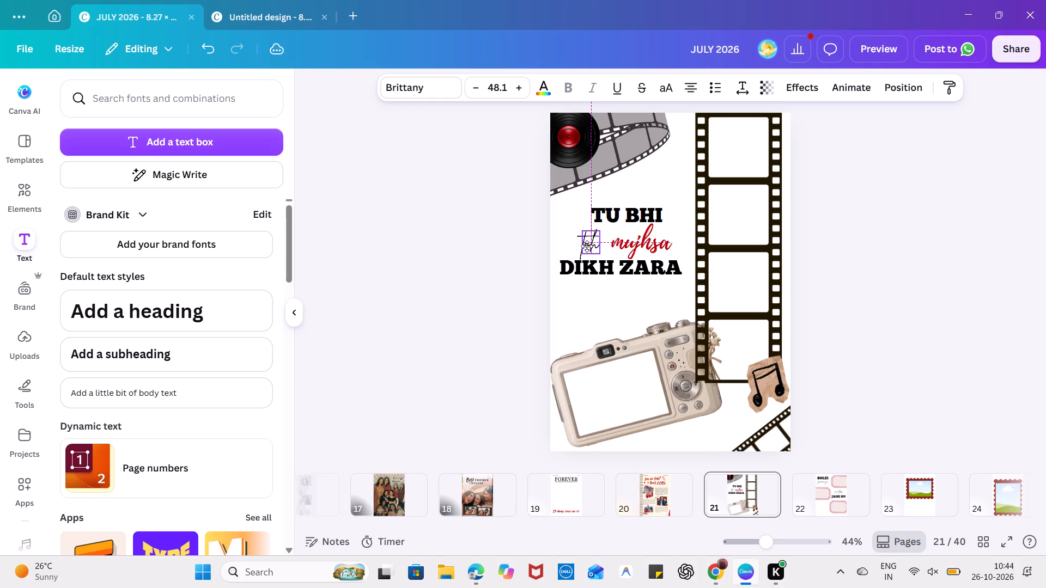
drag(587, 246, 587, 244)
click(853, 281)
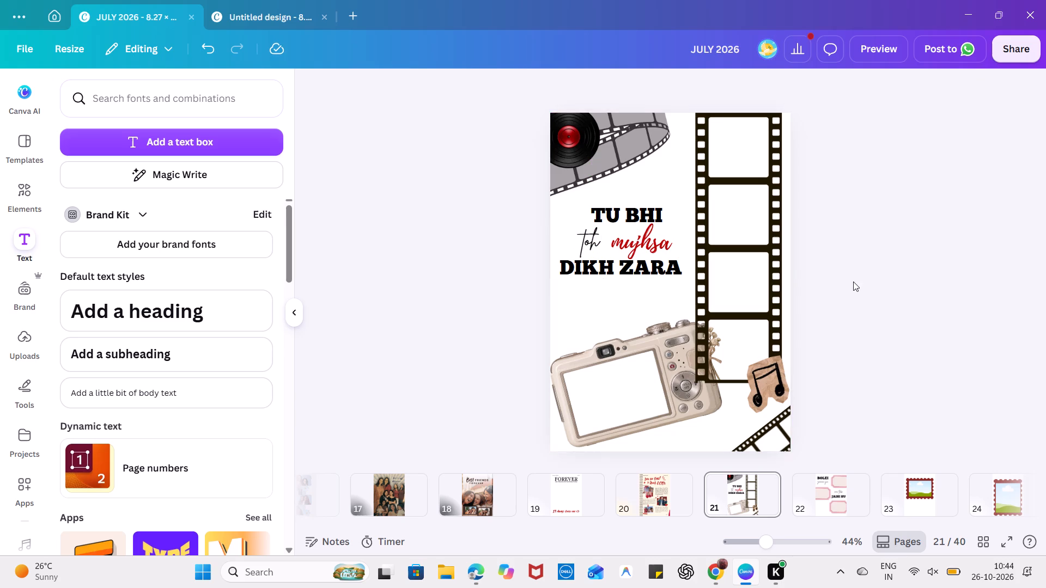
click(637, 238)
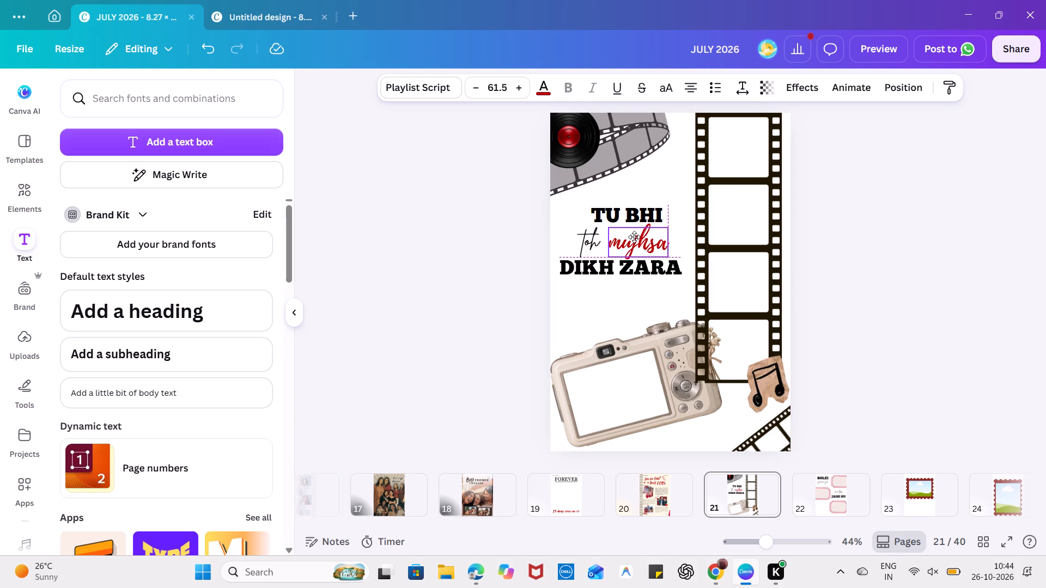
click(900, 321)
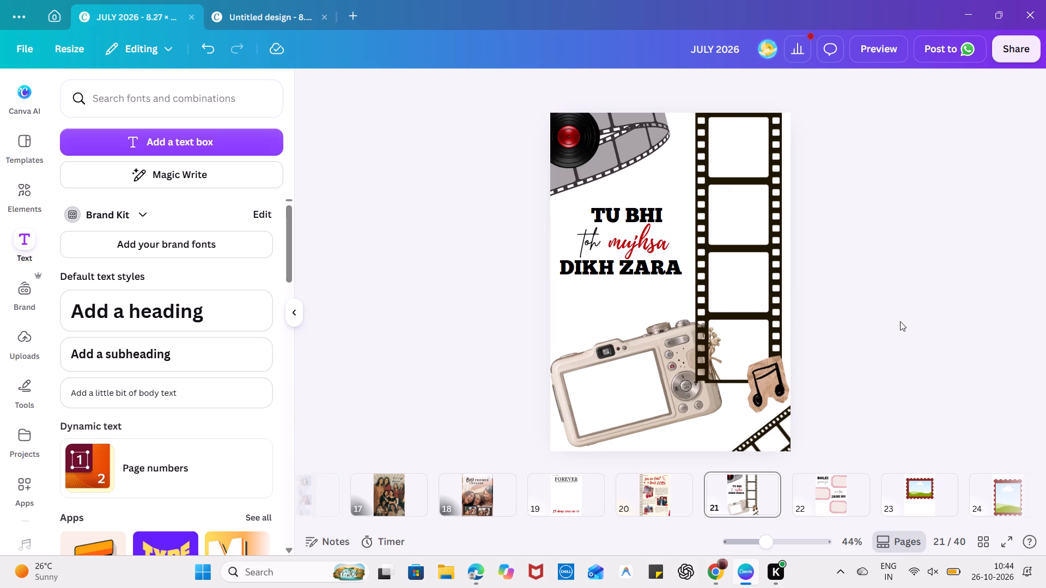
Lower DIKH ZARA slightly to leave more space beneath the "toh mujhsa" line.
drag(637, 268, 638, 275)
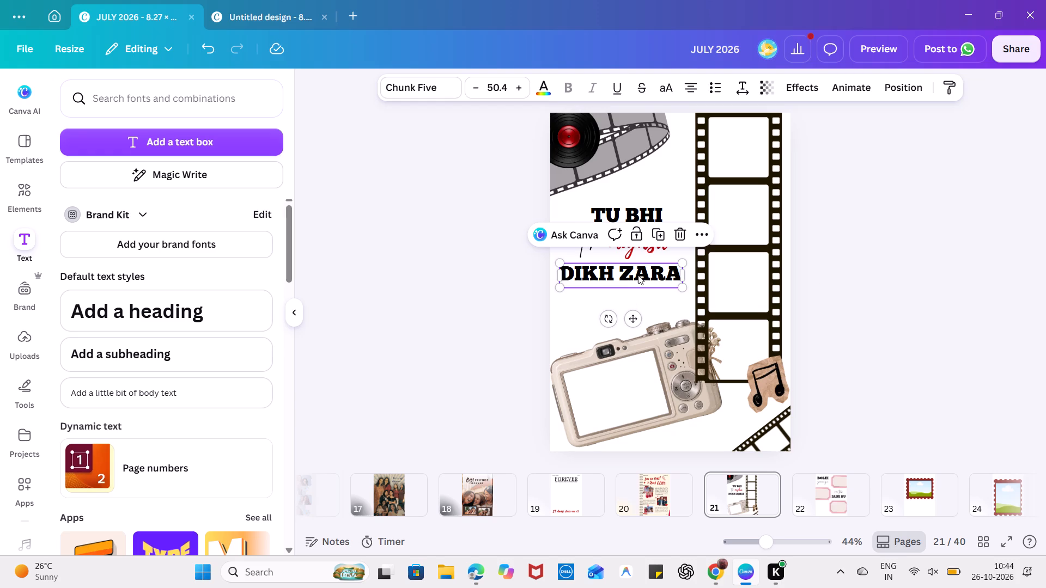
click(859, 296)
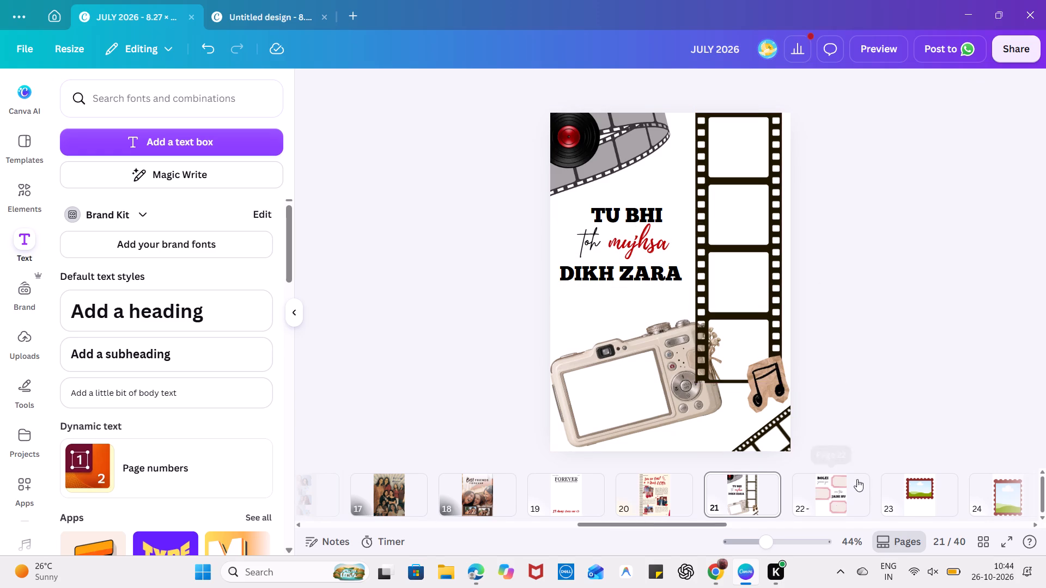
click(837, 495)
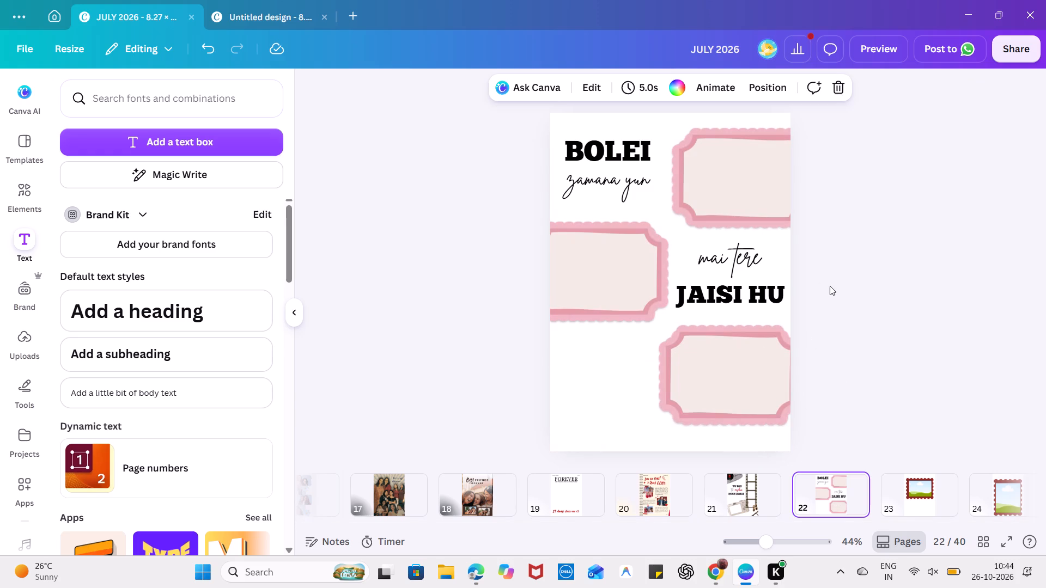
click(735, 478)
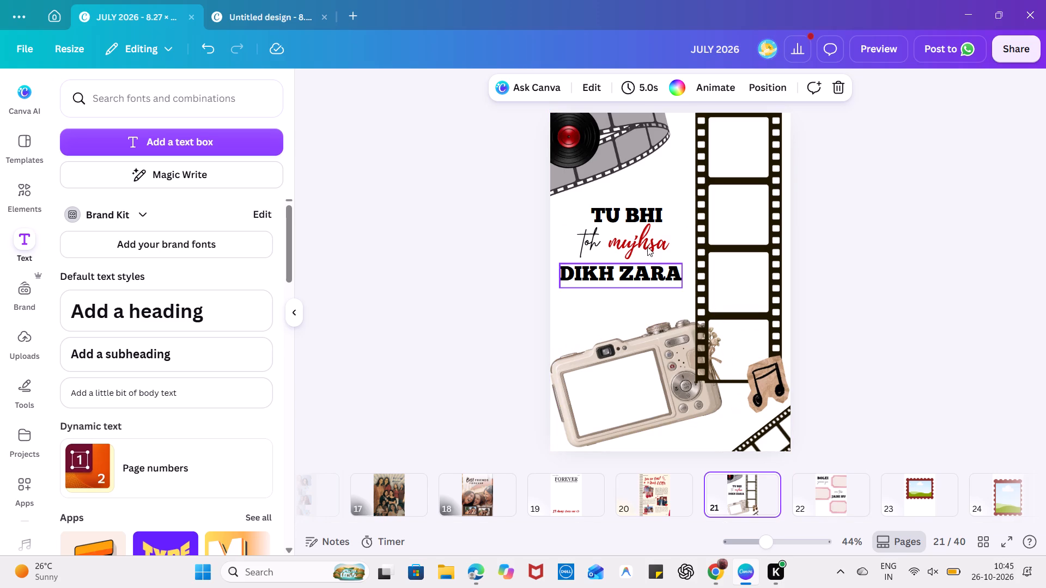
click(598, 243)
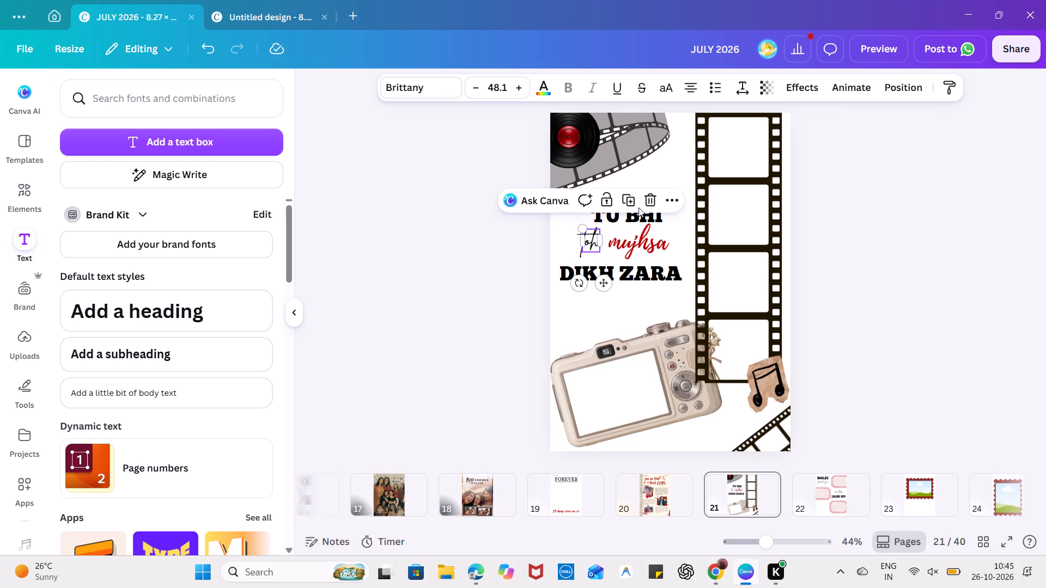
On page 22, move JAISI HU up slightly, closer to "mai tere".
click(817, 487)
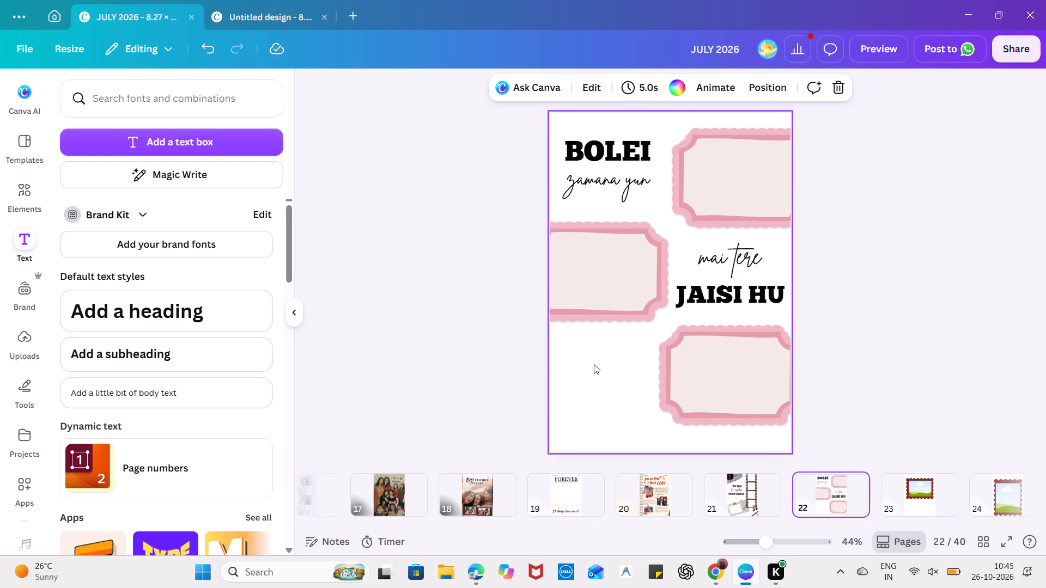
click(711, 261)
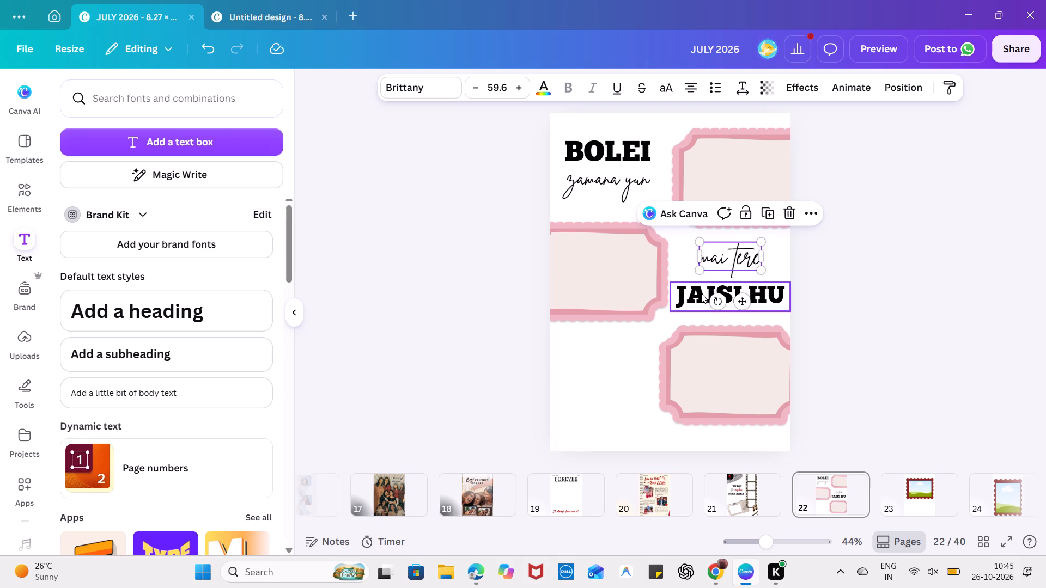
drag(701, 293, 701, 289)
click(861, 335)
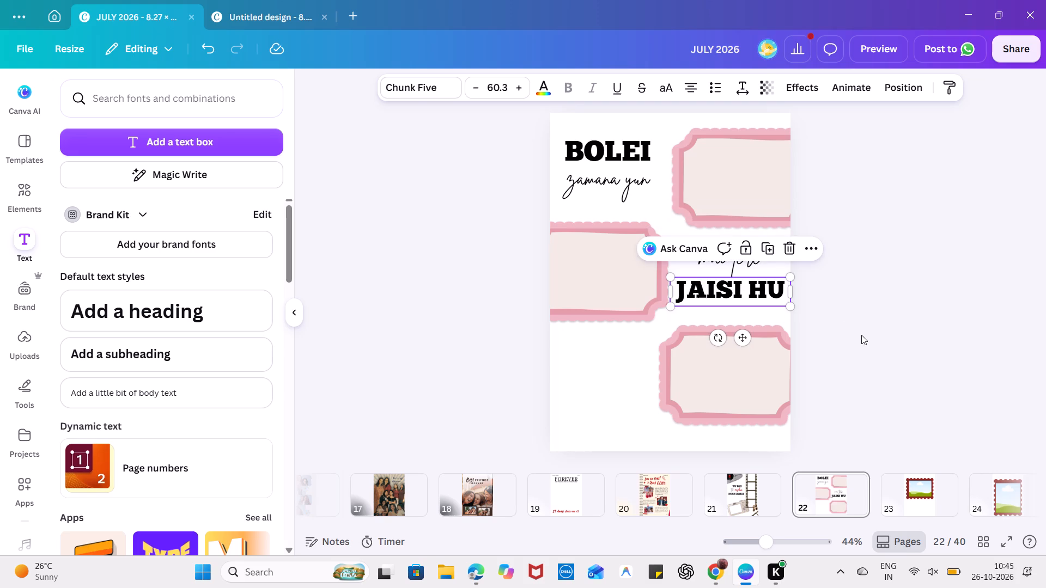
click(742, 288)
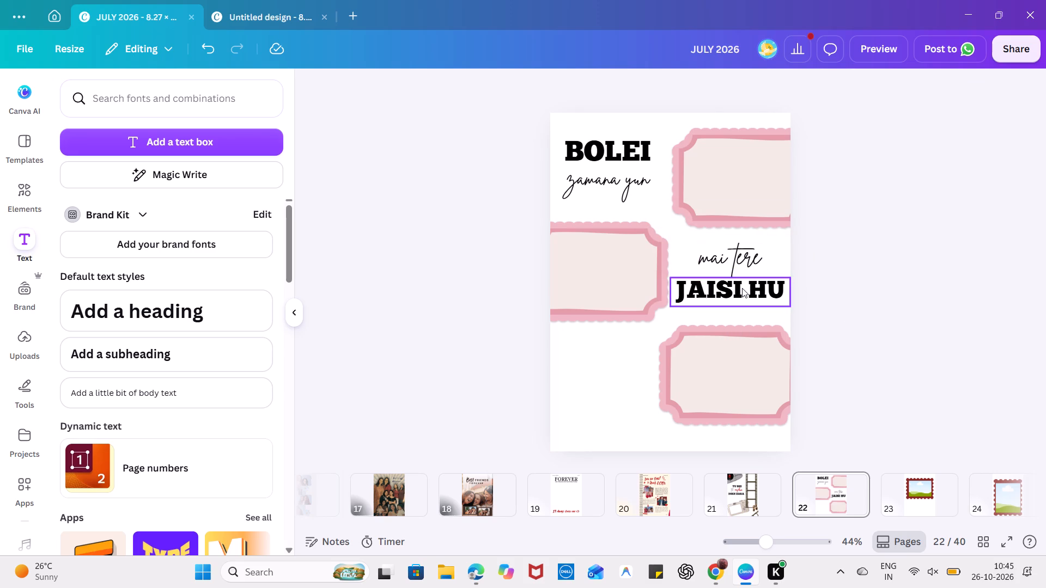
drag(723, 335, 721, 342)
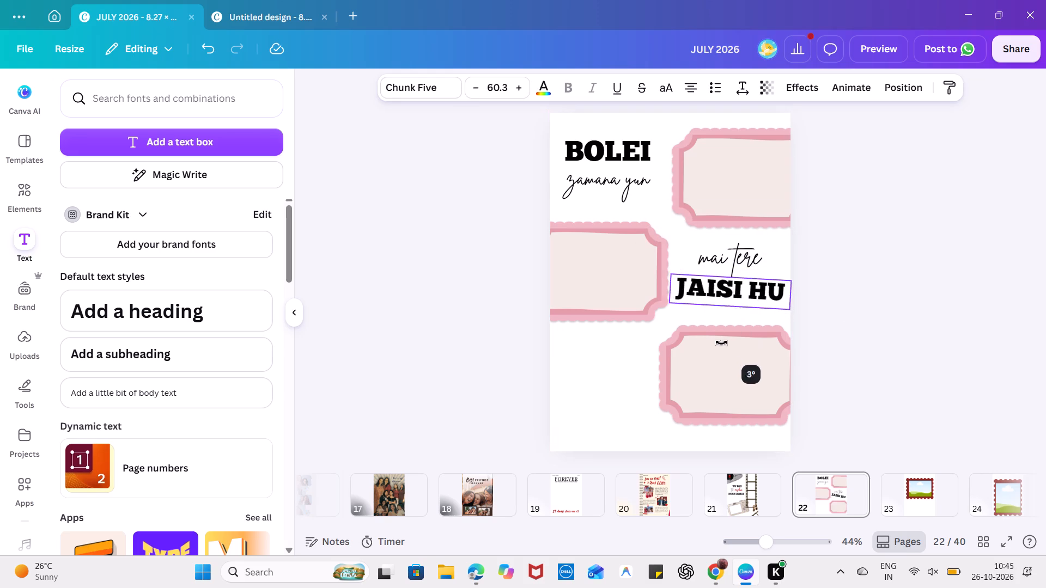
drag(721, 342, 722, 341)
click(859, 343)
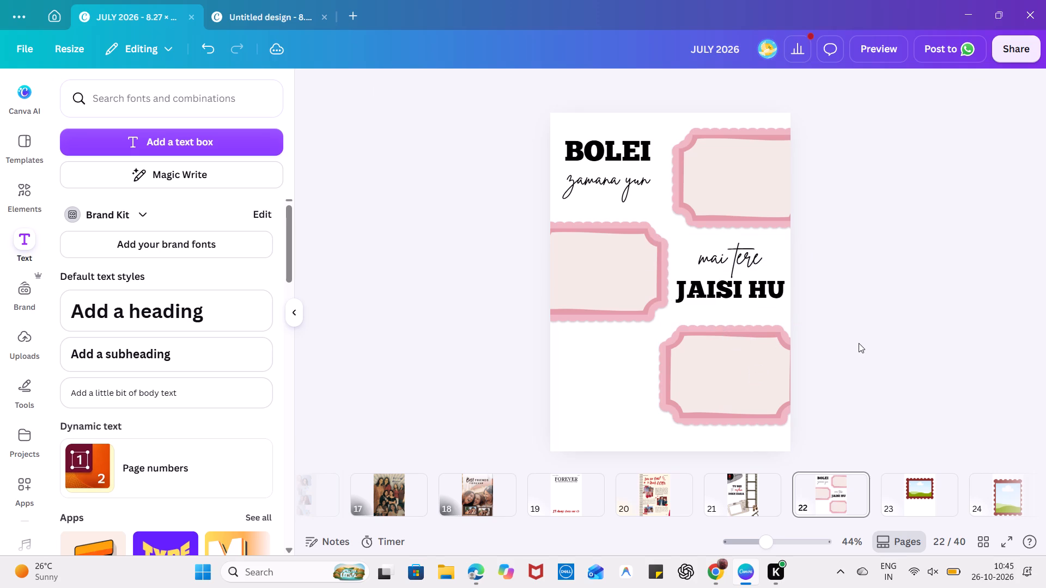
Copy TU BHI from page 21 onto page 23 and place it centred below the red stamp frame.
click(734, 493)
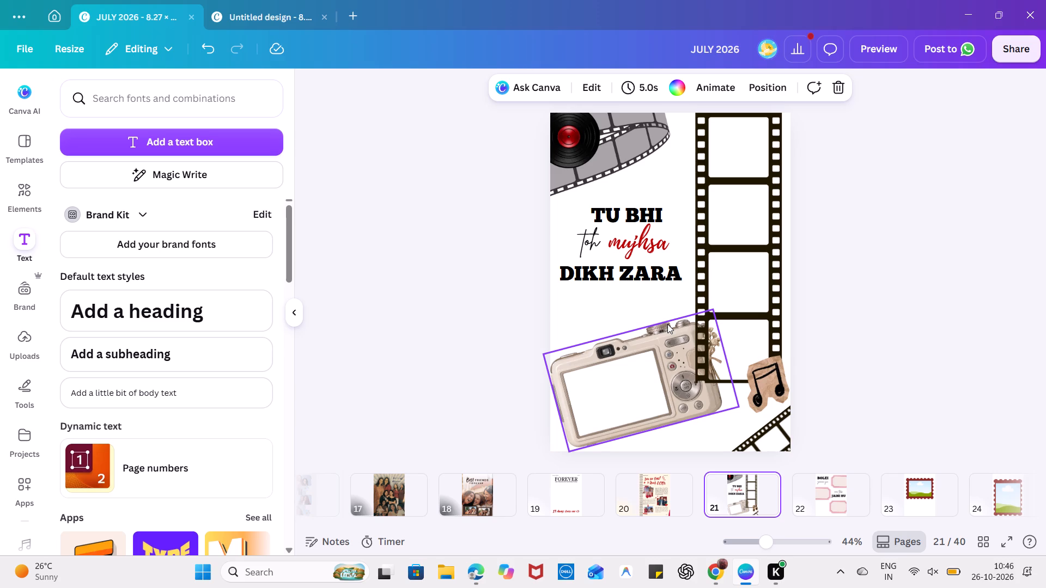
click(908, 491)
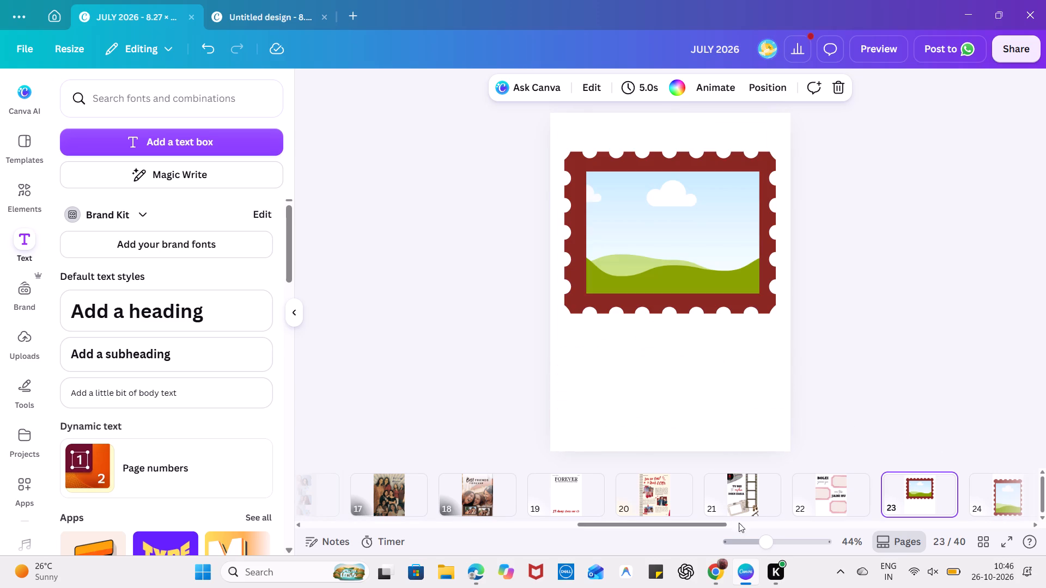
right_click(751, 489)
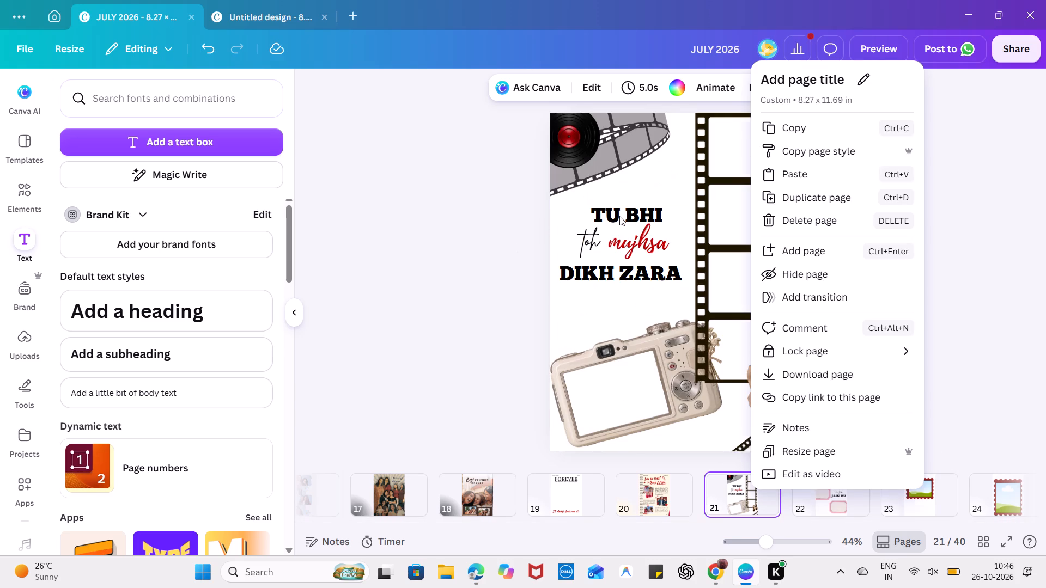
click(619, 216)
click(616, 216)
key(ctrl+c)
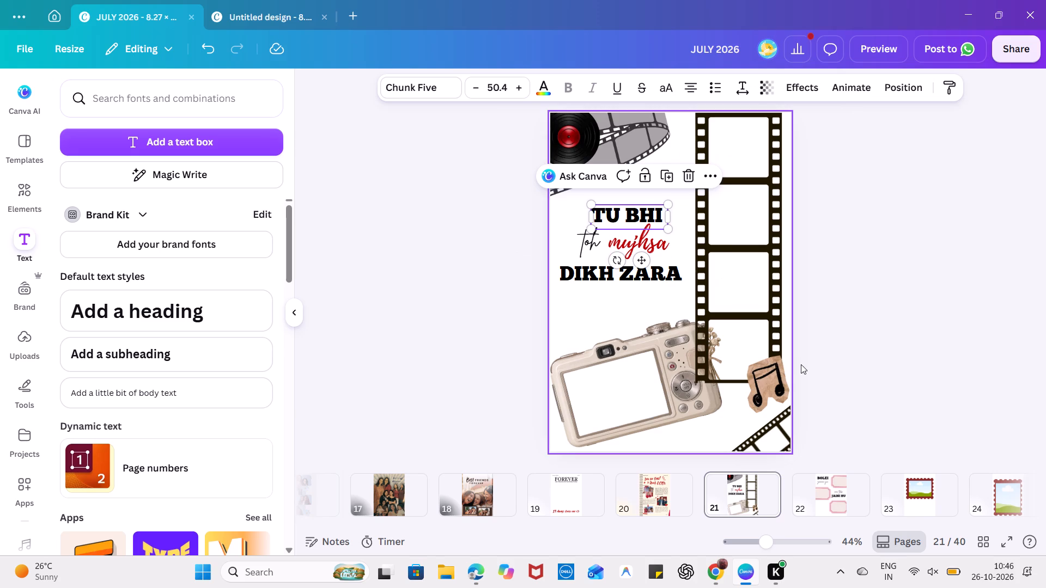
click(906, 495)
click(704, 360)
key(ctrl+v)
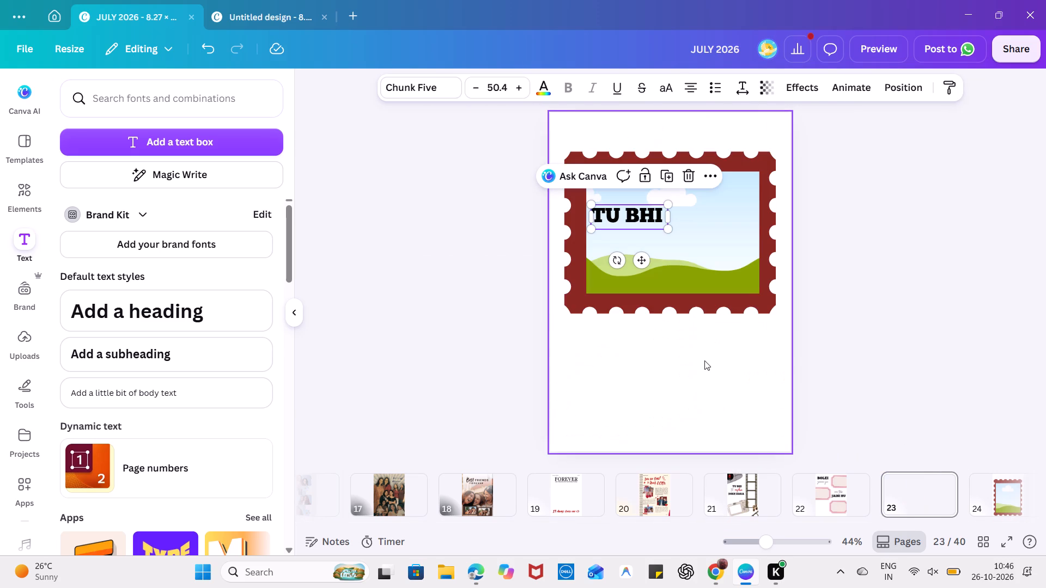
drag(640, 259, 640, 261)
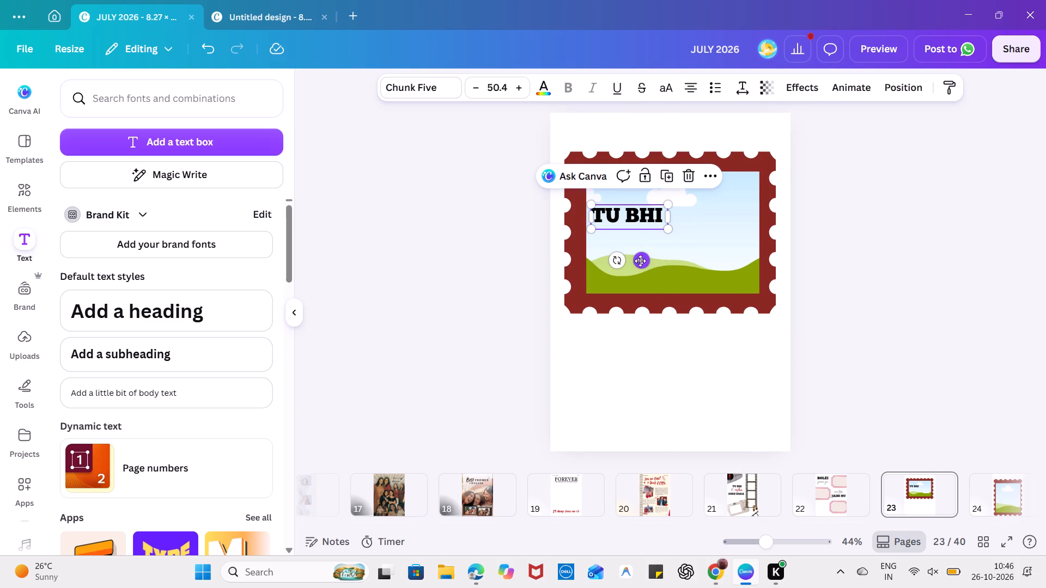
drag(640, 261, 685, 411)
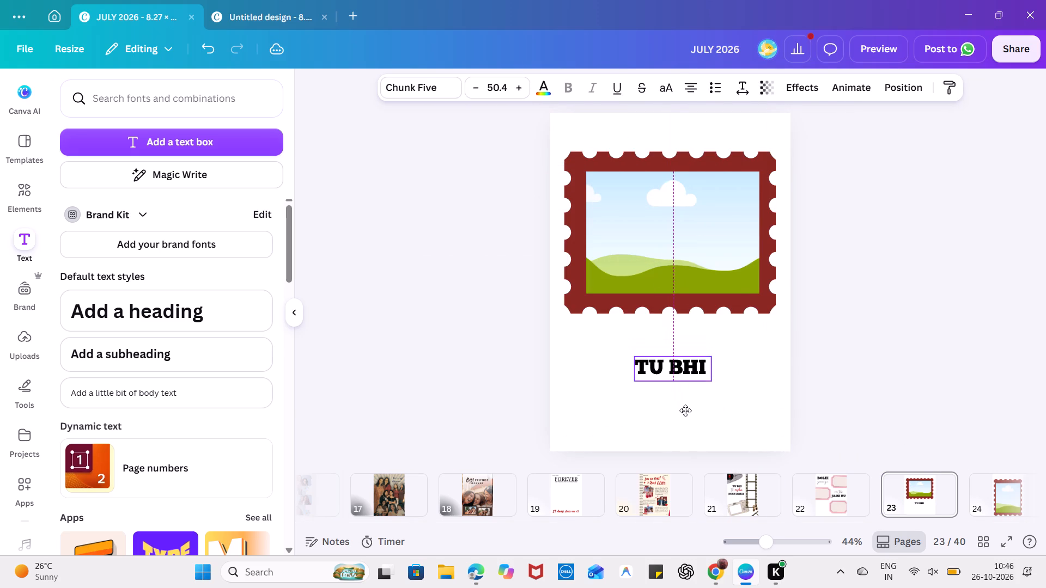
drag(685, 411, 685, 411)
Enlarge the copied TU BHI text to size 57.9 and change its wording to "mera hi".
drag(635, 357, 630, 356)
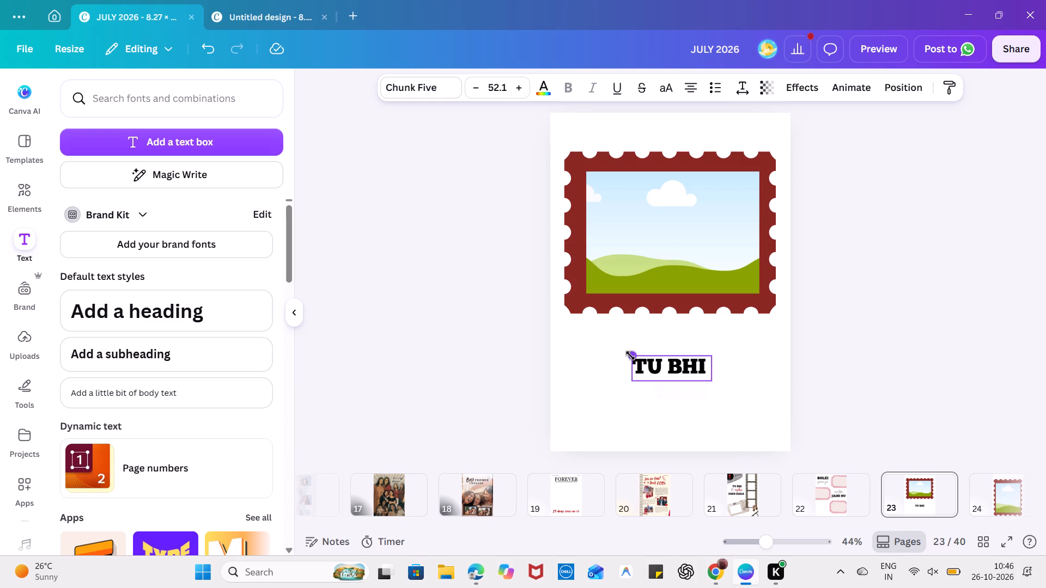
drag(630, 356, 623, 354)
double_click(650, 369)
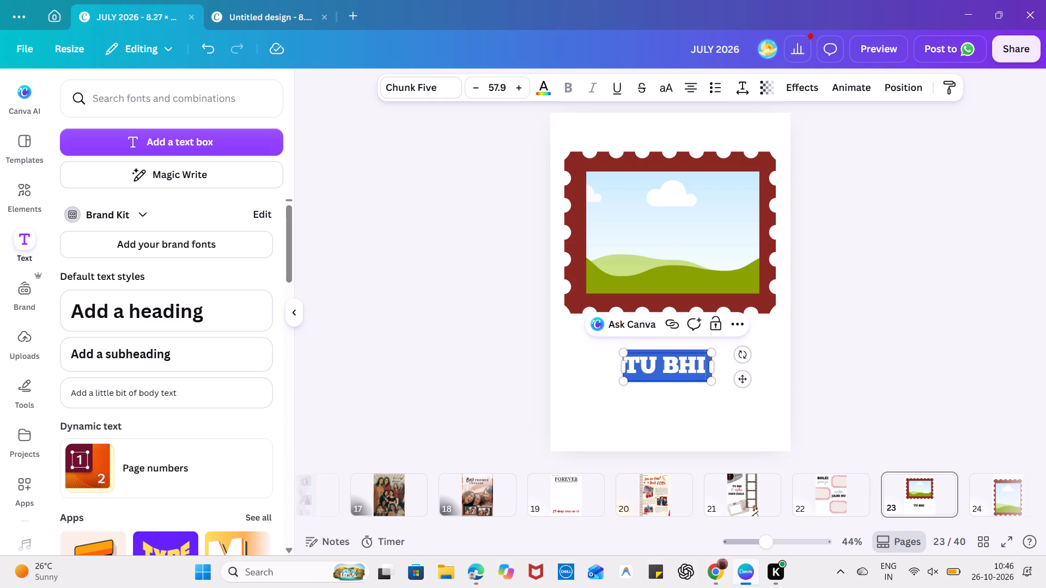
text(mera hi)
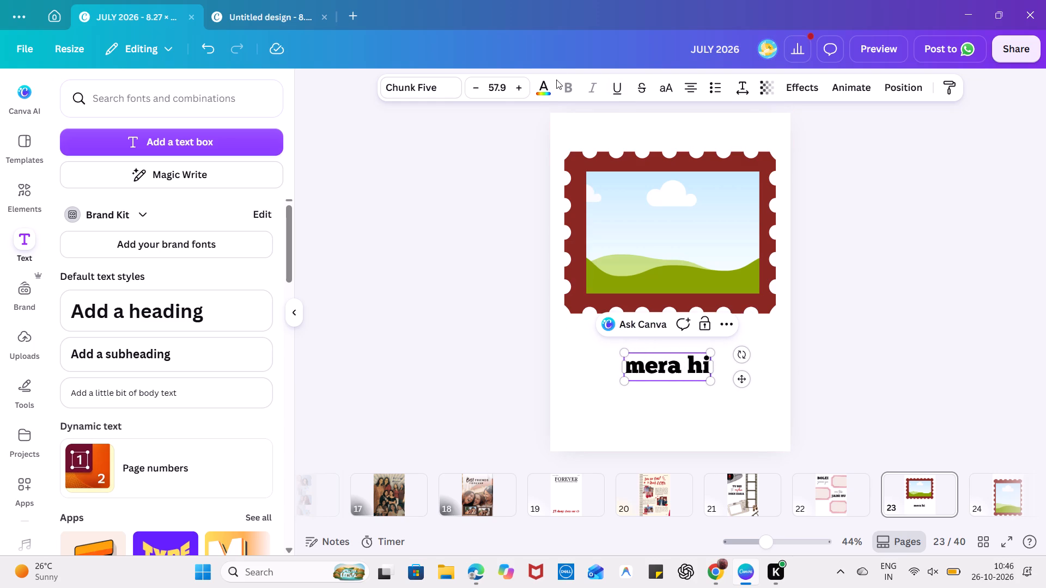
Set "mera hi" in the Imbue 72pt font, enlarge it to size 74.4 and centre it just beneath the stamp frame.
click(446, 87)
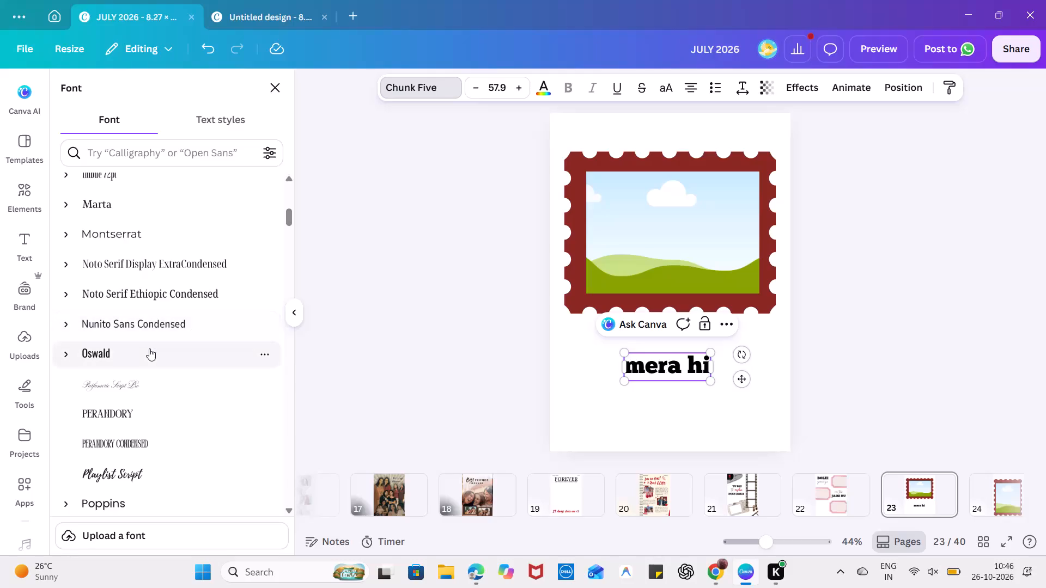
scroll(149, 348, up, 2)
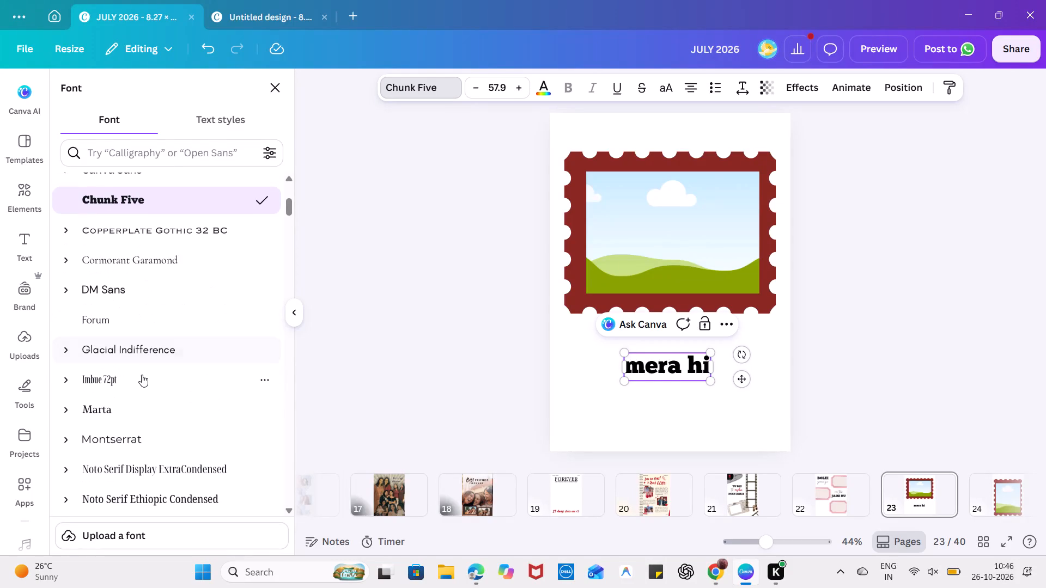
click(141, 377)
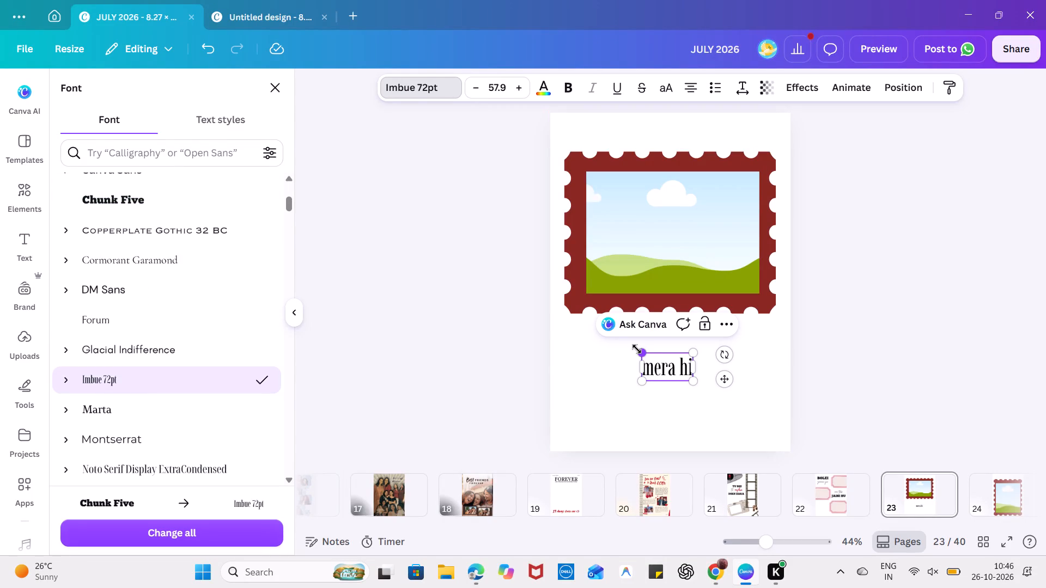
drag(637, 349, 617, 351)
drag(650, 358, 675, 358)
click(726, 417)
drag(655, 357, 664, 351)
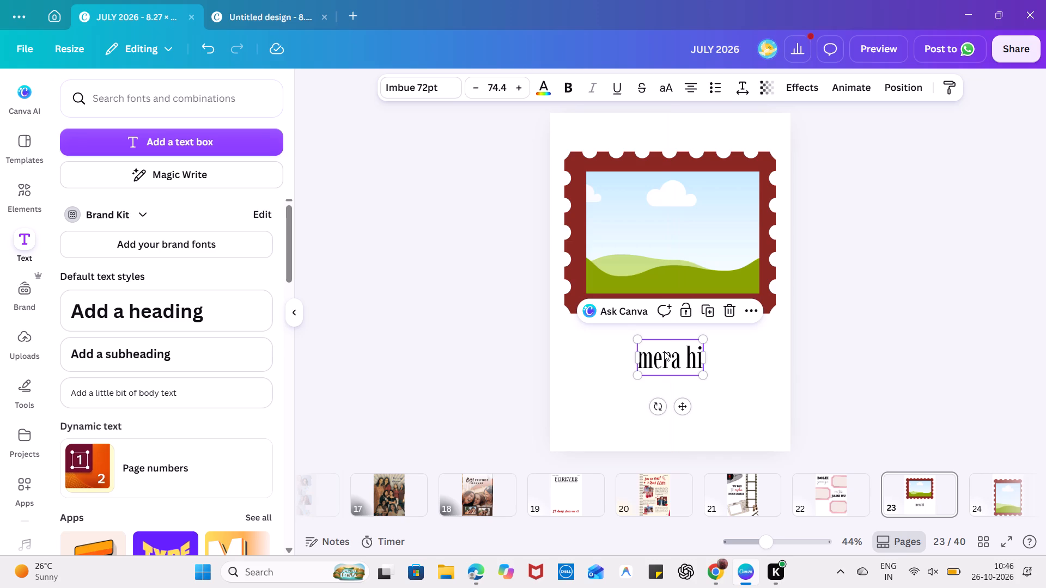
click(707, 414)
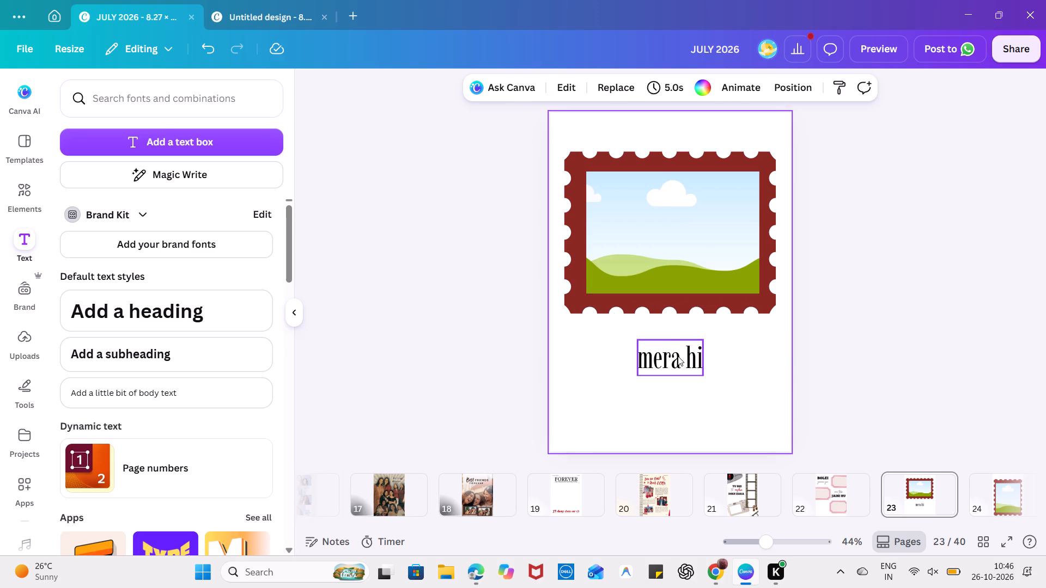
click(677, 356)
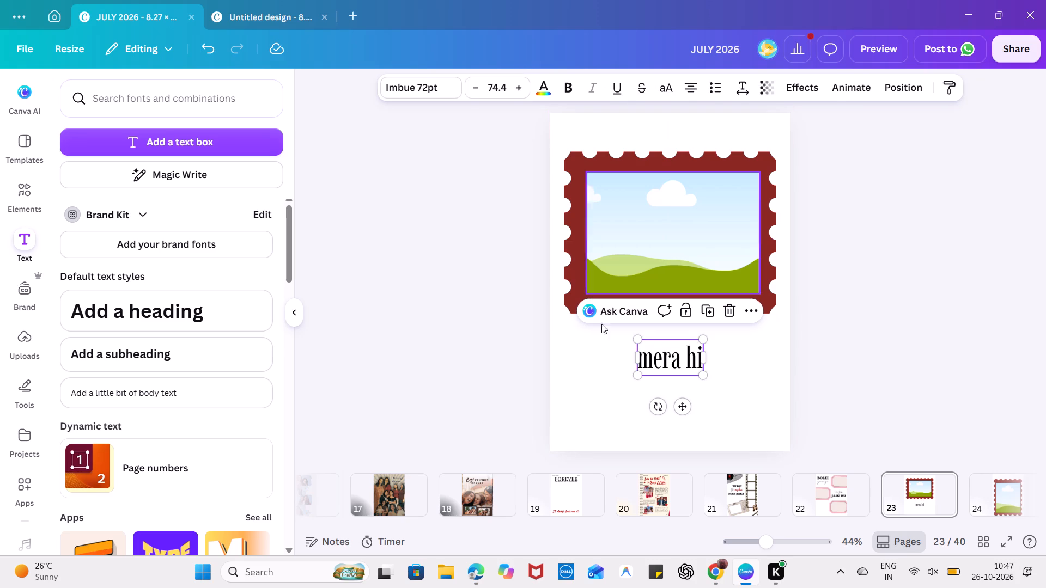
Copy JAISI HU from page 22 onto page 23 and place it below "mera hi", toward the page's left edge.
click(832, 498)
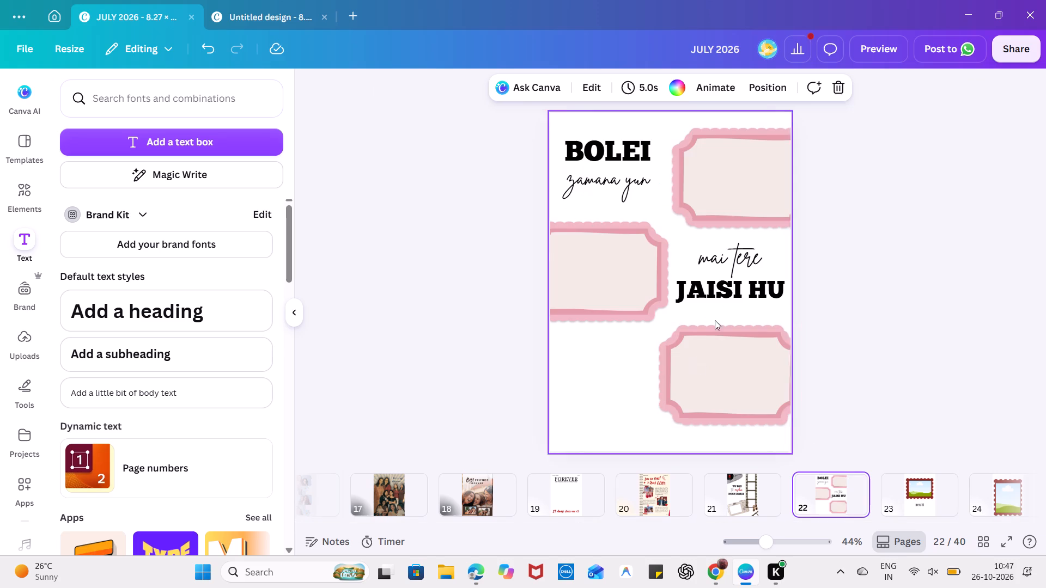
click(723, 300)
key(ctrl+c)
click(930, 507)
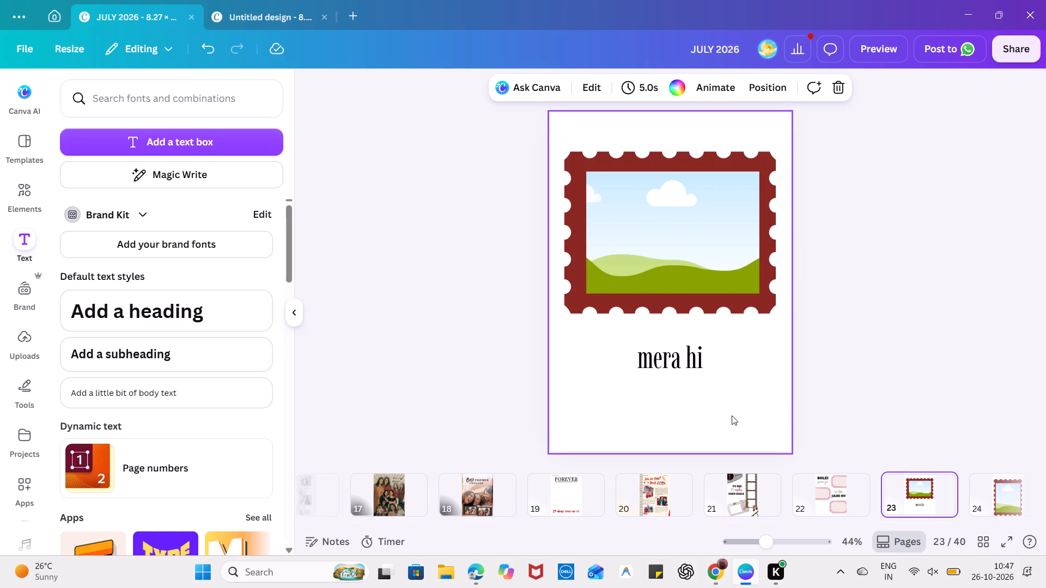
click(723, 413)
key(ctrl+v)
drag(744, 336, 736, 345)
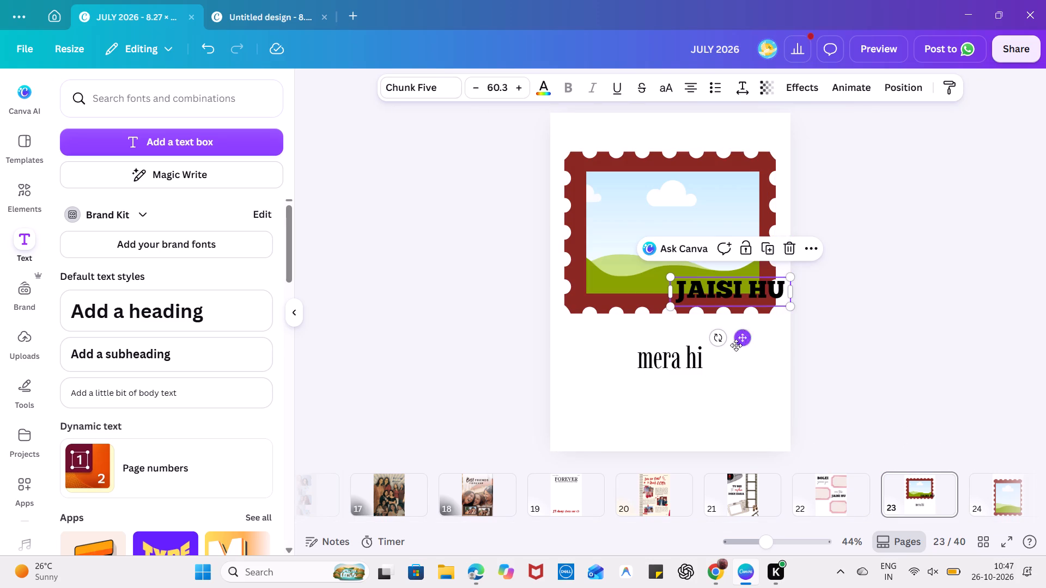
drag(736, 345, 650, 443)
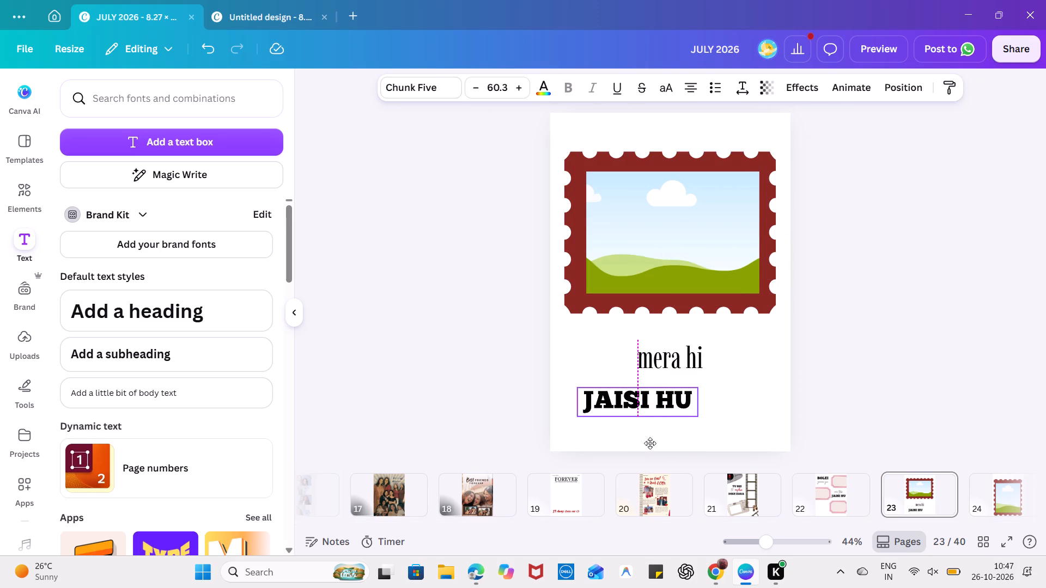
drag(650, 443, 636, 439)
Change the copied JAISI HU text to "SAYA" and shift it slightly left and up, closer beneath "mera hi".
double_click(632, 403)
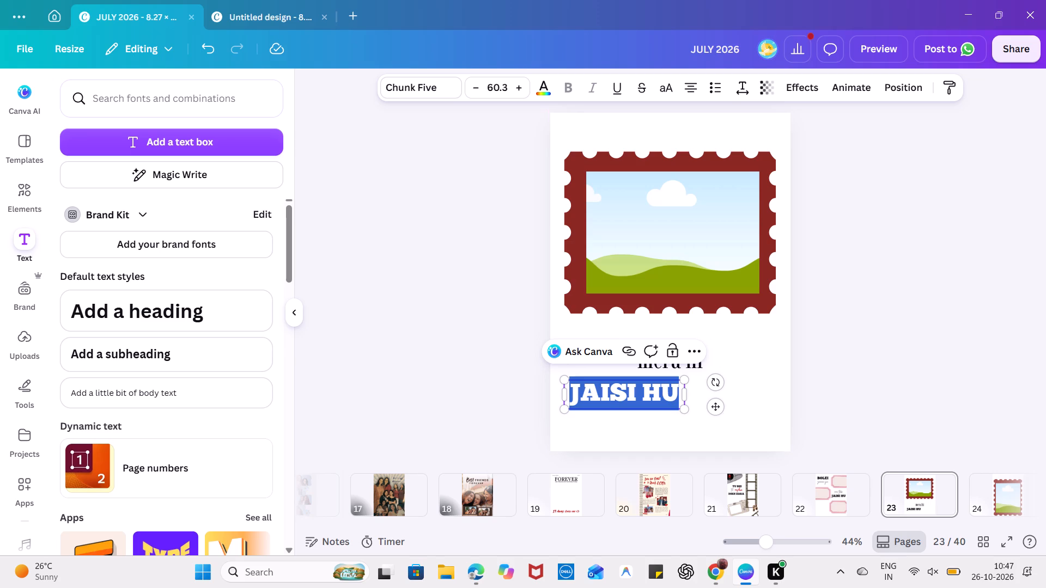
text(SAYA)
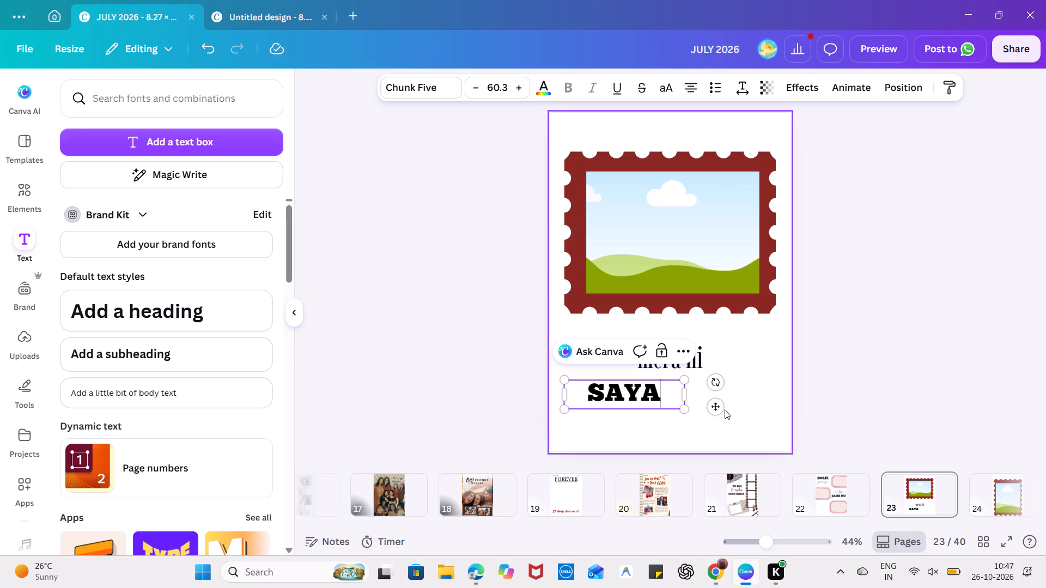
click(758, 417)
drag(649, 399, 638, 398)
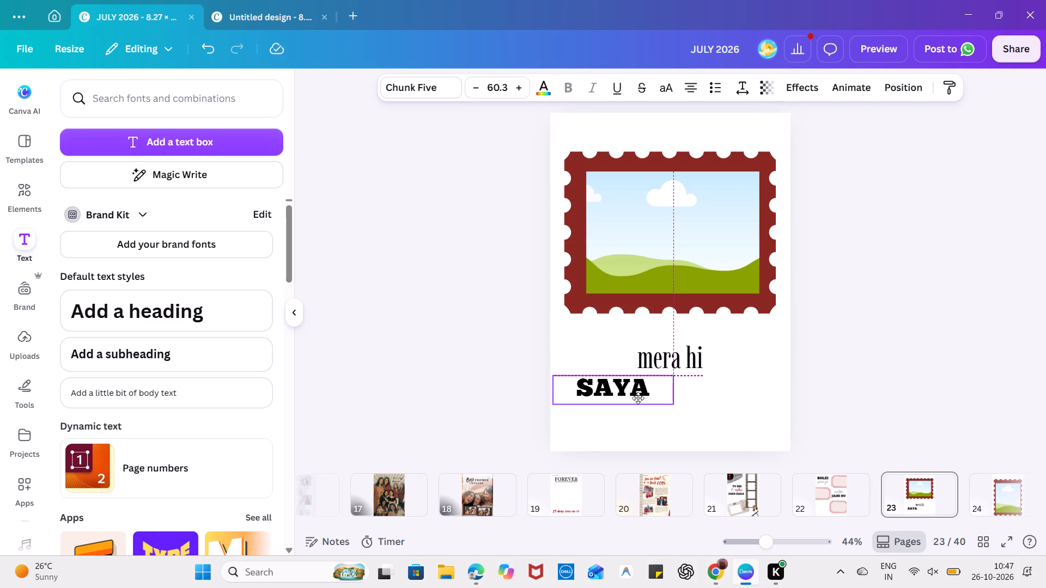
drag(638, 398, 638, 396)
click(763, 430)
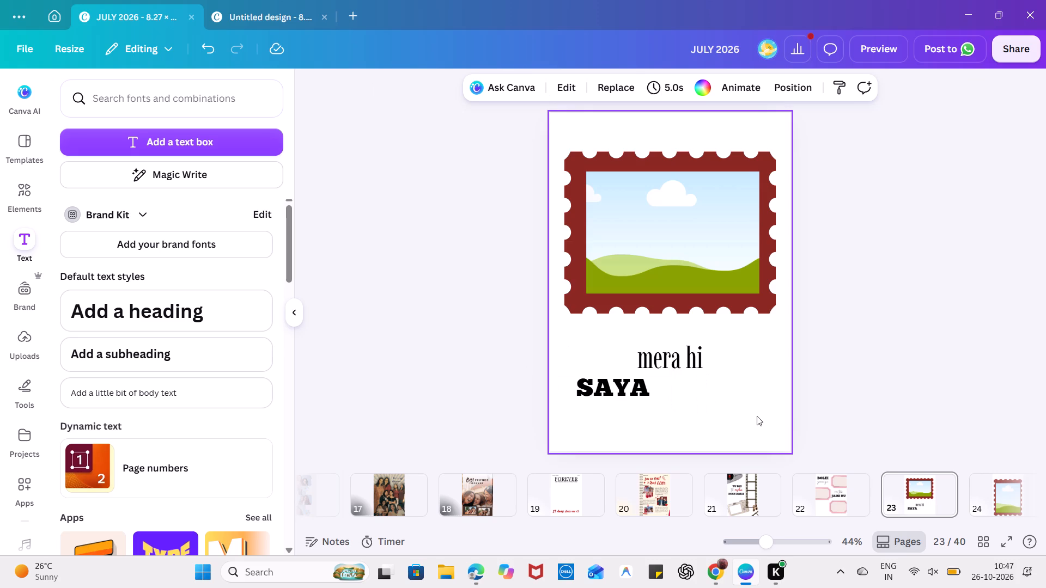
Copy "mai tere" from page 22 onto page 23, place it to the right of SAYA and enlarge it to about size 77.5.
click(601, 393)
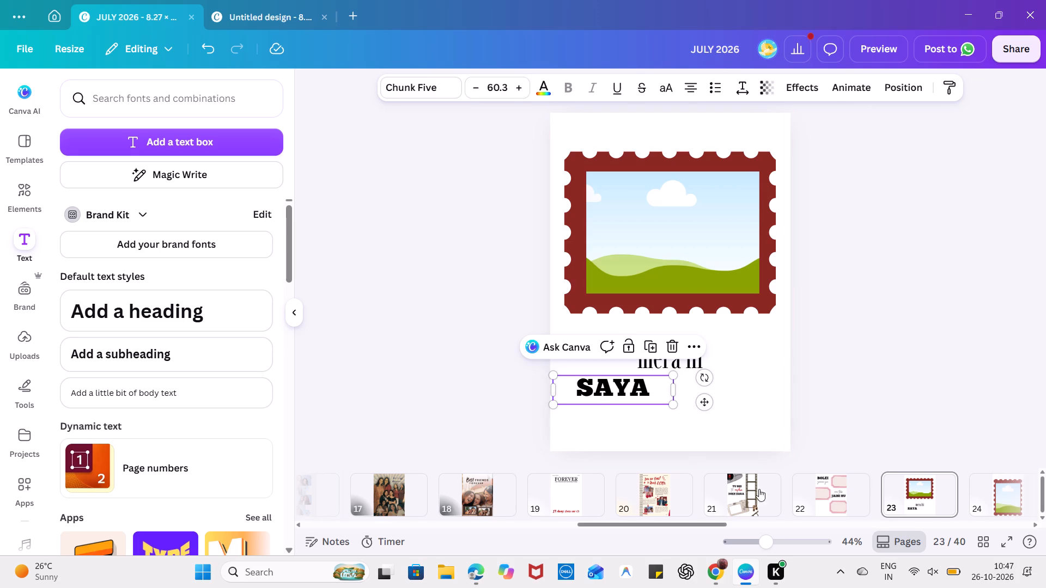
click(819, 498)
click(700, 255)
key(ctrl+c)
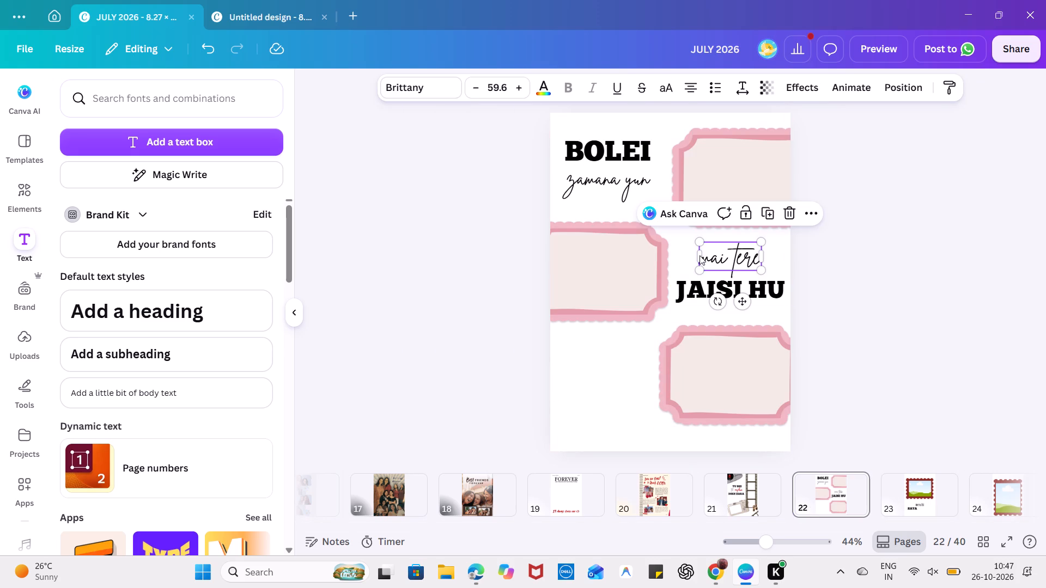
click(920, 495)
click(727, 389)
key(ctrl+v)
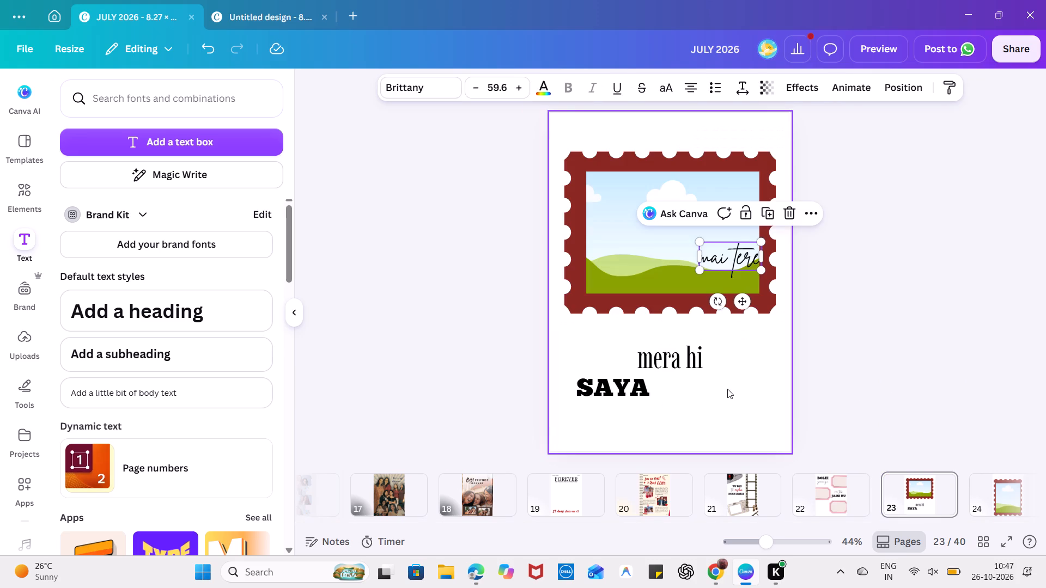
click(733, 303)
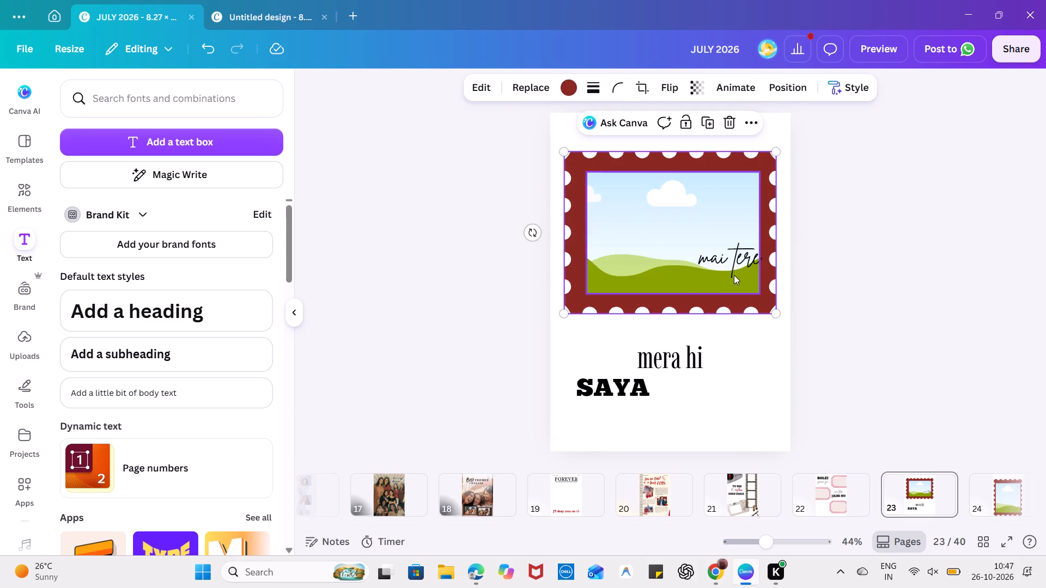
click(734, 265)
drag(740, 297, 722, 426)
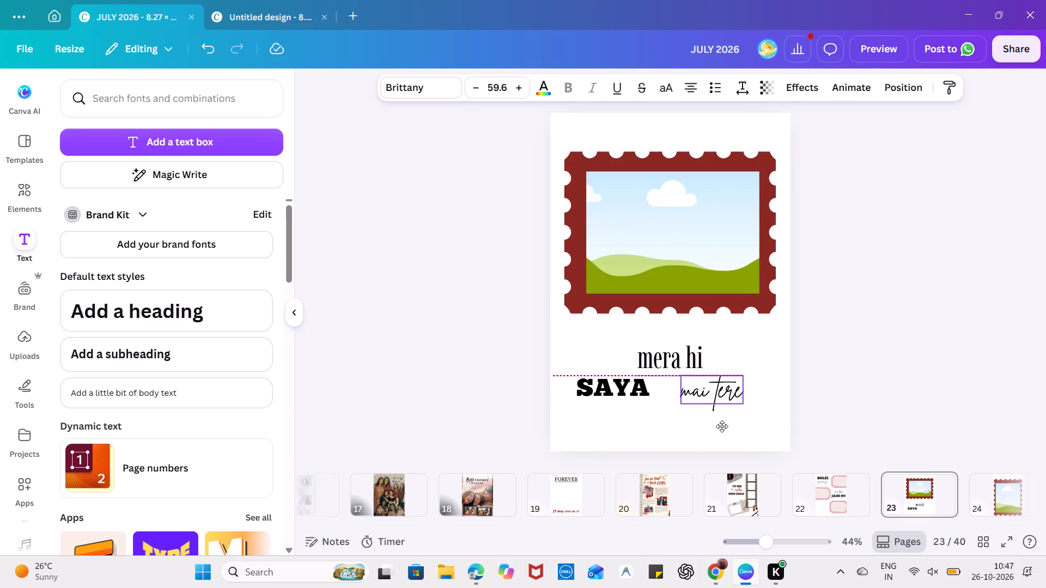
drag(722, 426, 716, 427)
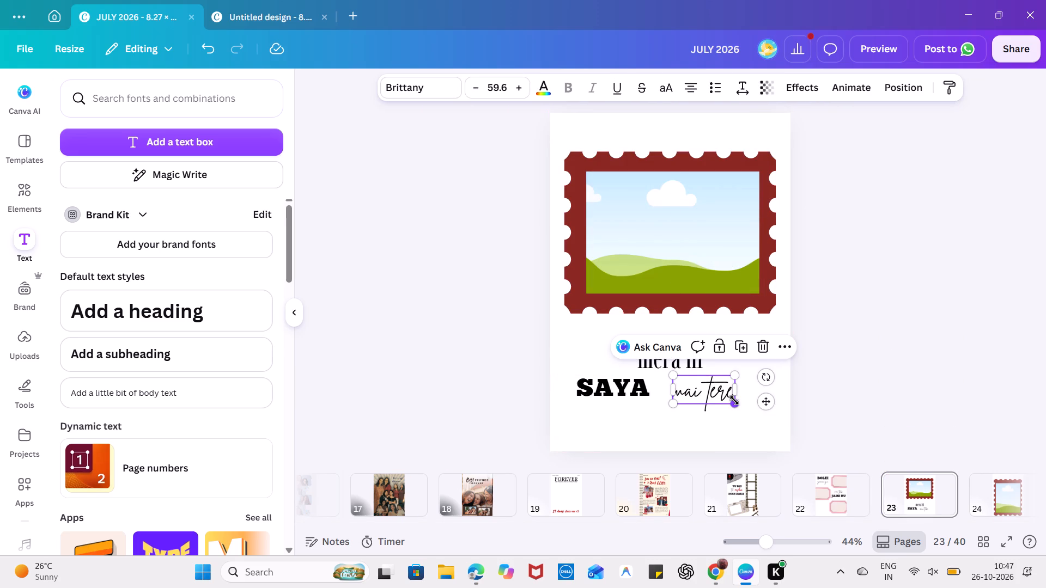
drag(734, 400, 756, 403)
Enlarge SAYA to size 69.8 and reposition it slightly to sit beside "mai tere", just beneath "mera hi".
click(603, 391)
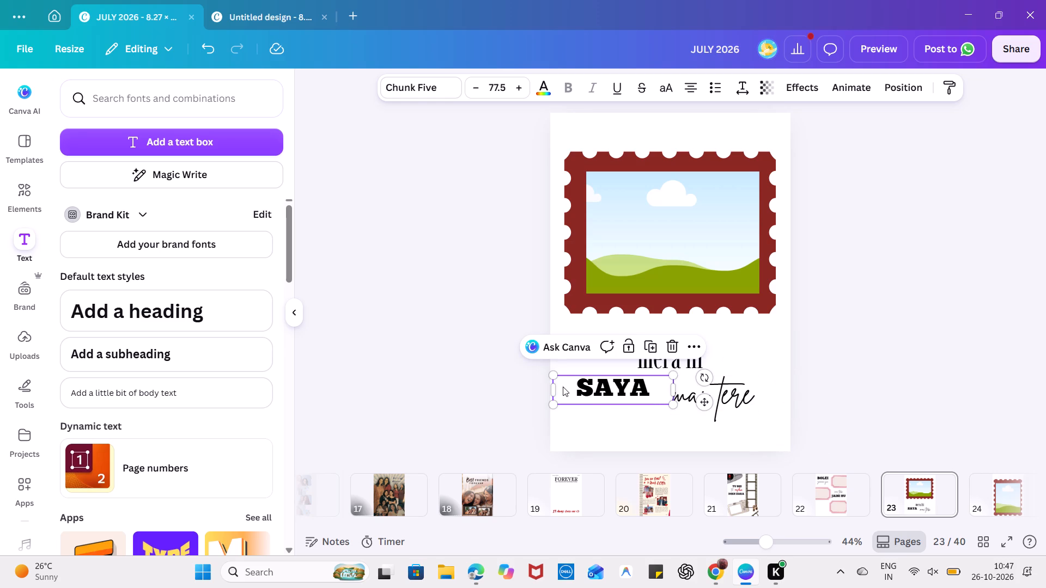
drag(550, 377, 532, 372)
drag(643, 383, 651, 395)
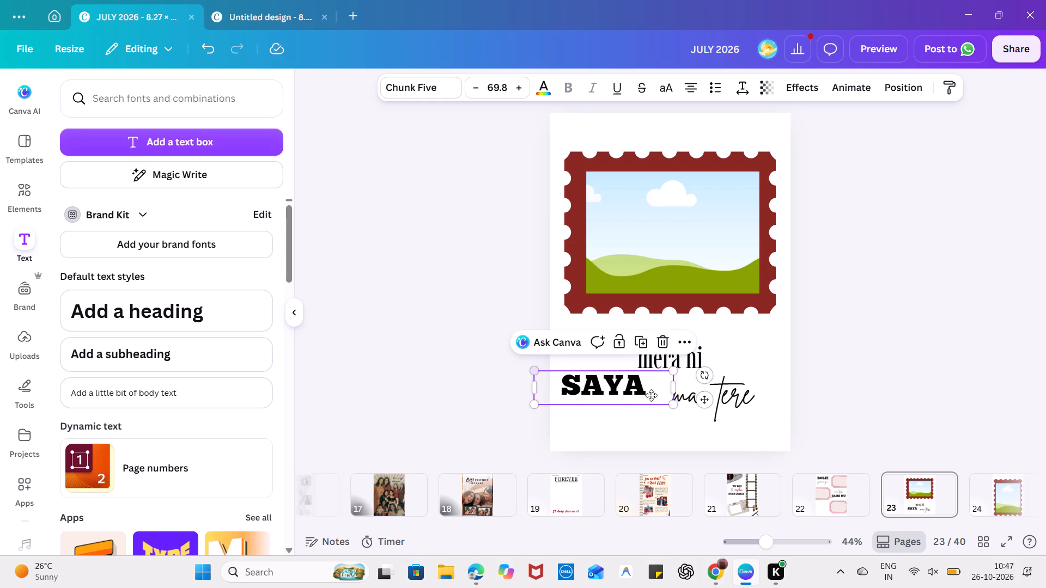
drag(651, 395, 652, 394)
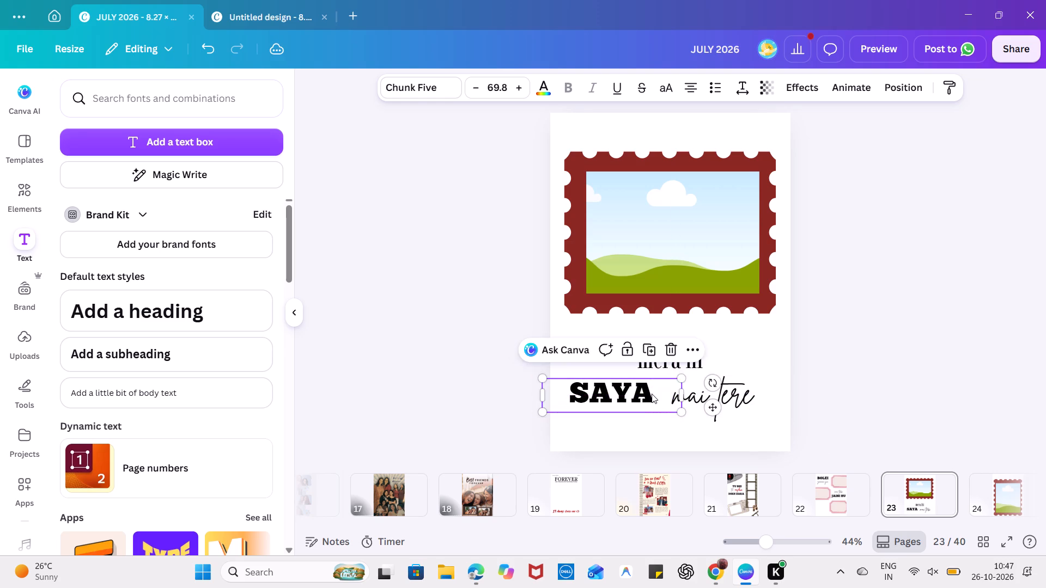
click(822, 401)
click(726, 395)
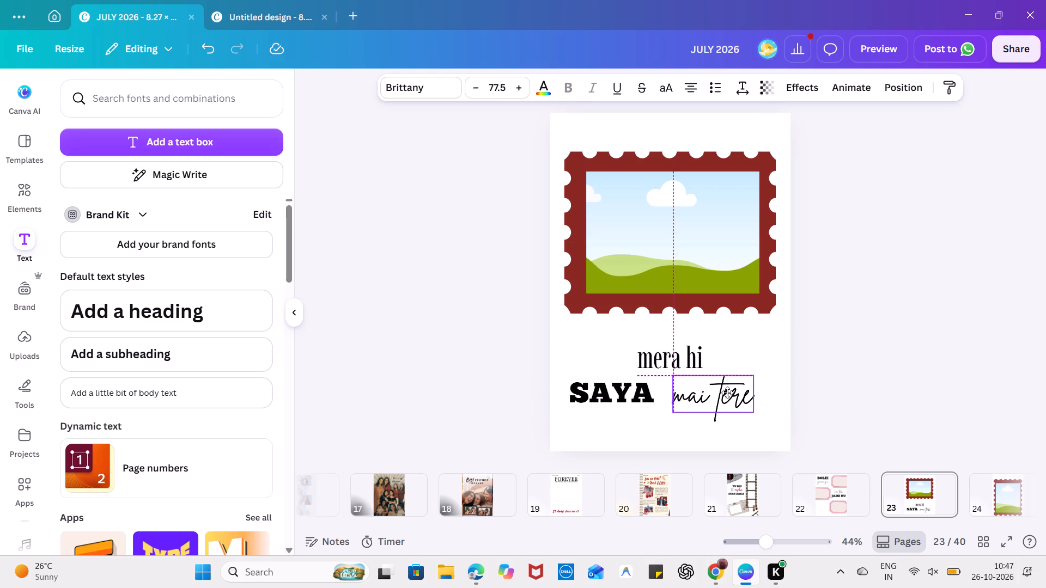
drag(606, 387, 606, 382)
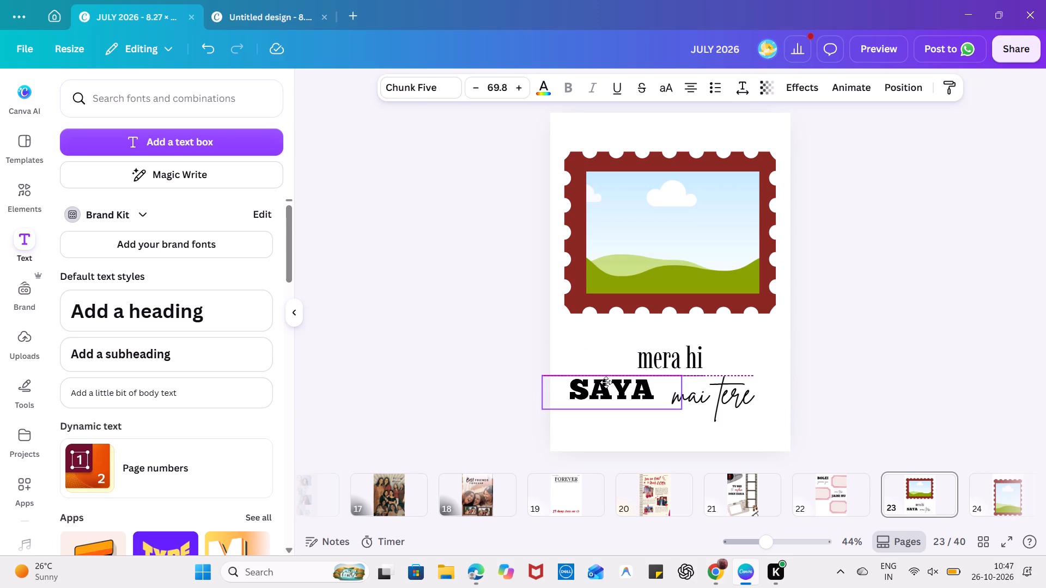
drag(606, 382, 606, 381)
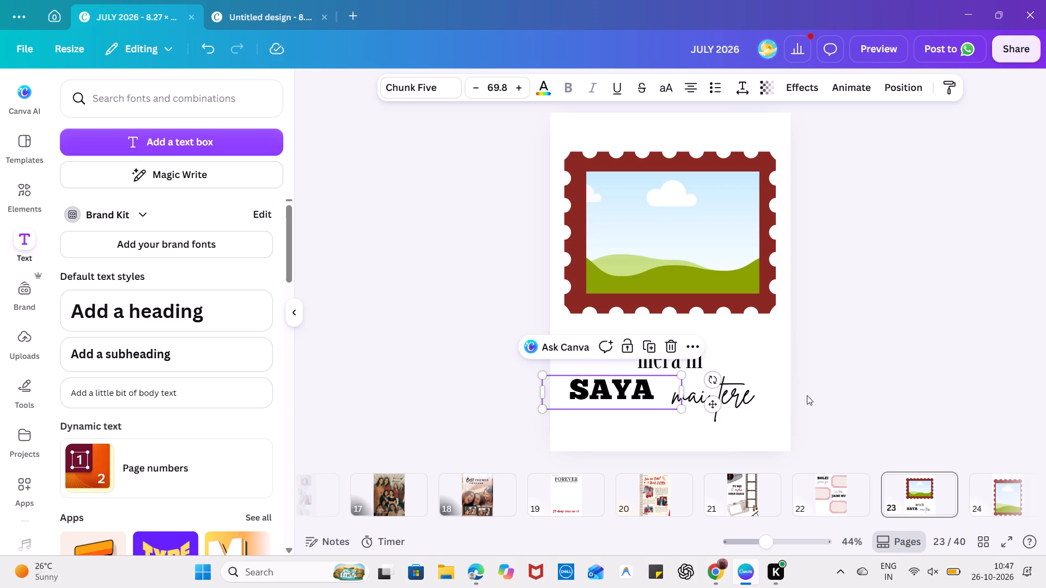
click(831, 399)
Nudge "mai tere" up slightly so it sits closer to SAYA's line.
drag(714, 398, 714, 392)
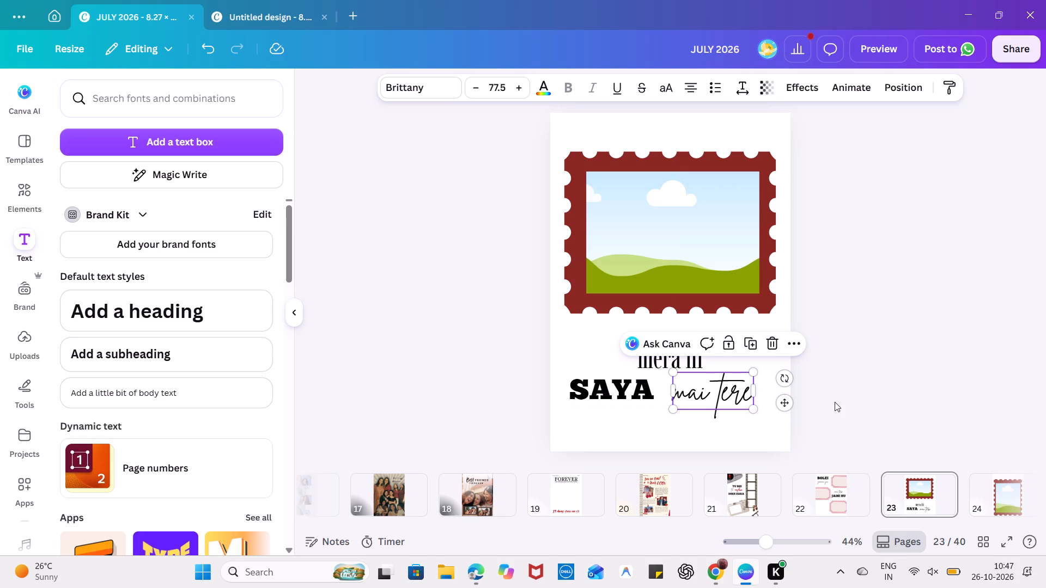
click(854, 397)
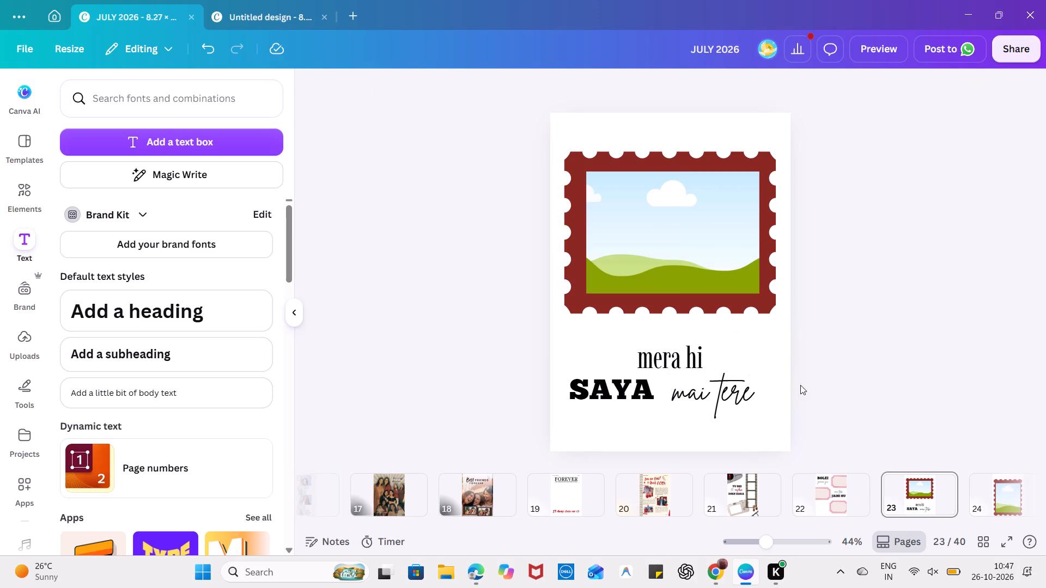
click(682, 358)
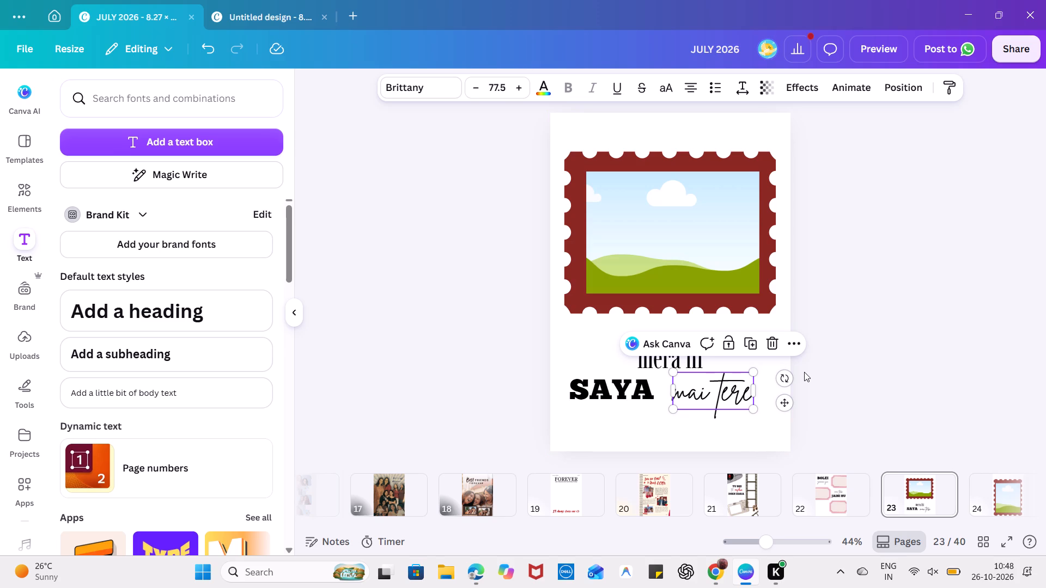
click(807, 351)
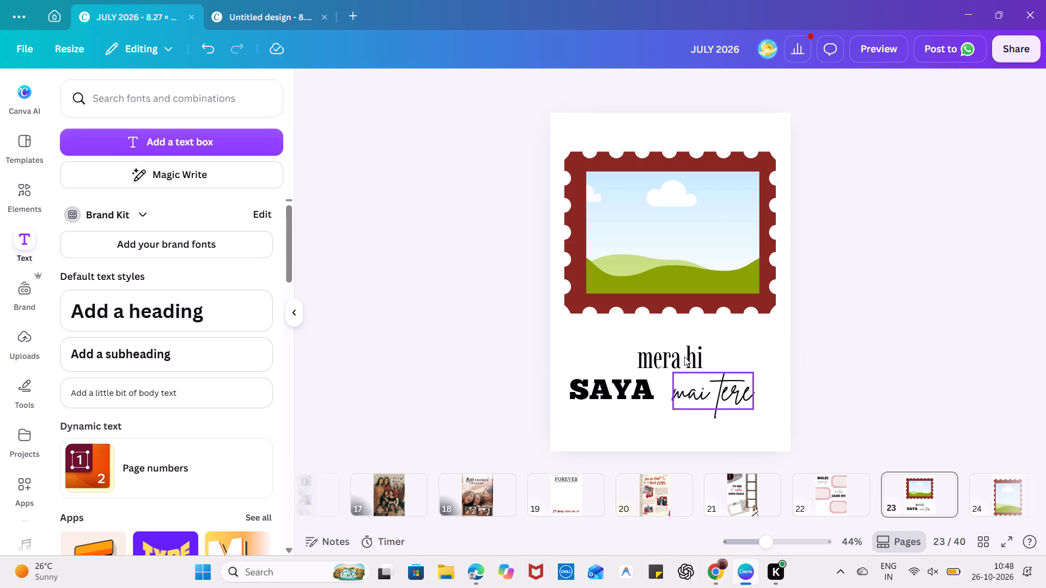
Shift "mera hi" slightly up and to the left above the SAYA line.
click(684, 356)
click(652, 366)
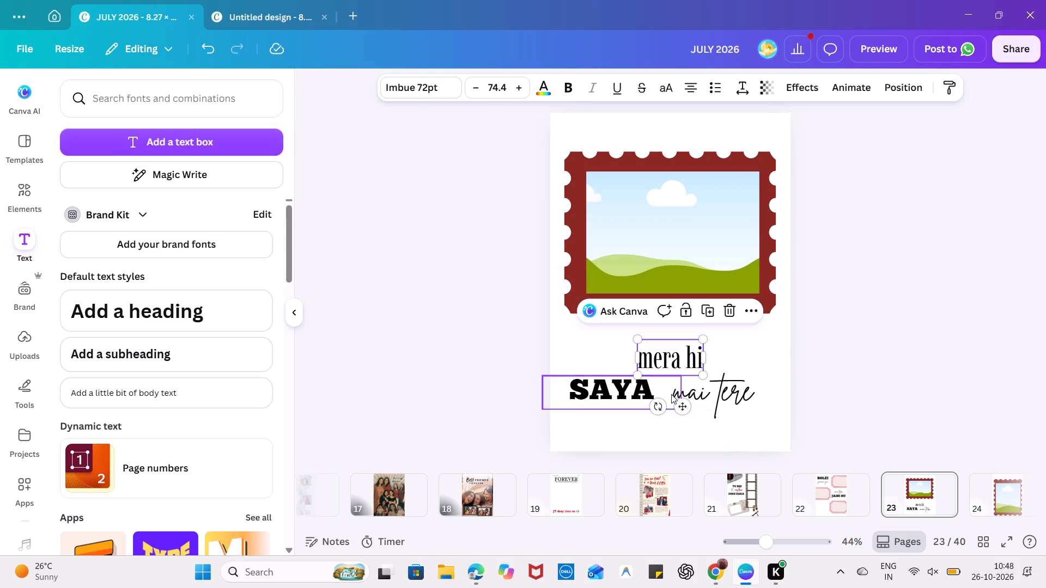
drag(687, 407, 682, 403)
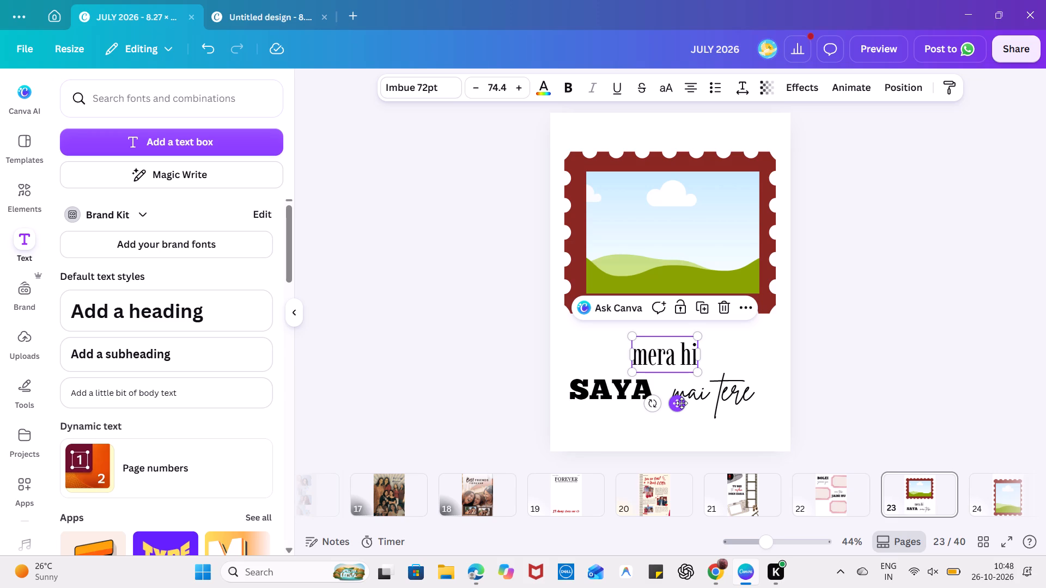
Recolour the whole "mera hi" text with the orange-red from the colours used in this design.
double_click(675, 348)
double_click(667, 358)
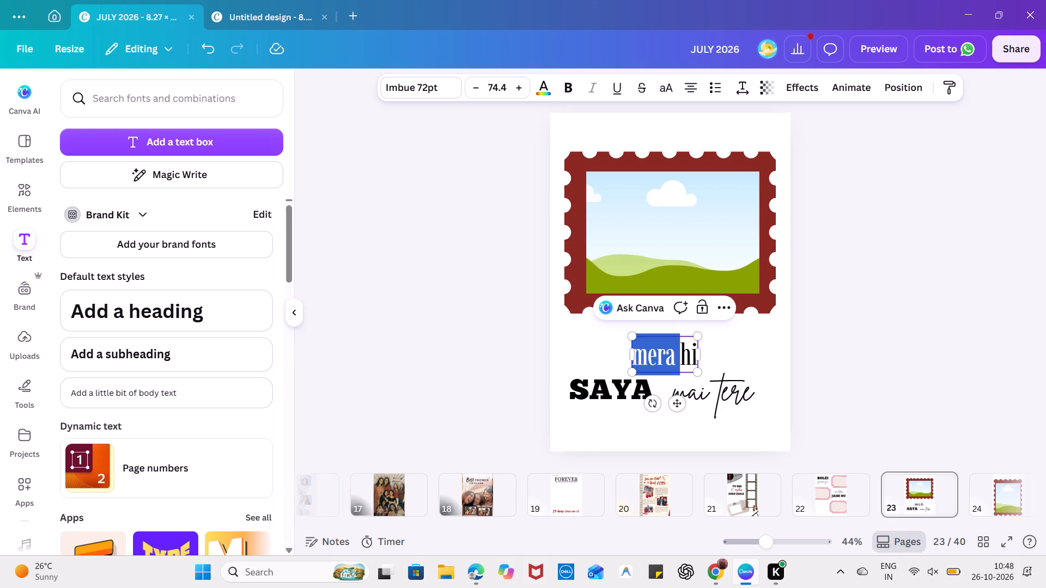
double_click(667, 358)
double_click(688, 360)
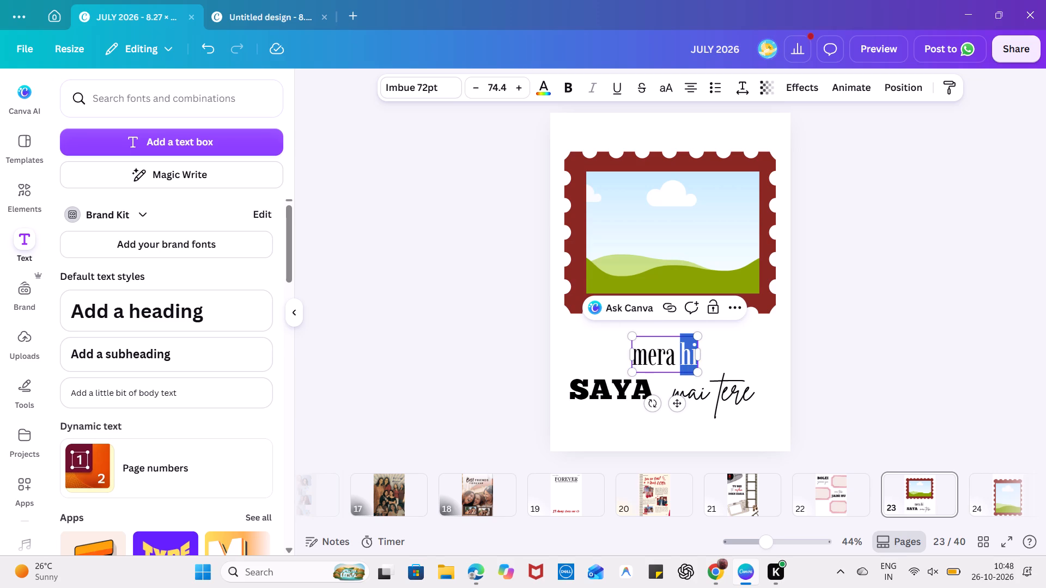
click(690, 360)
key(ctrl+a)
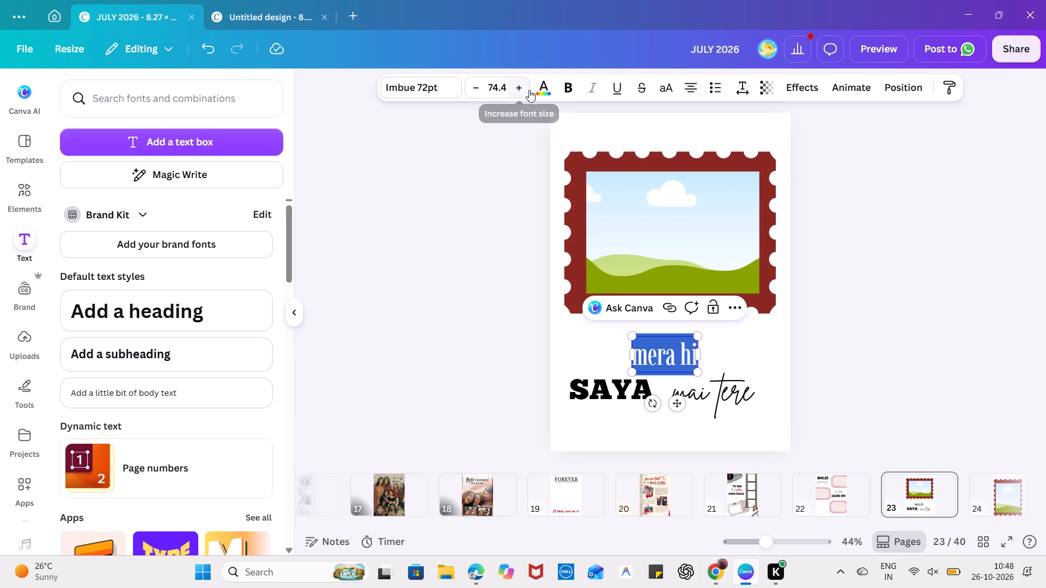
click(543, 84)
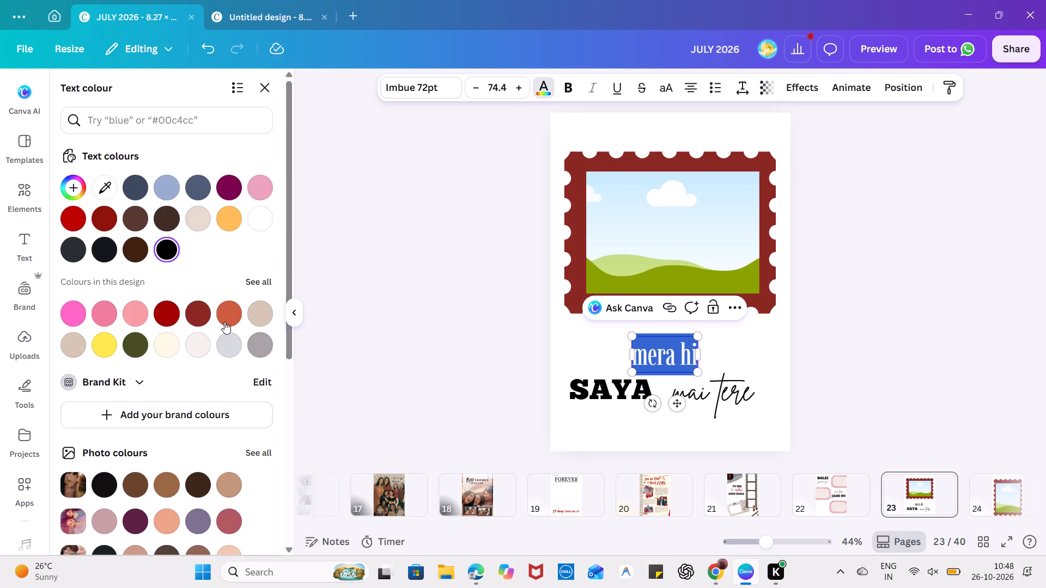
click(224, 322)
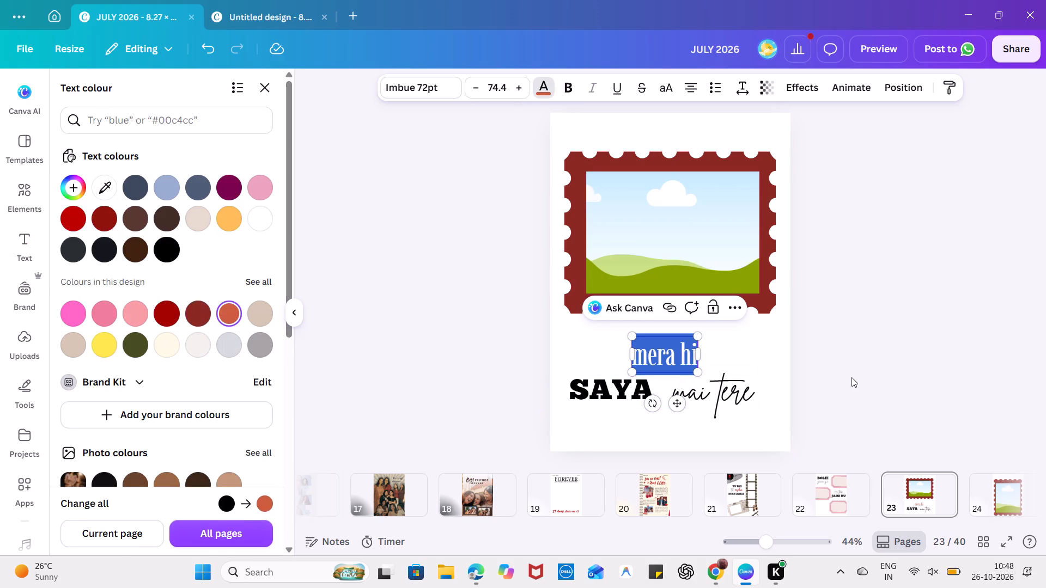
click(852, 377)
click(765, 367)
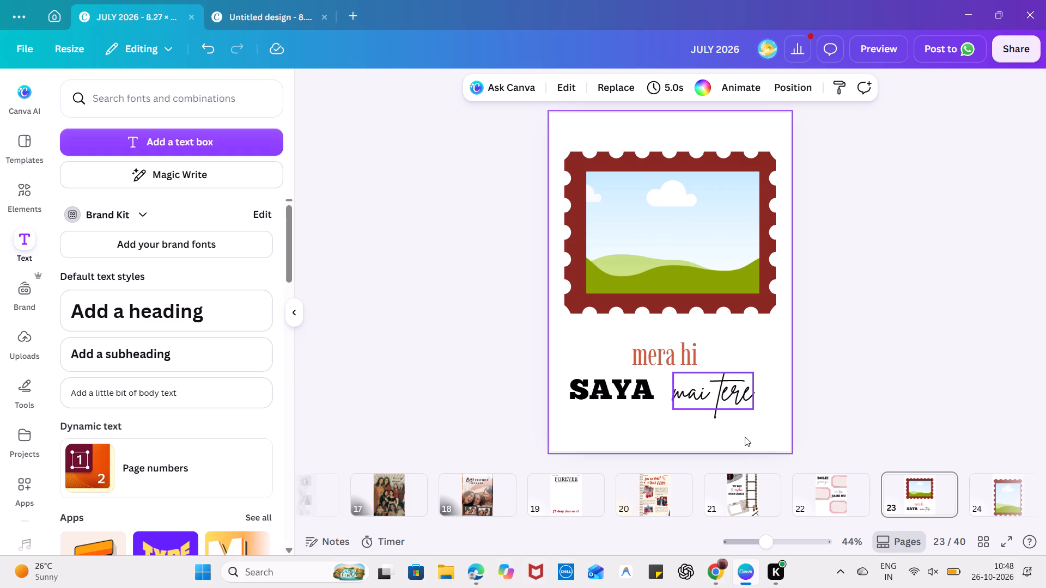
Nudge SAYA slightly right, closer to "mai tere".
click(616, 391)
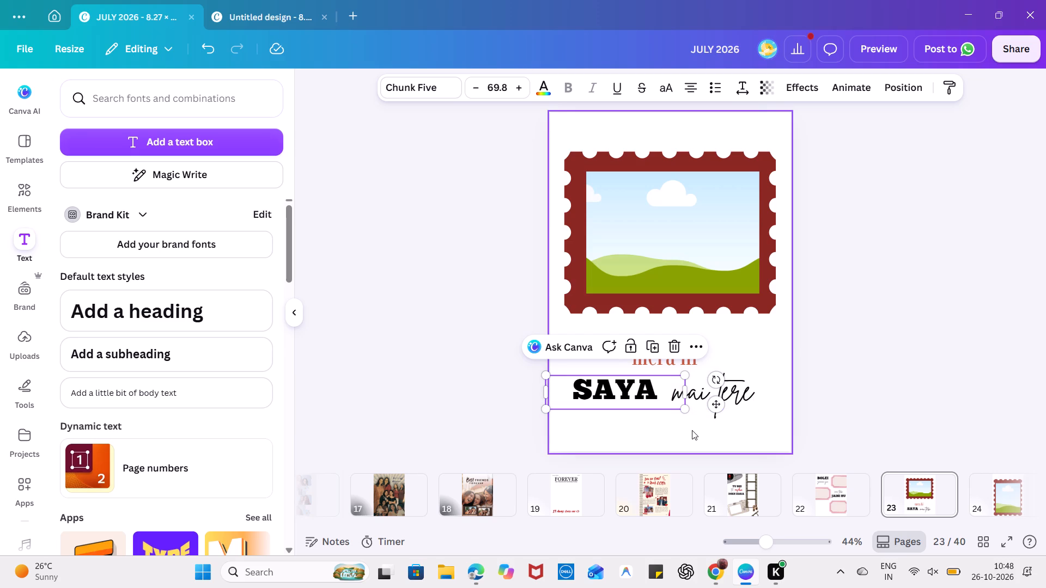
Check the lyrics on pages 21 and 22, and replace "mai tere" on page 23 with "tu hai <3".
click(762, 495)
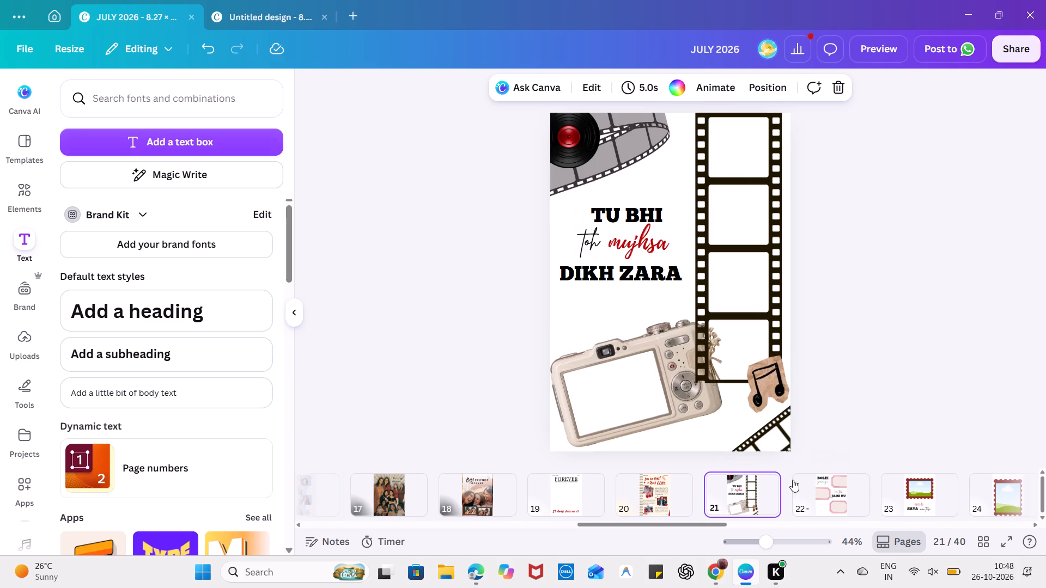
click(837, 493)
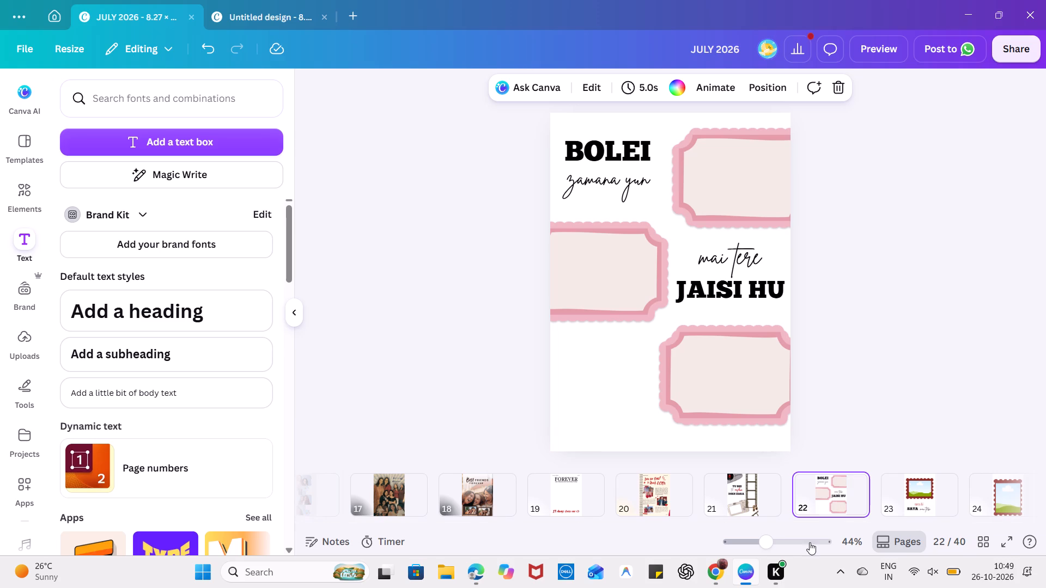
click(747, 495)
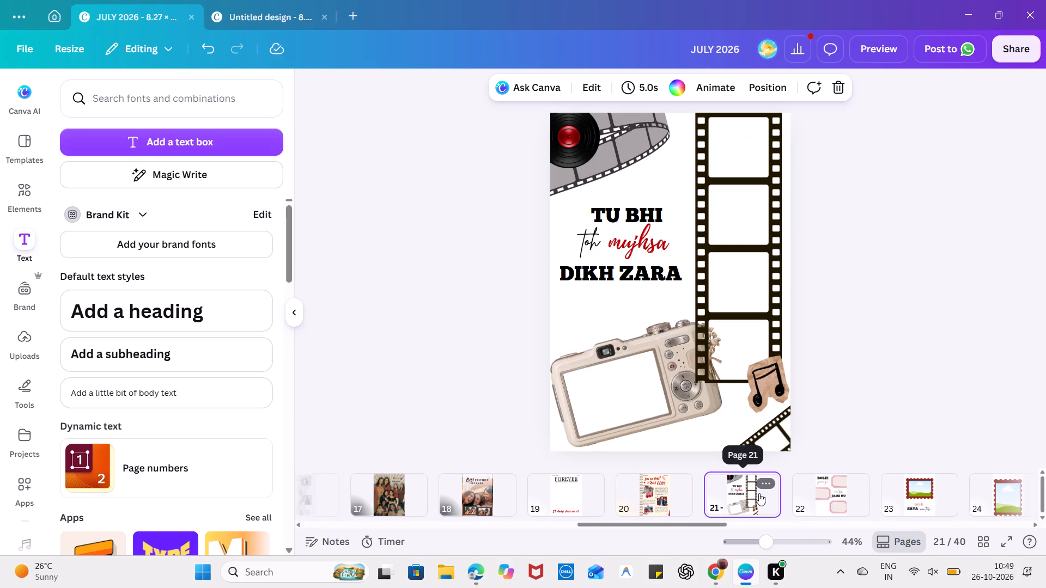
click(895, 483)
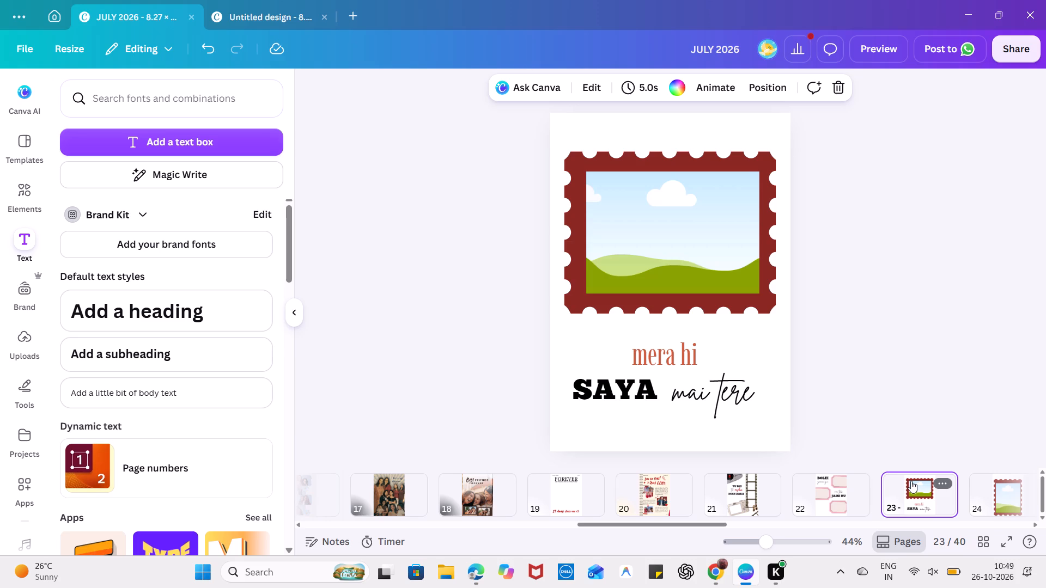
double_click(698, 402)
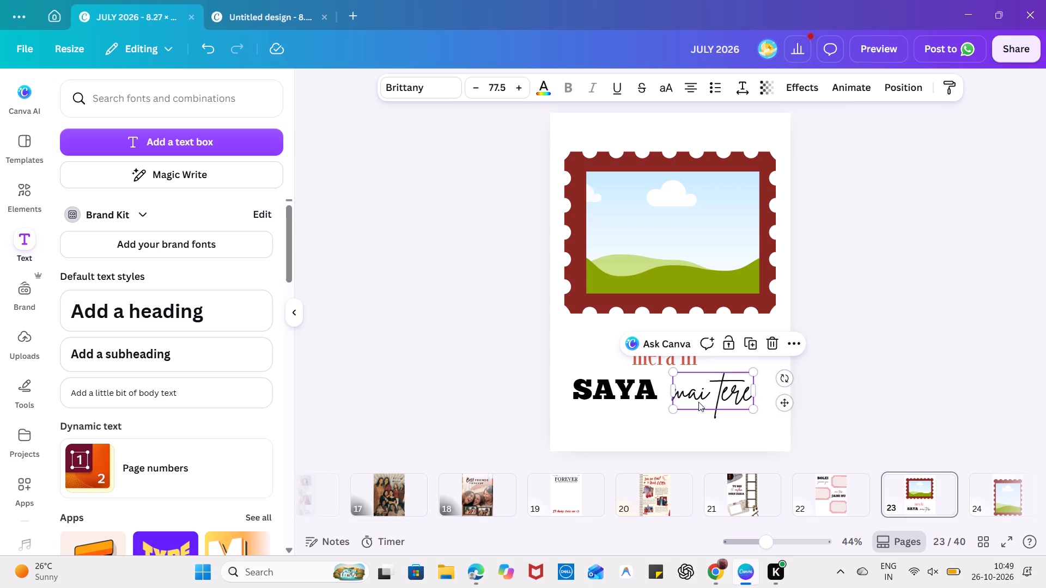
click(698, 402)
key(t)
text(uha)
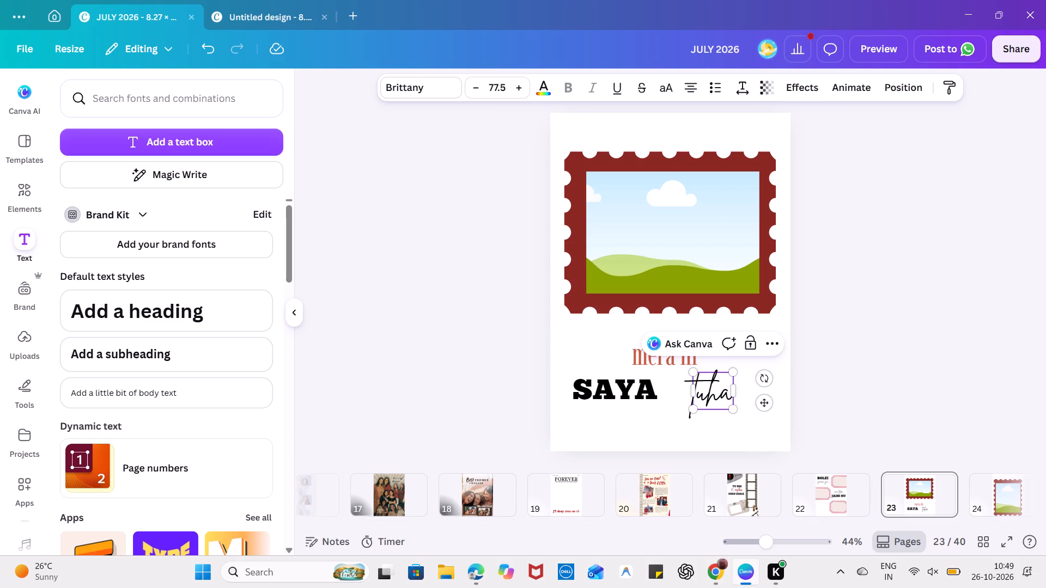
key(BackSpace)
key(BackSpace)
key(space)
text(hai)
key(space)
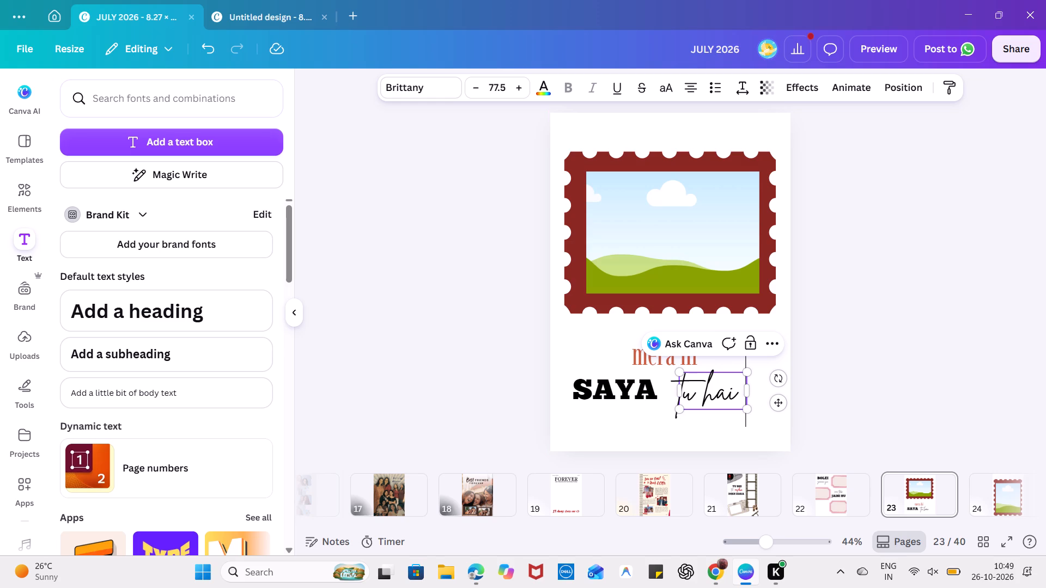
text(<3)
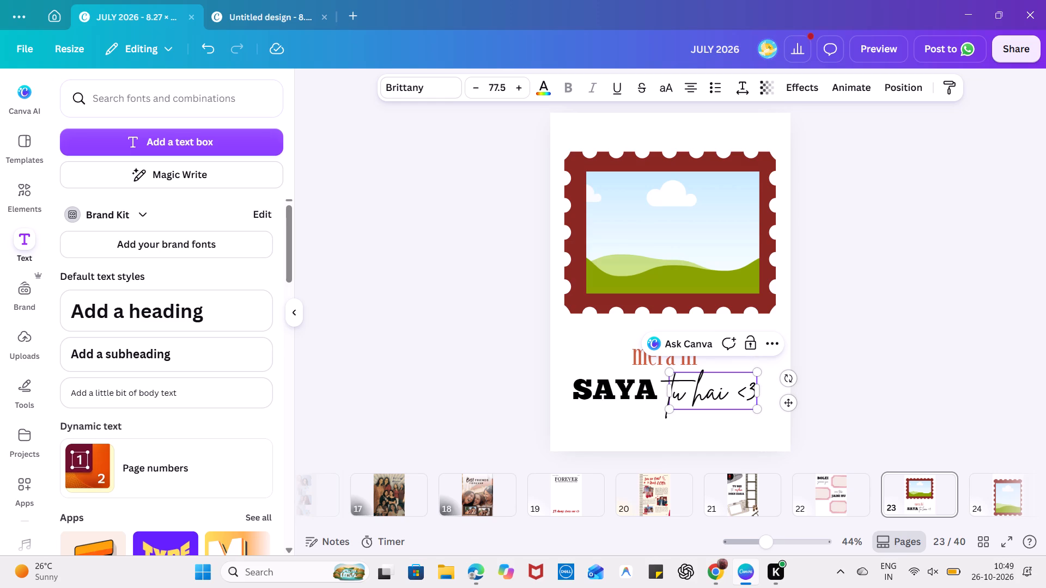
click(844, 401)
Shift "tu hai <3" slightly right to leave more space after SAYA.
click(722, 390)
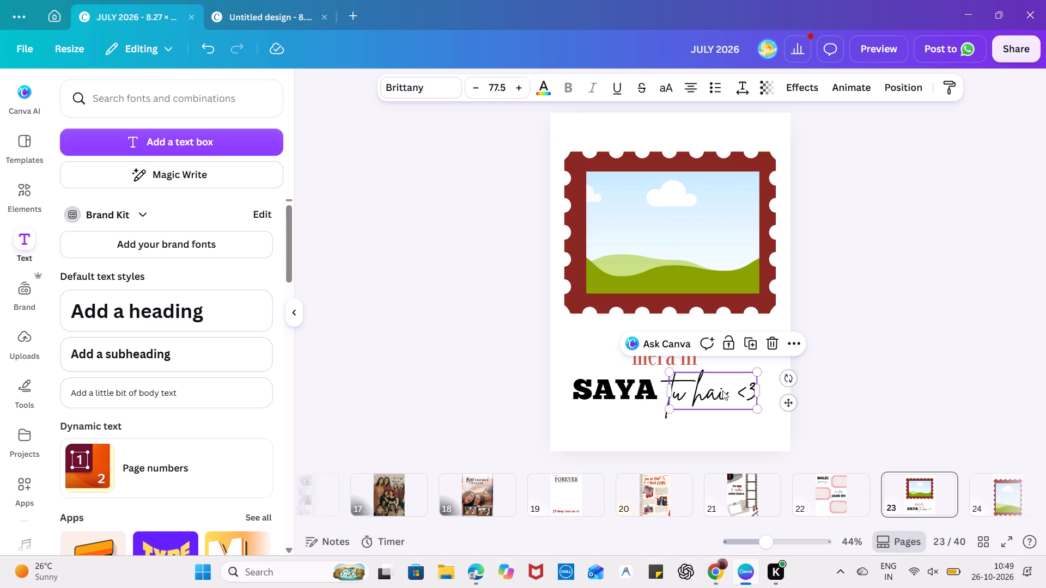
click(813, 397)
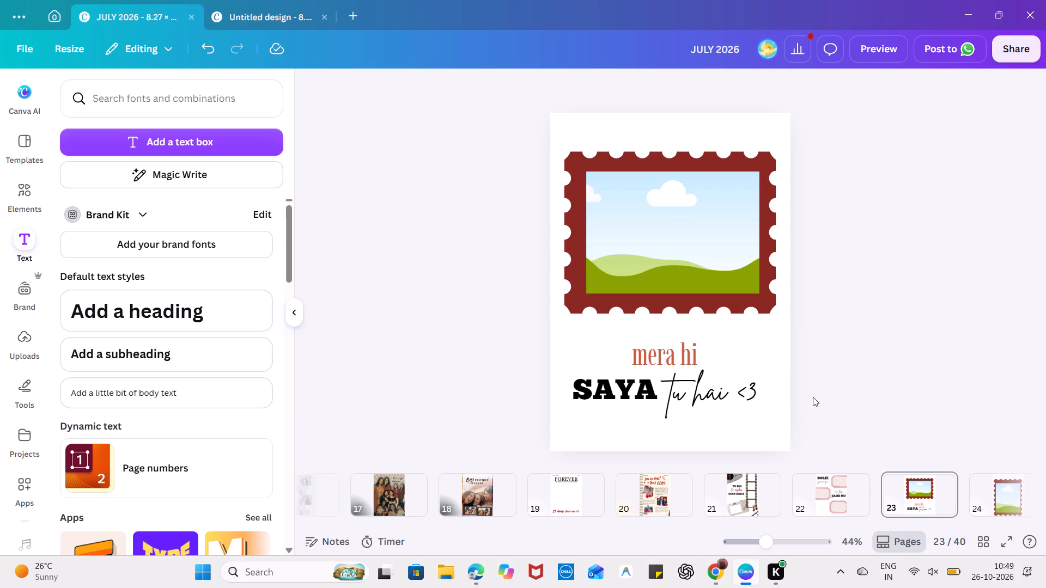
click(709, 385)
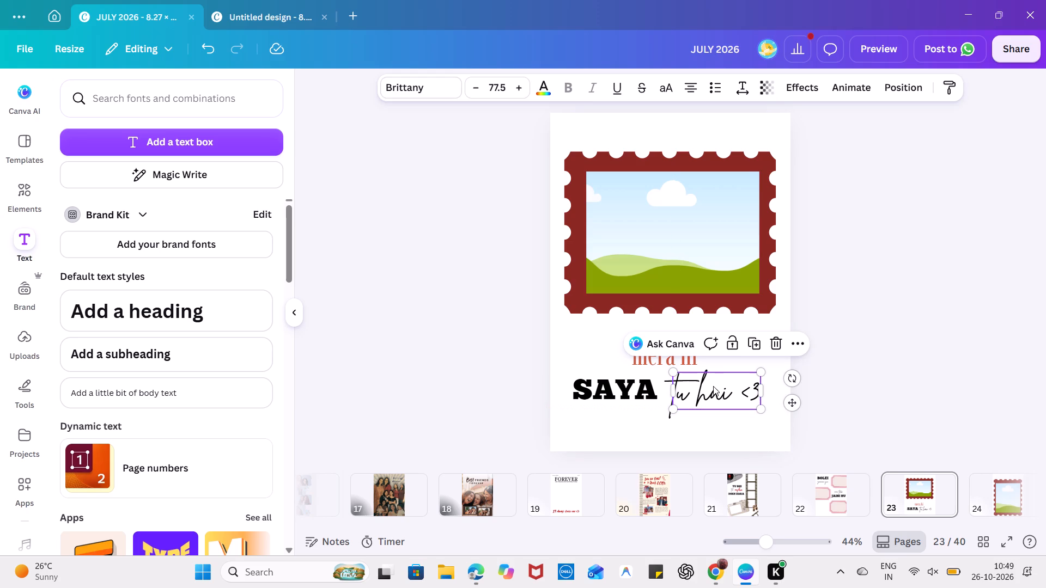
click(896, 409)
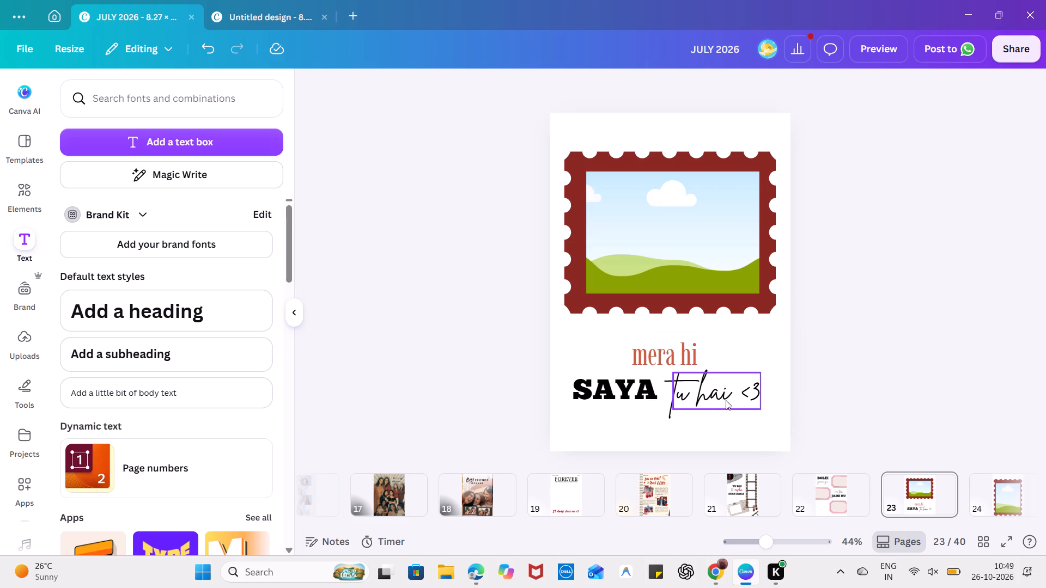
click(722, 397)
click(892, 397)
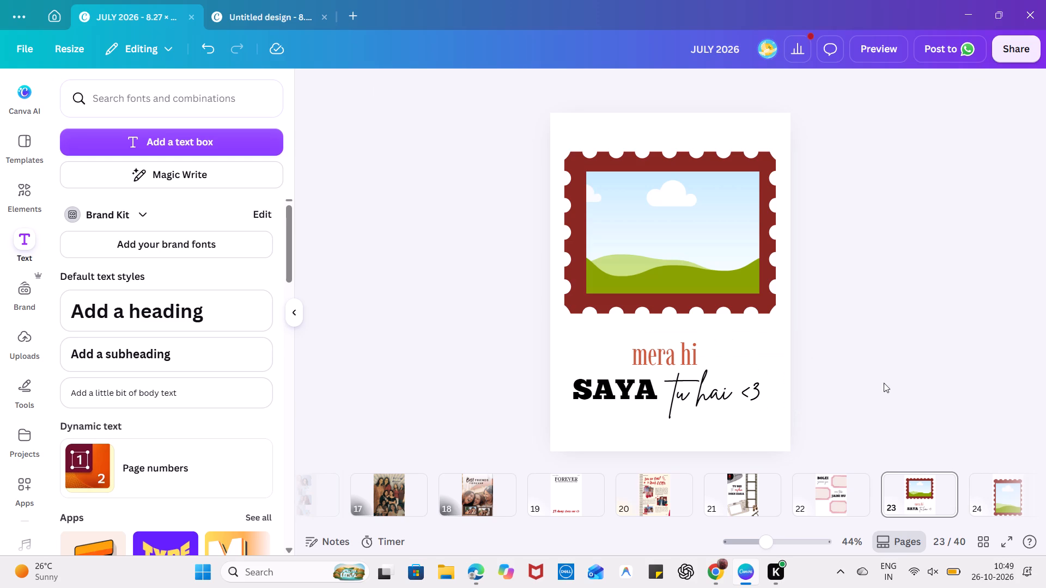
Recolour the "tu hai <3" text vivid red, #a20000.
click(754, 396)
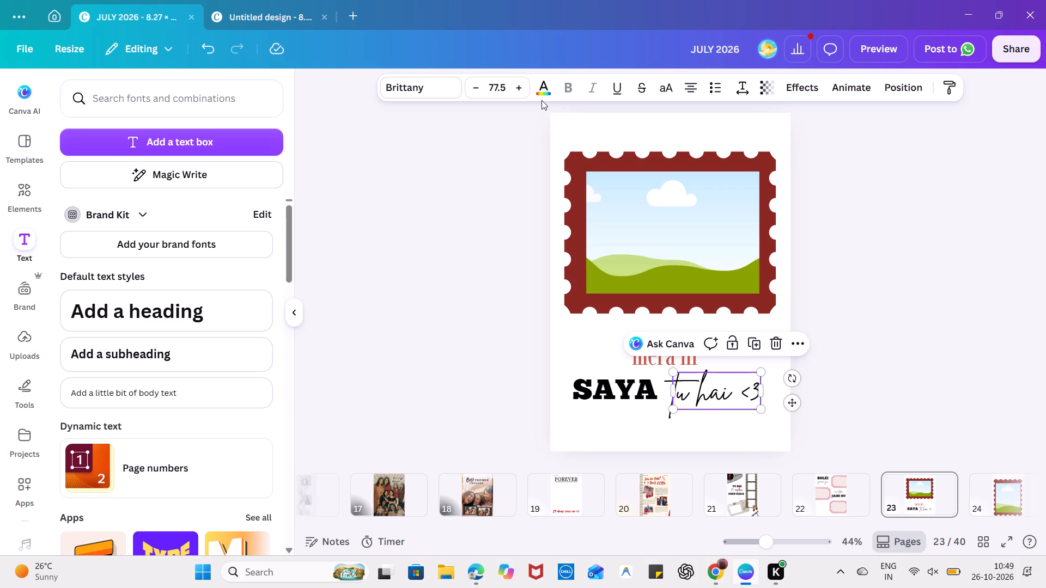
click(542, 97)
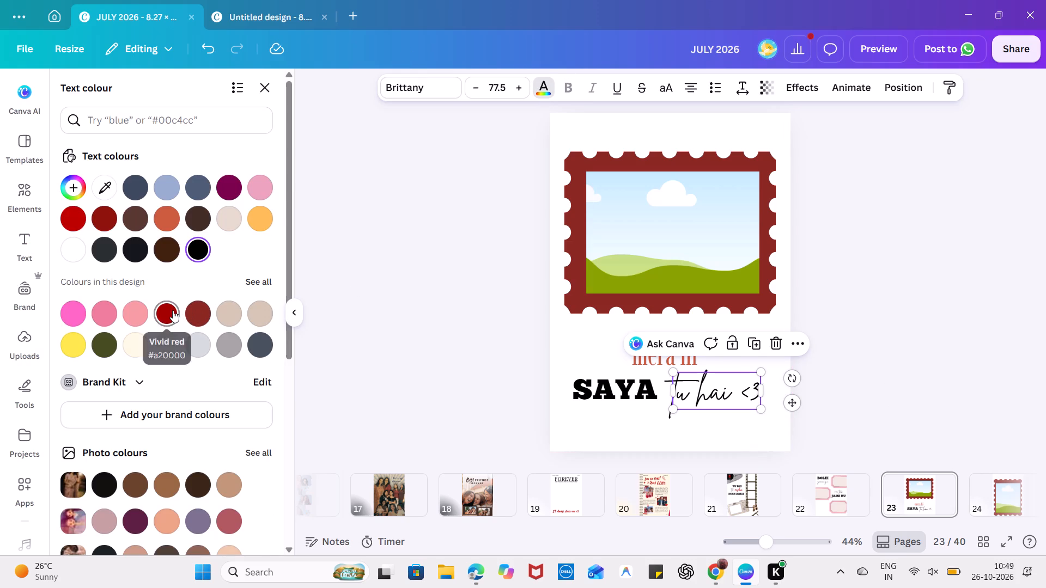
click(171, 309)
click(886, 348)
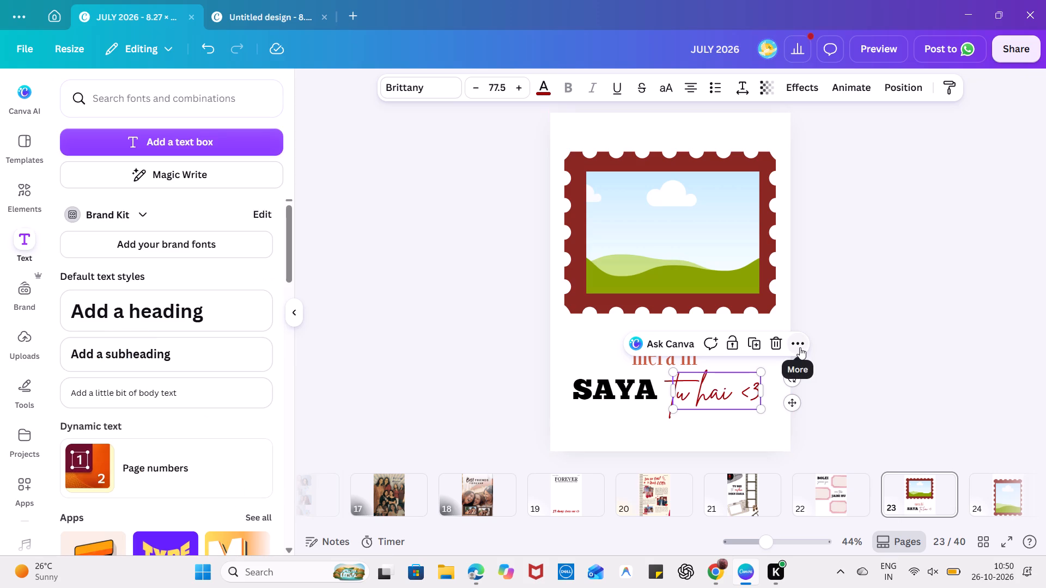
click(909, 353)
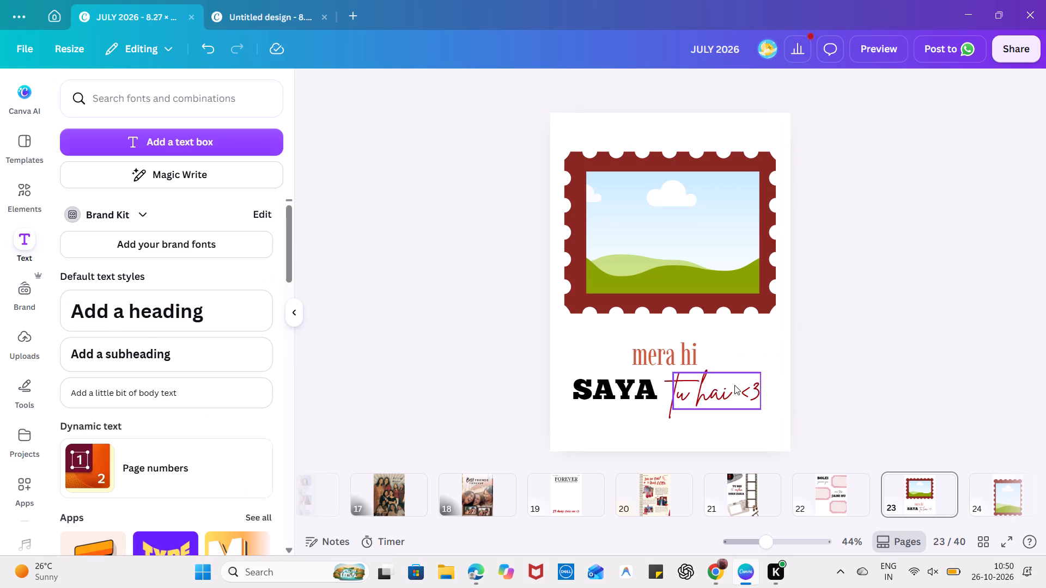
Go back through pages 22 and 21 to review their lyric text layouts.
click(826, 498)
click(762, 493)
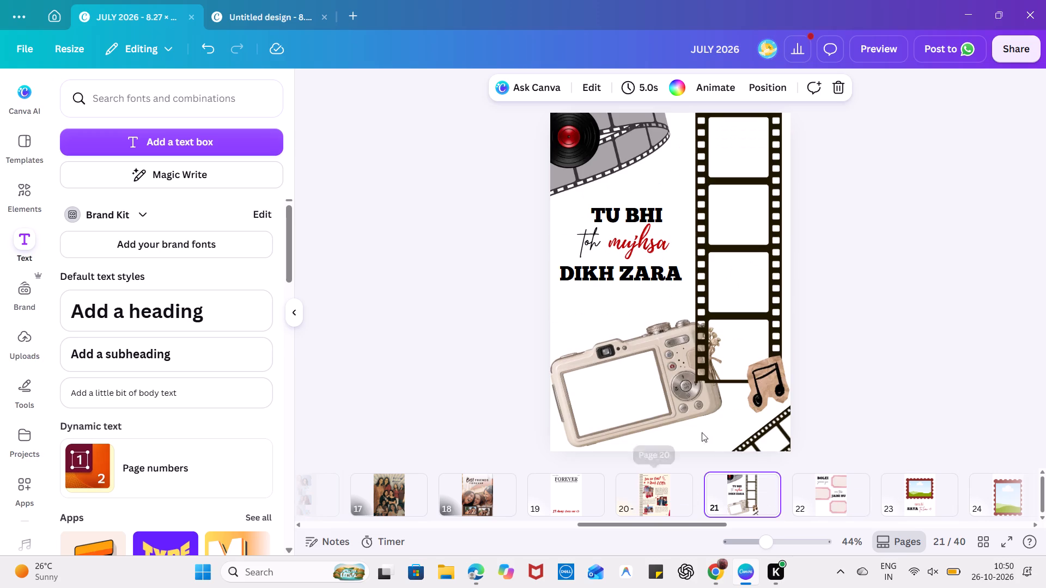
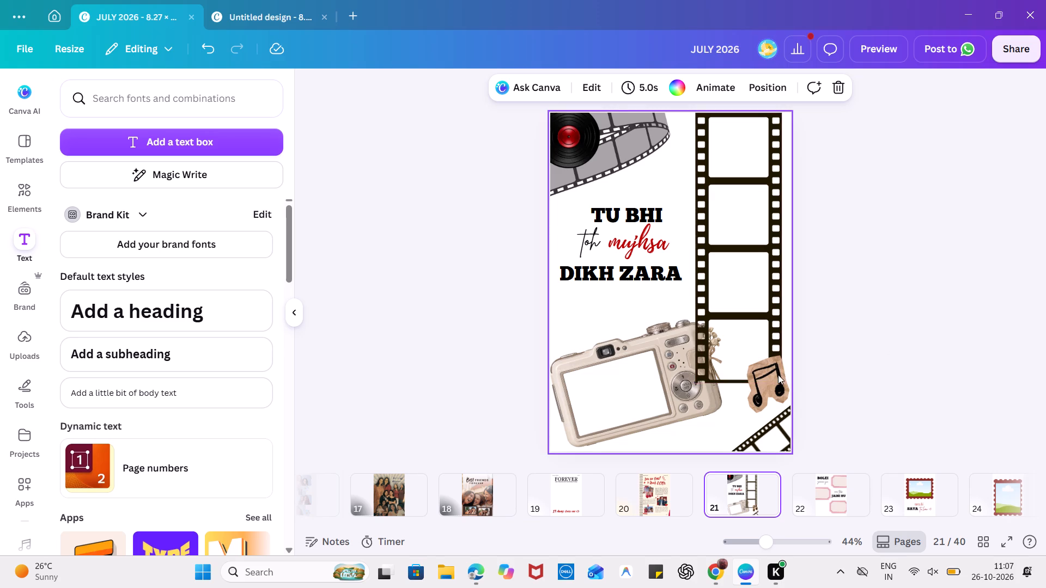
Compare the lyric layouts on pages 21 to 23, and view the notebook-style OOTD layout on page 20.
click(835, 498)
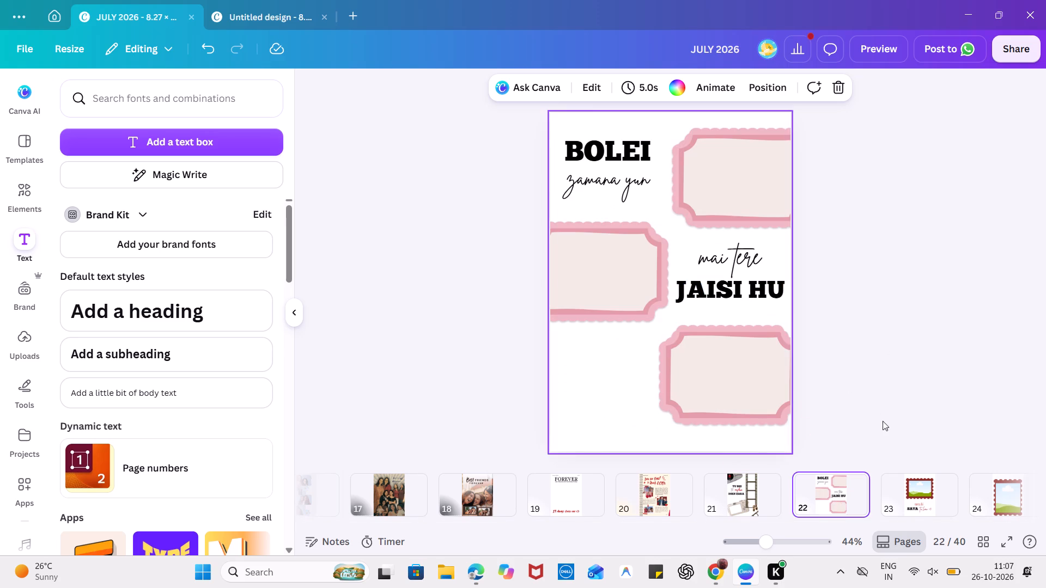
click(907, 493)
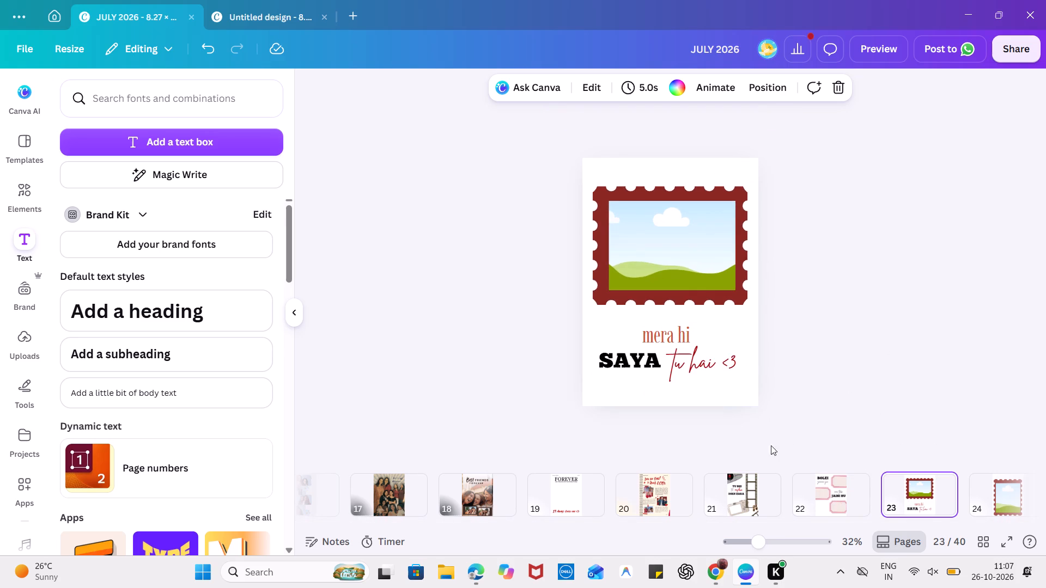
click(824, 495)
click(758, 484)
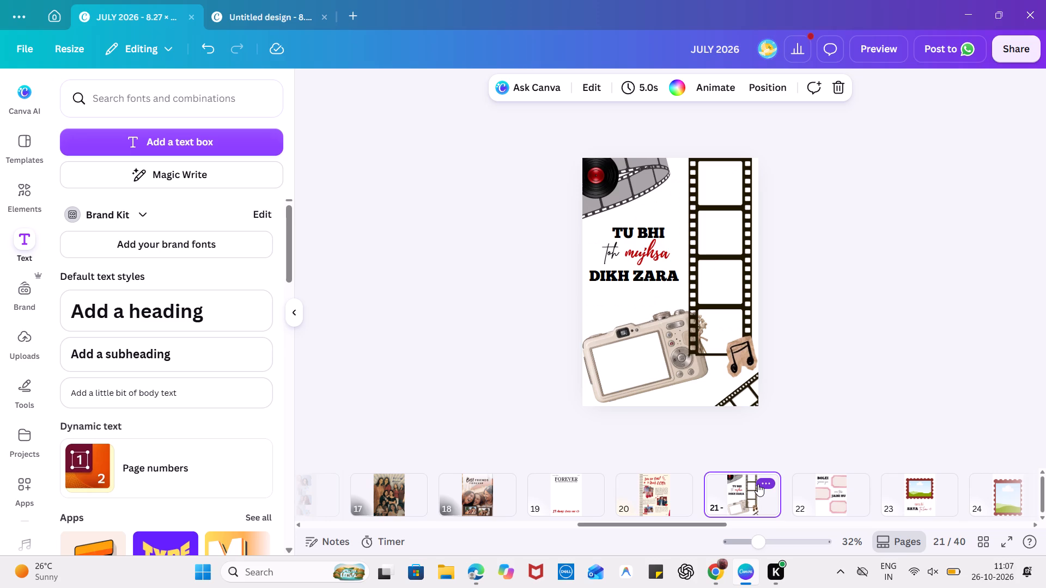
click(671, 501)
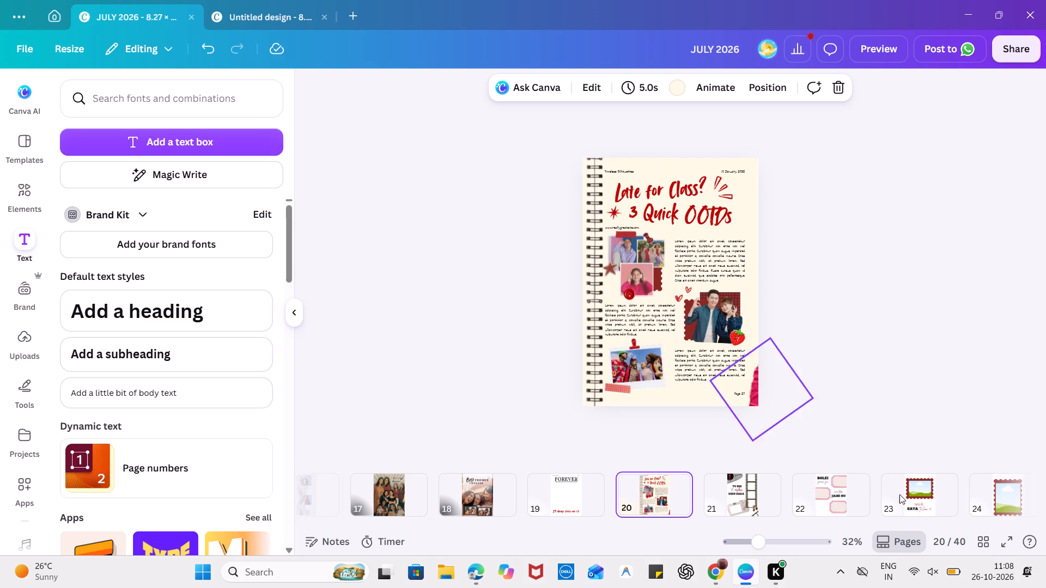
Turn the computer's mobile hotspot back on and return to the JULY 2026 design.
click(916, 580)
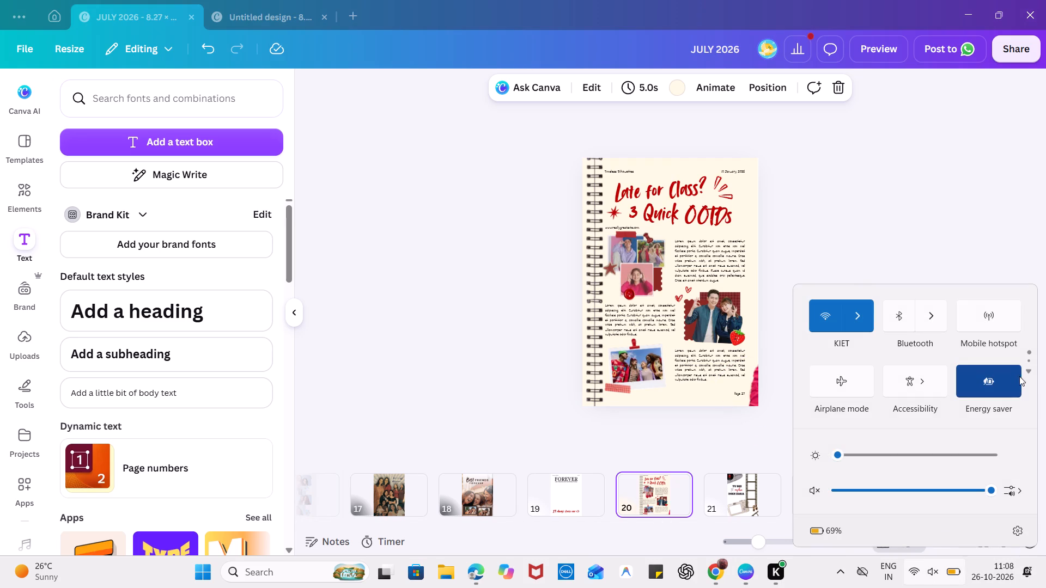
click(1001, 319)
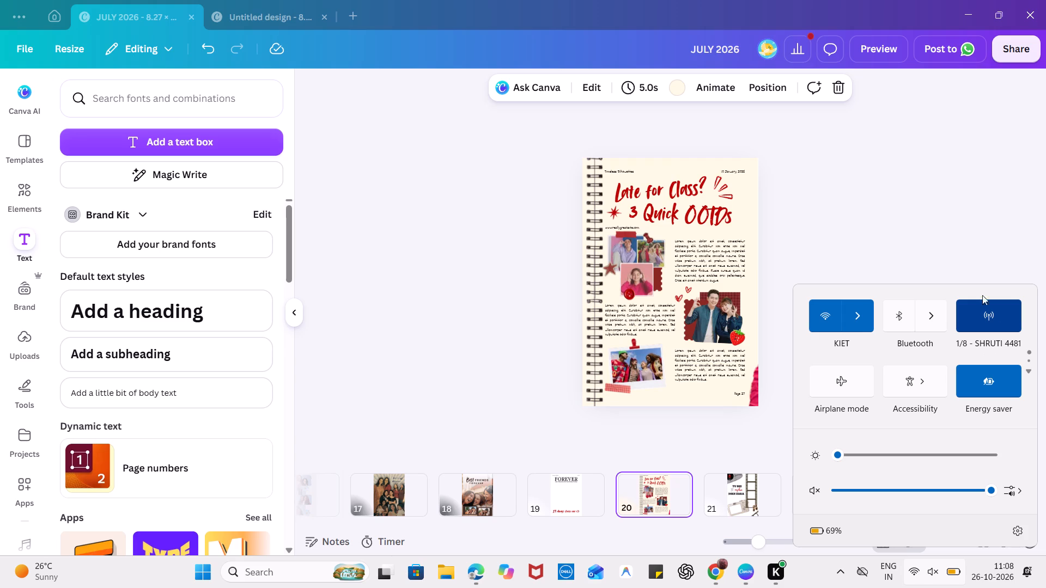
click(757, 500)
Review the layouts of pages 20 to 23 again, including the lyric text and frames, and move on to page 24.
click(646, 505)
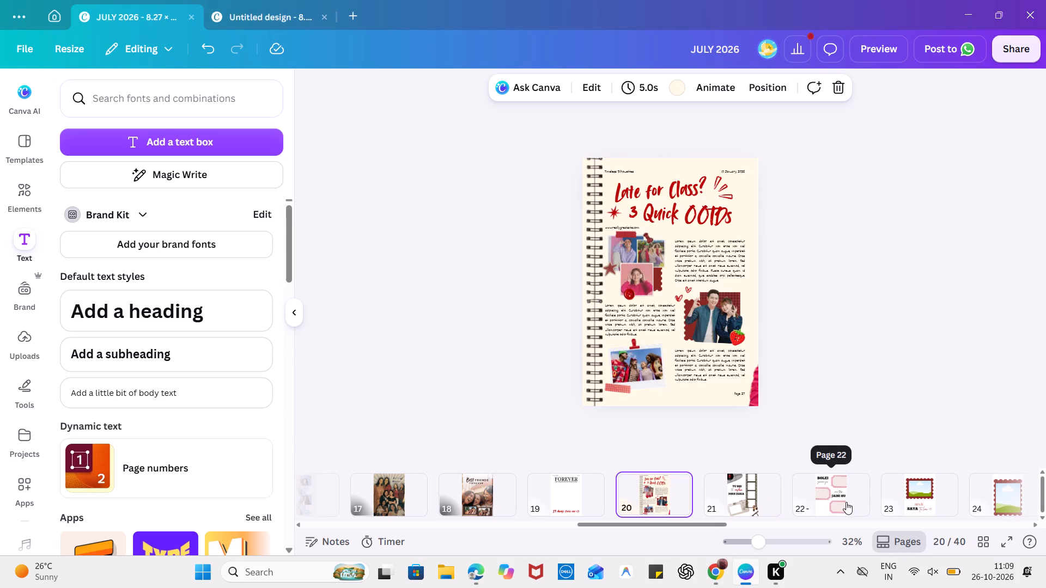
click(843, 501)
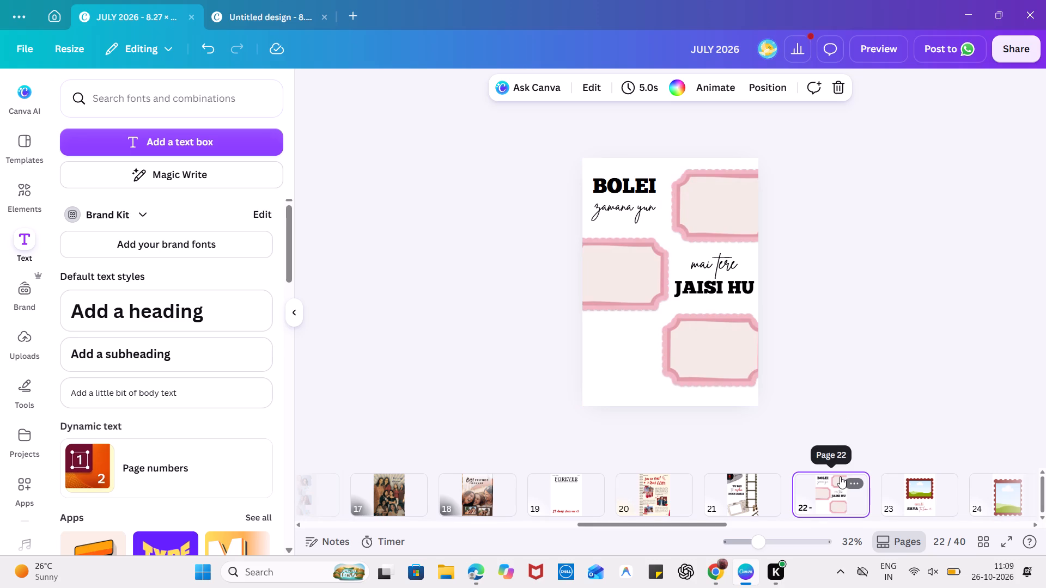
click(727, 492)
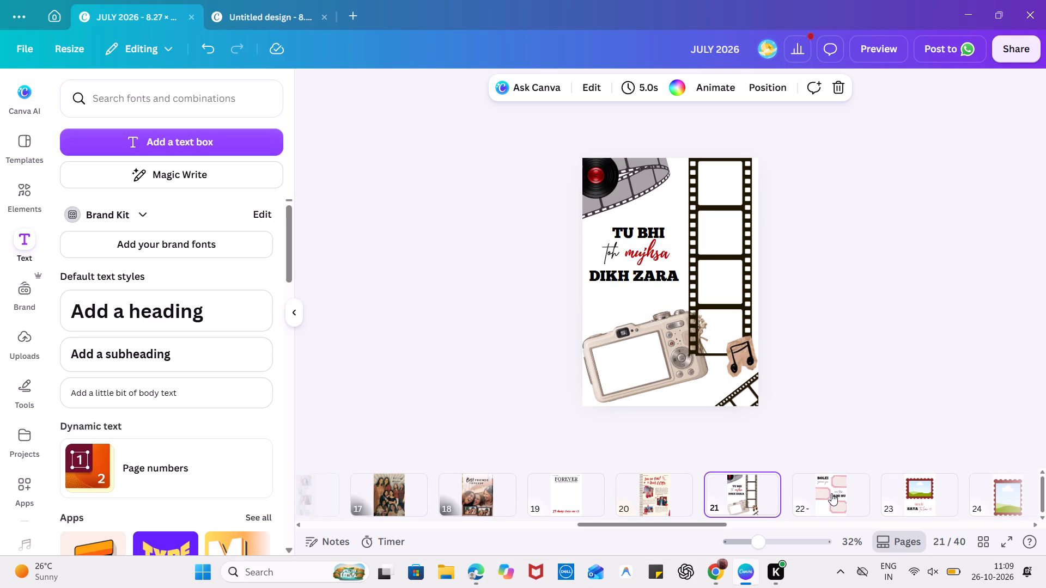
click(903, 491)
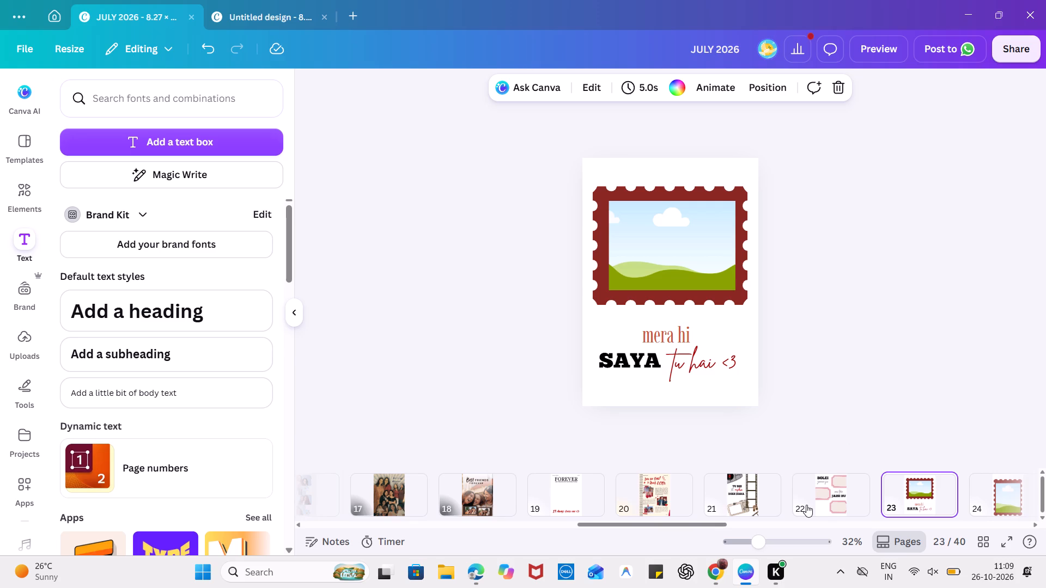
scroll(958, 500, left, 1)
click(892, 497)
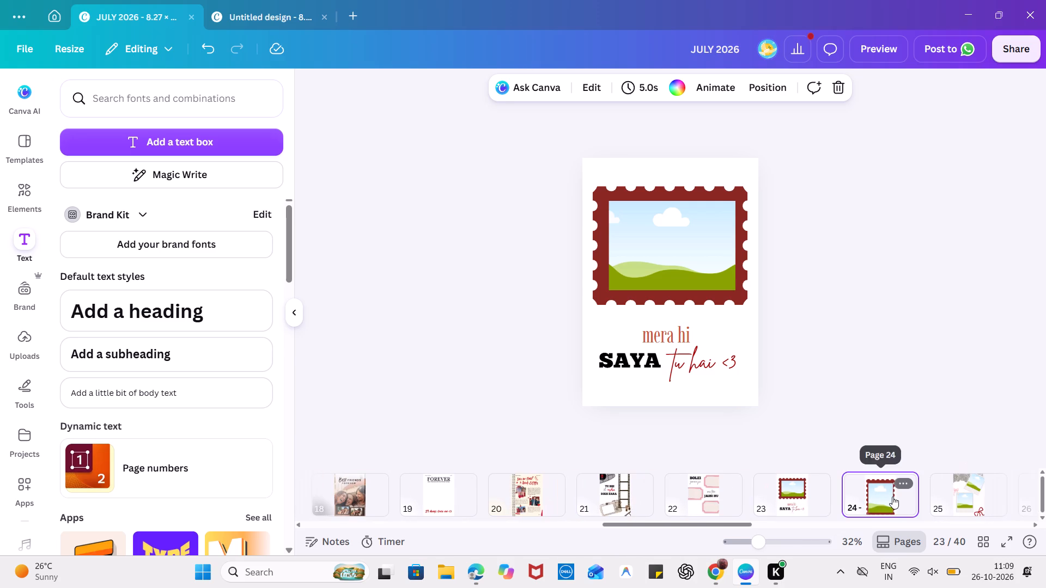
Copy the "tu hai <3" text from page 23 onto page 24, placing it above the stamp frame near the left edge.
click(780, 494)
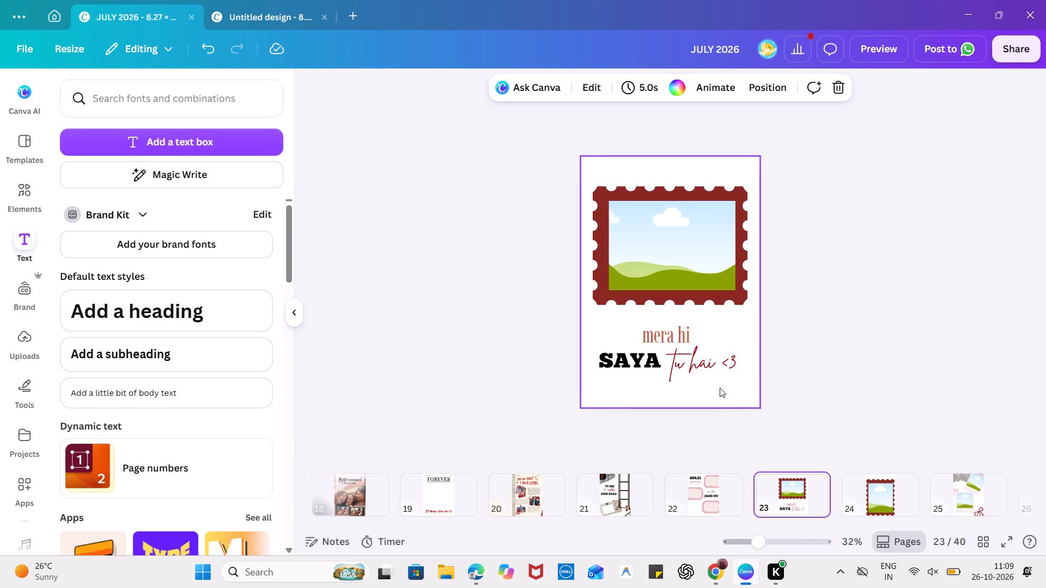
click(709, 366)
key(ctrl+c)
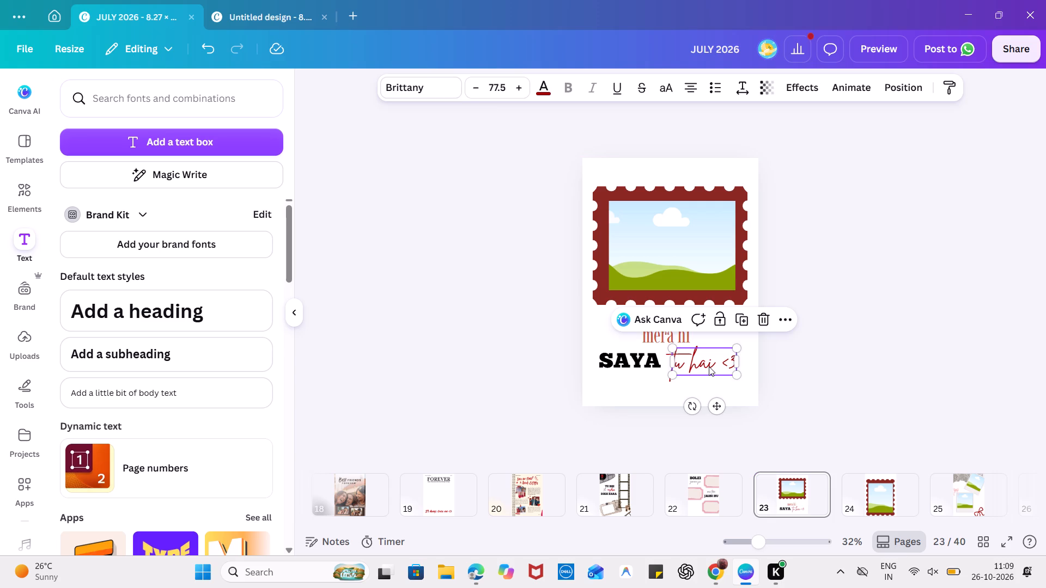
click(875, 510)
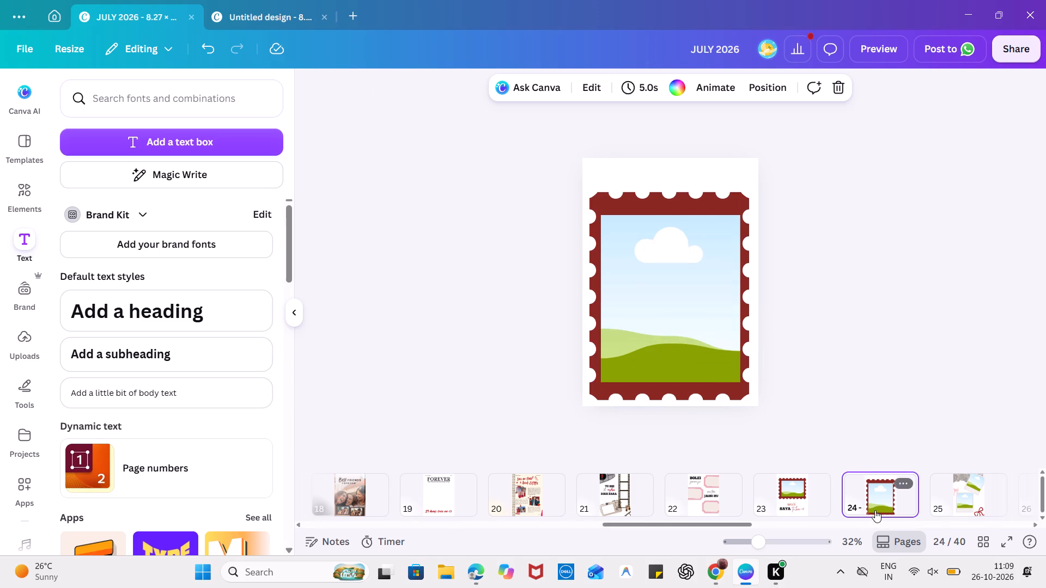
key(ctrl+v)
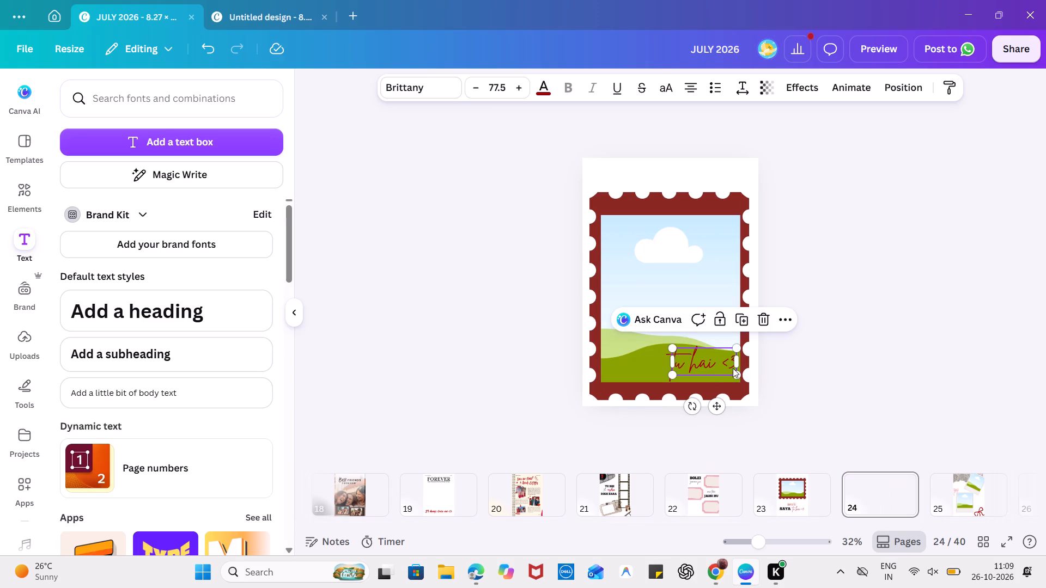
drag(717, 403, 638, 218)
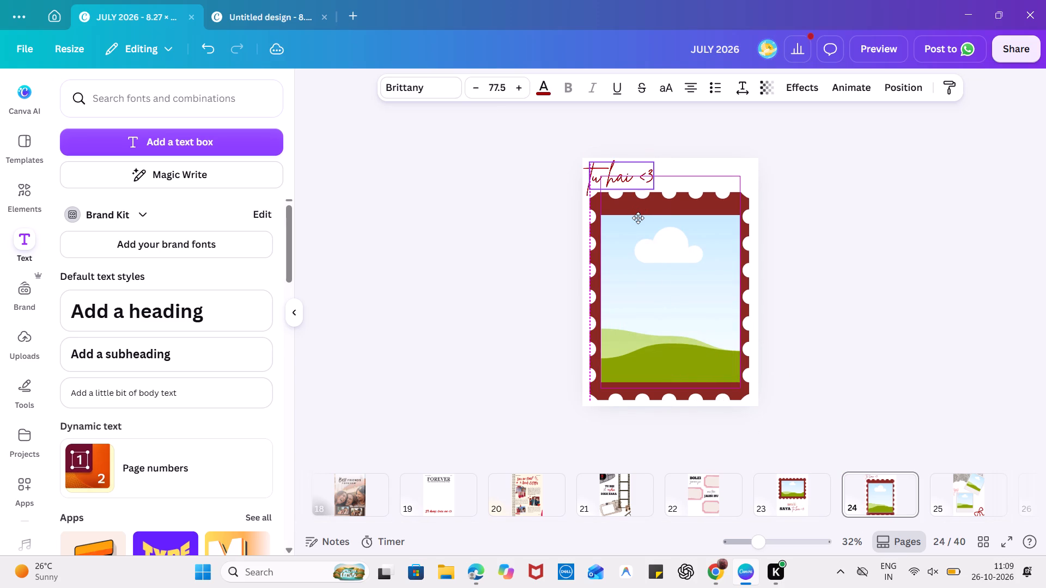
drag(638, 218, 636, 217)
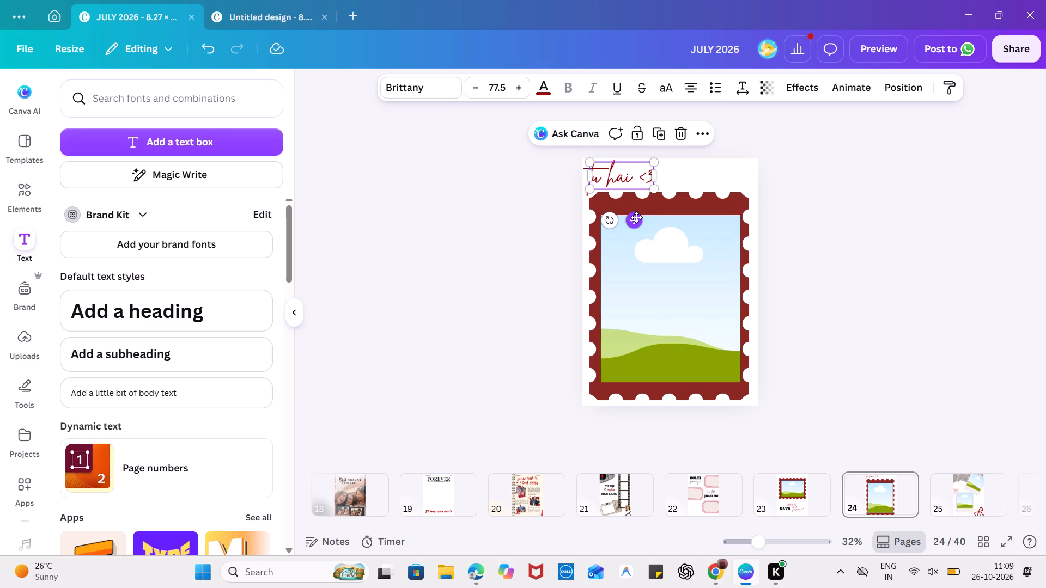
Replace the copied text on page 24 with "mujmei samaya tu hai <3".
text(muj)
double_click(621, 166)
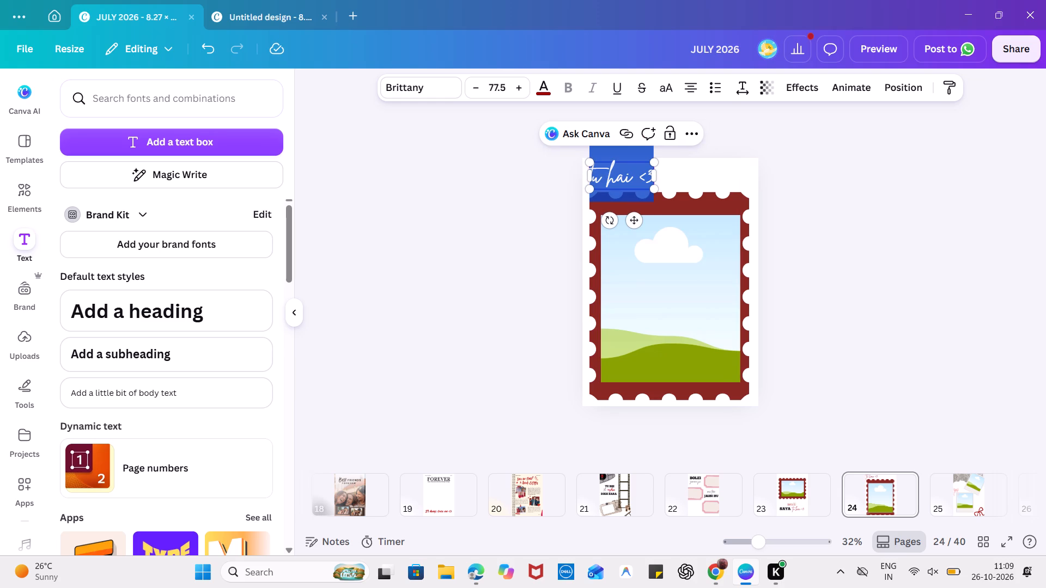
text(muj)
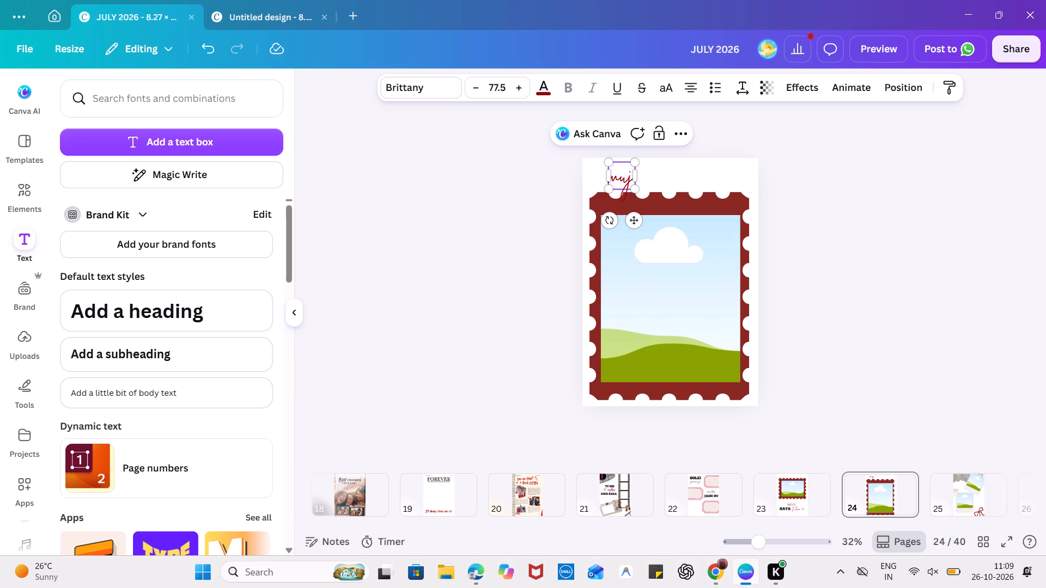
text(mei sam)
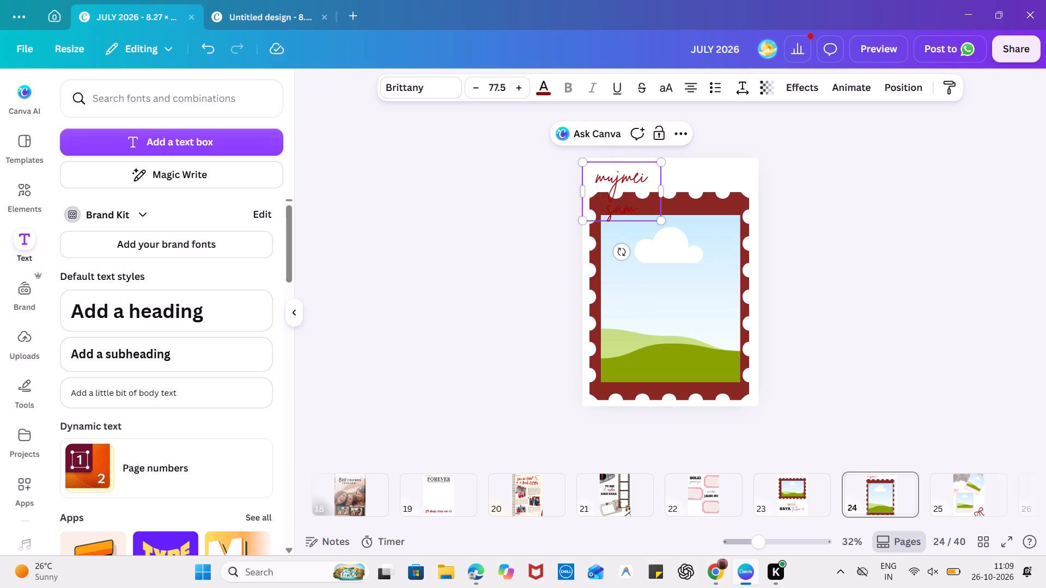
text(aya tu hai)
key(space)
text(<3)
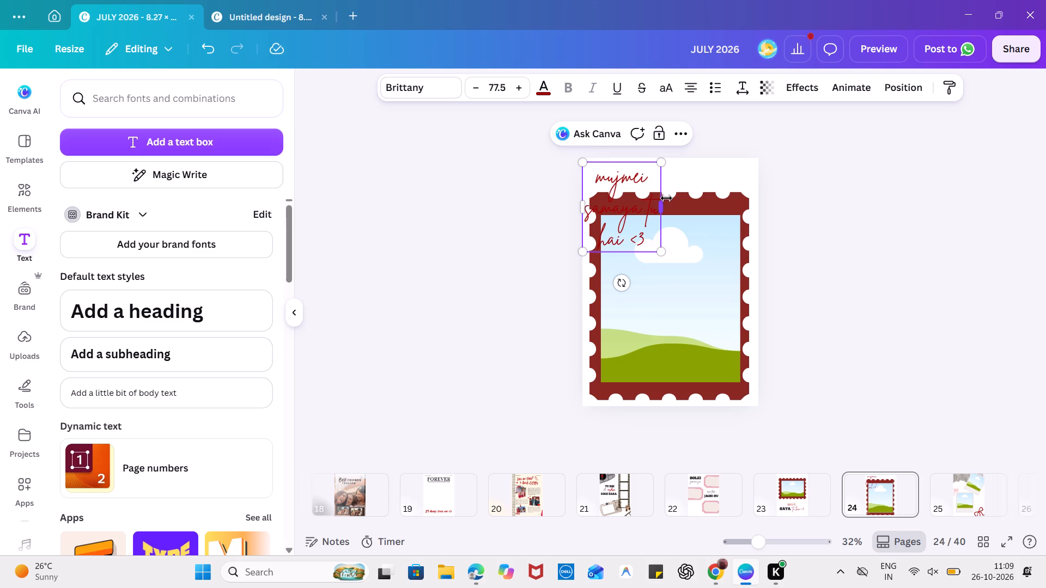
Widen the lyric's text box and scale the text down to size 62.4, fitting it on one line above the stamp frame.
drag(662, 205, 756, 185)
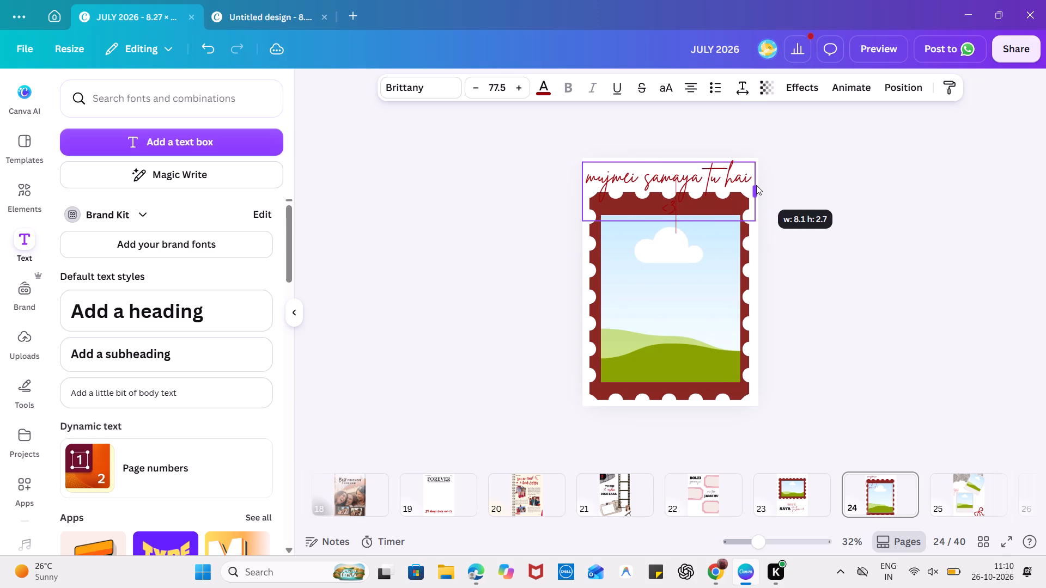
drag(756, 185, 650, 187)
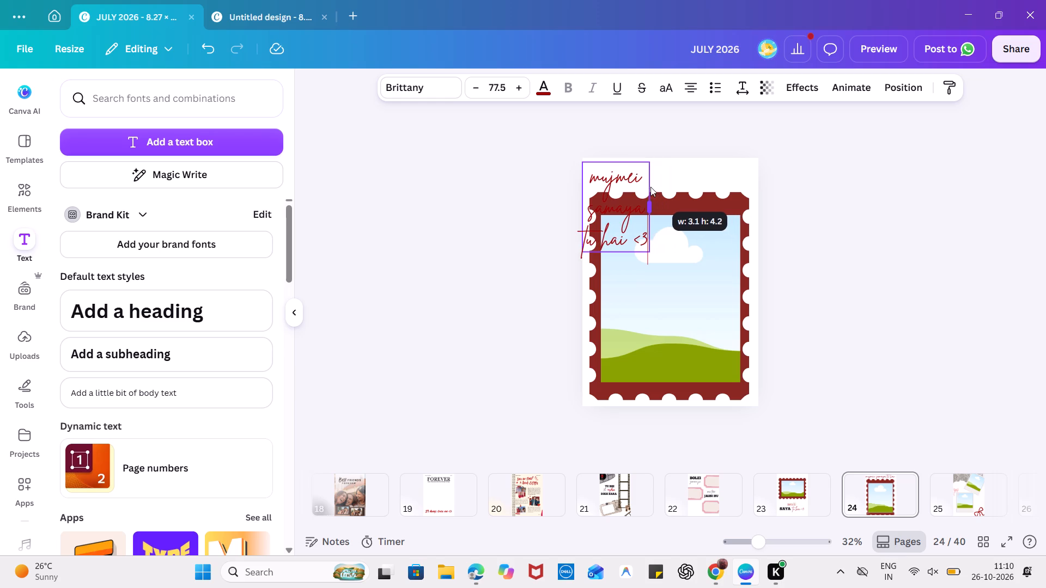
drag(650, 187, 756, 175)
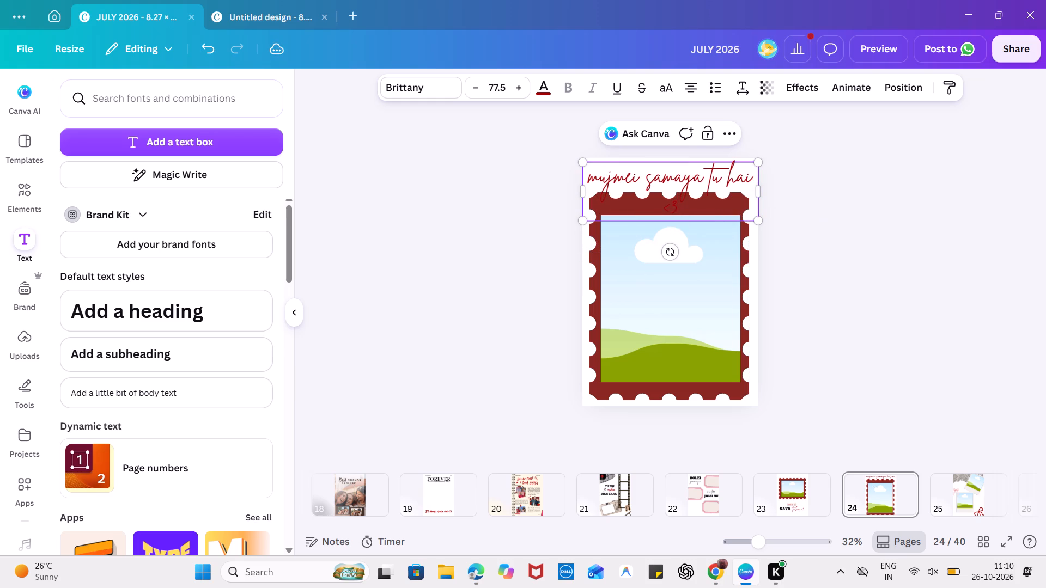
click(707, 174)
drag(644, 175, 755, 174)
drag(759, 187, 789, 187)
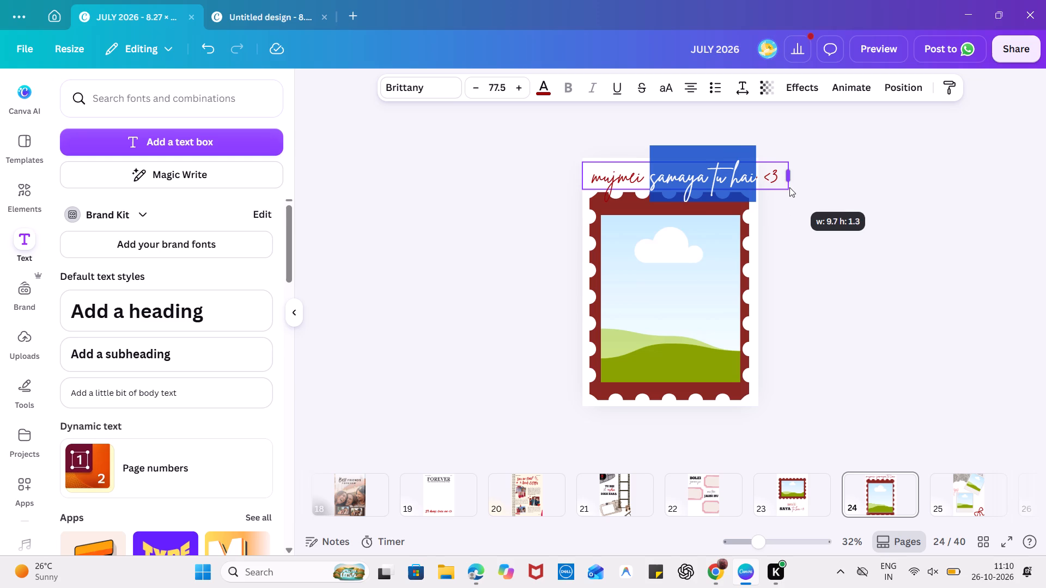
drag(789, 187, 790, 187)
drag(586, 161, 625, 173)
drag(659, 176, 634, 176)
click(811, 224)
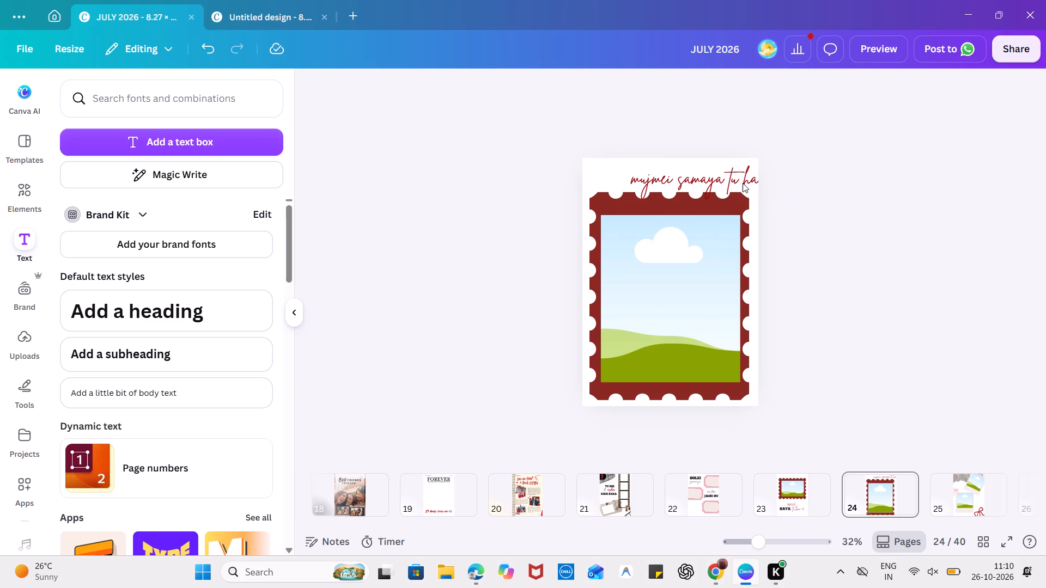
drag(689, 170, 656, 166)
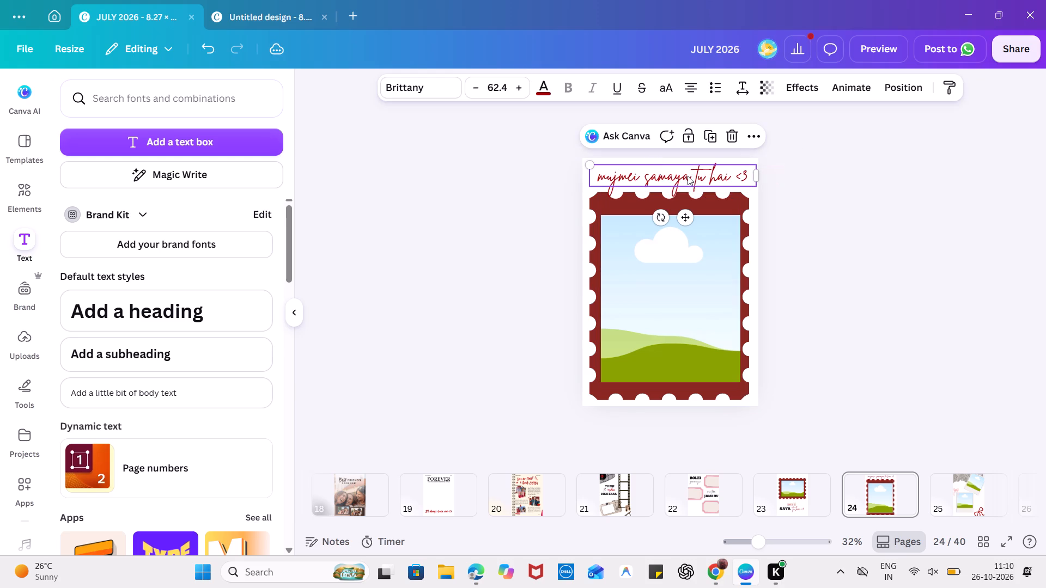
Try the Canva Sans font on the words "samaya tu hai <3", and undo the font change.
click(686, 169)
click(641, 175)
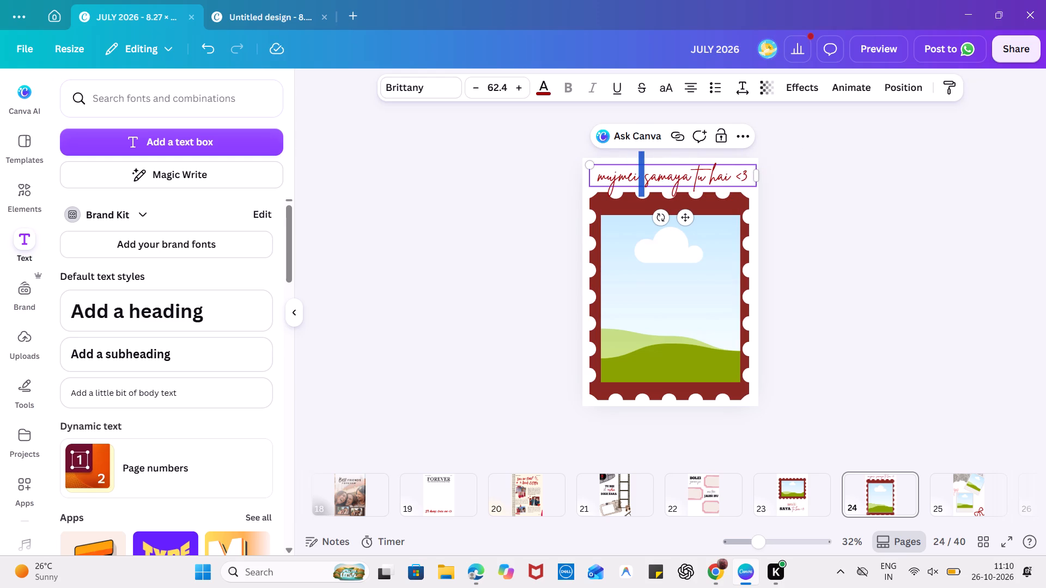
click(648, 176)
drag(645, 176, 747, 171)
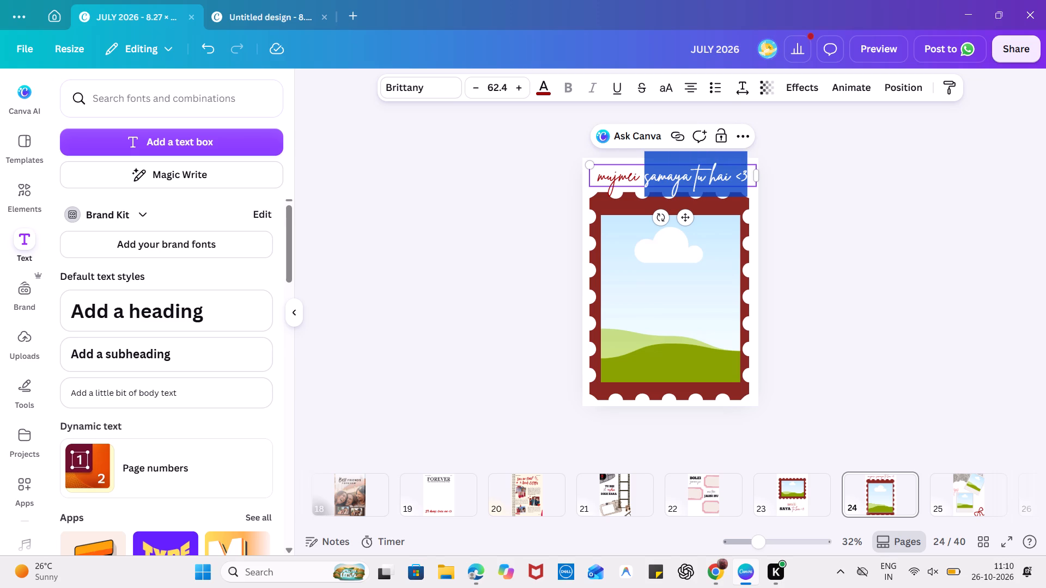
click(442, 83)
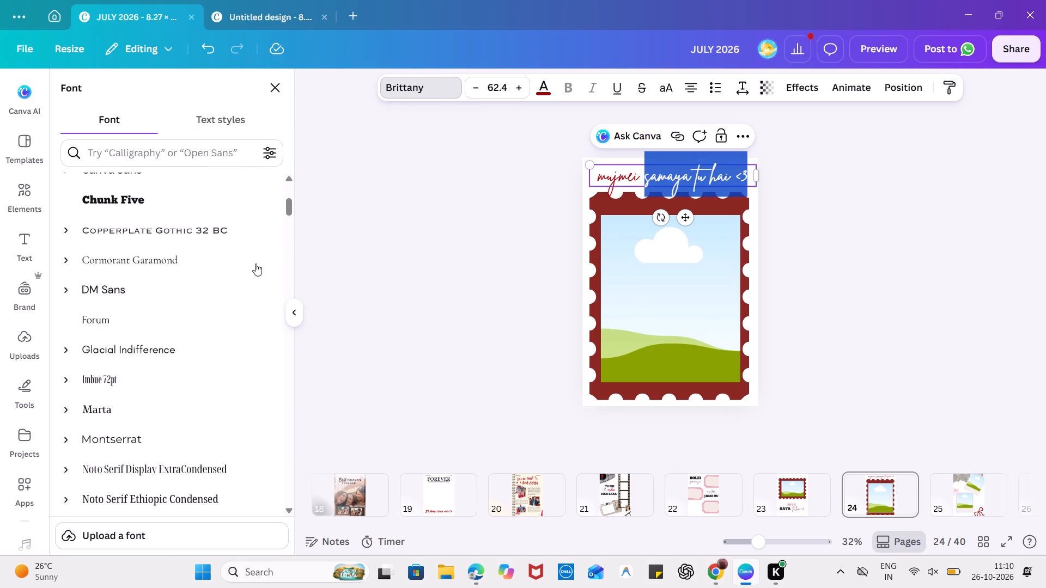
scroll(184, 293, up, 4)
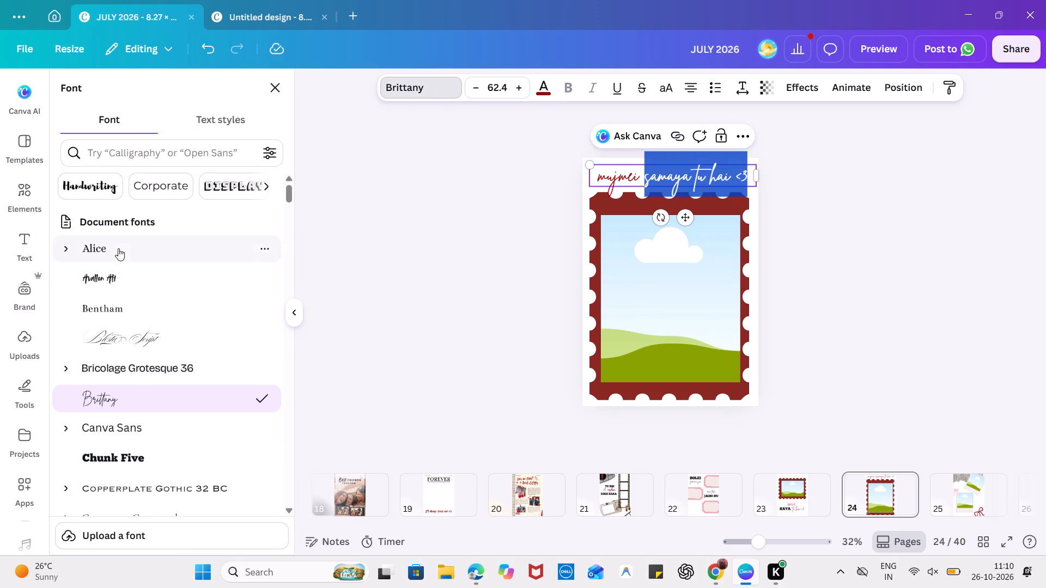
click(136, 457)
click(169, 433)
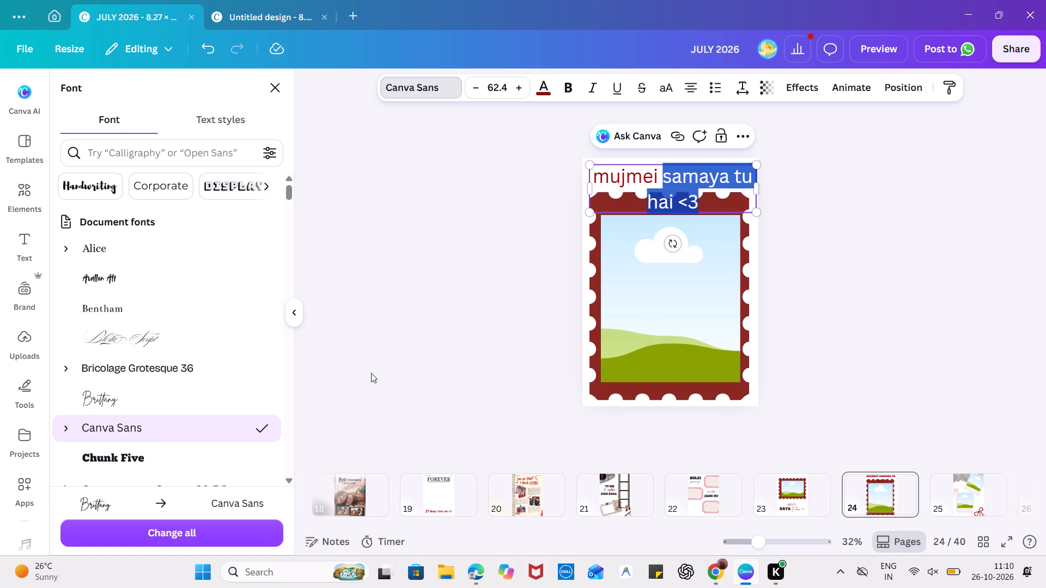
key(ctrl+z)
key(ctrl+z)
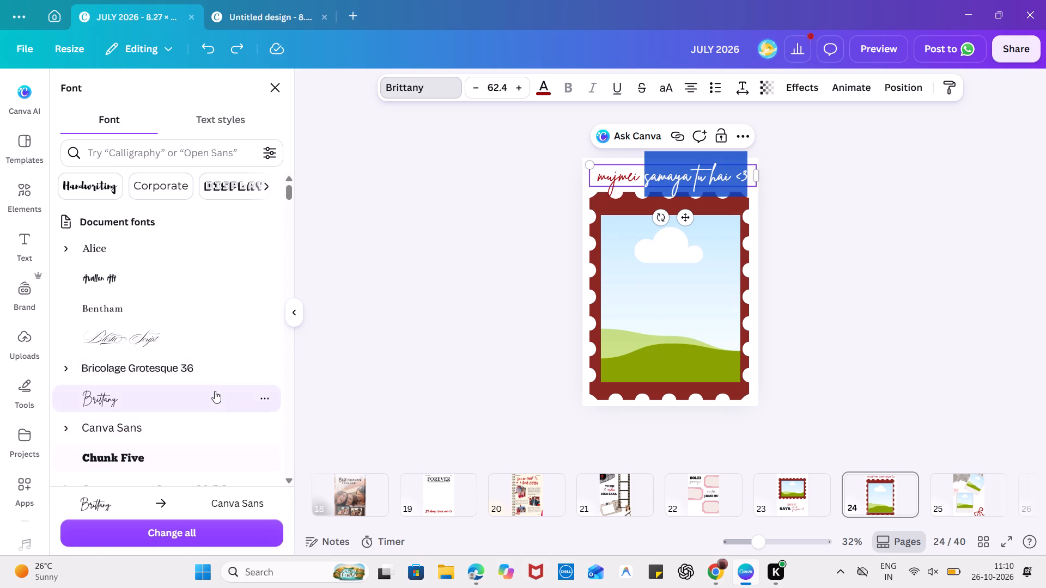
Delete "samaya tu hai <3" from the page 24 lyric and narrow the text box around the remaining "mujmei".
key(BackSpace)
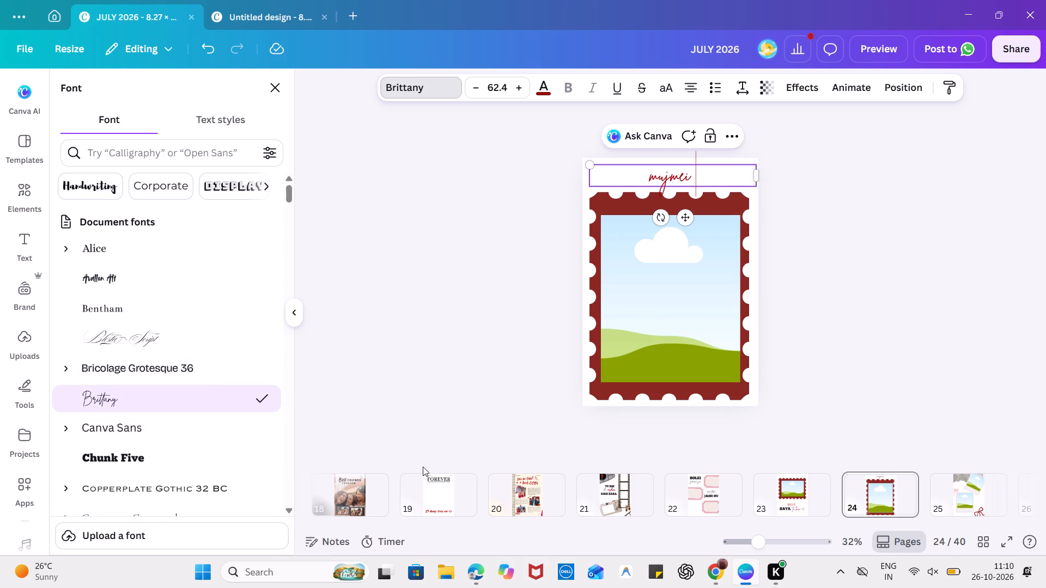
drag(761, 174, 708, 177)
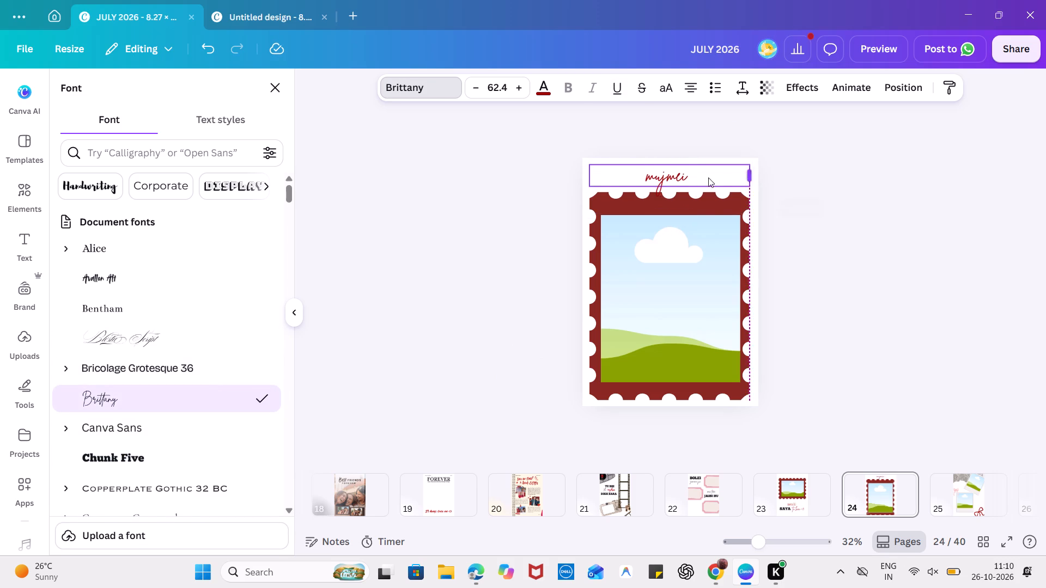
drag(708, 177, 647, 190)
click(810, 210)
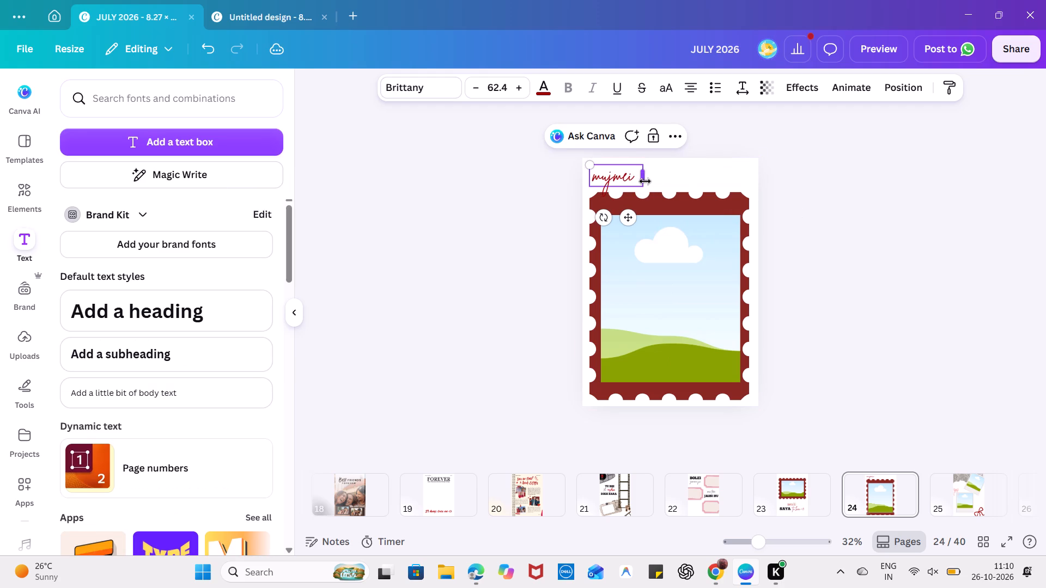
drag(642, 180, 653, 182)
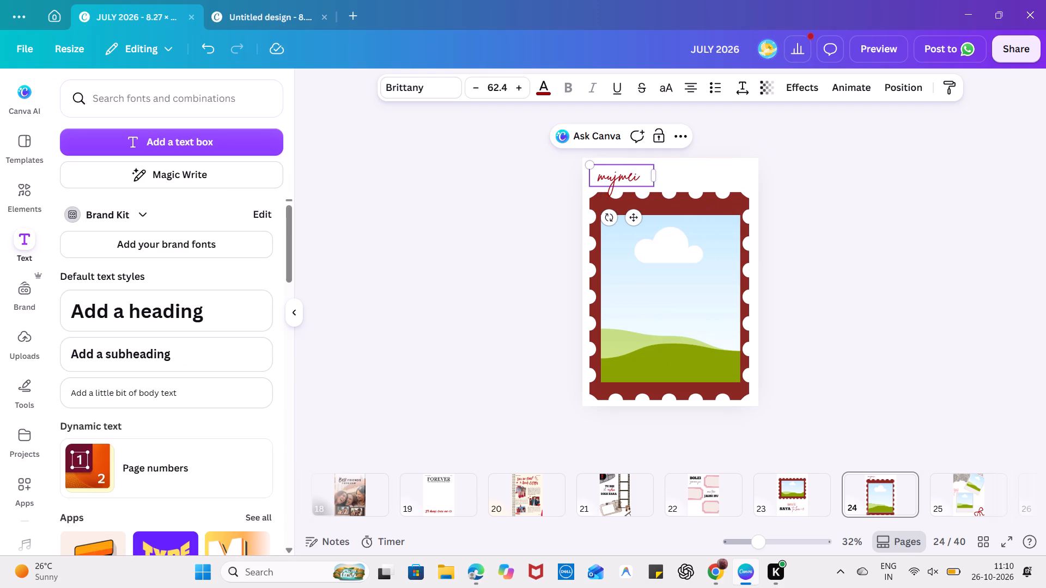
Add a subheading text box on page 24, place it beside "mujmei" above the stamp frame, and scale it to size 38.6.
click(727, 130)
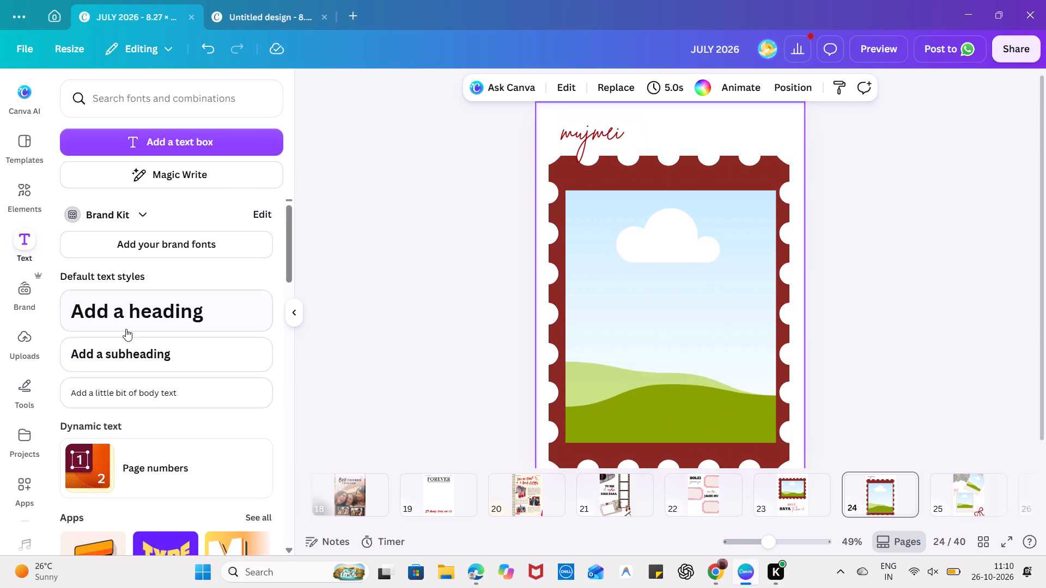
click(176, 349)
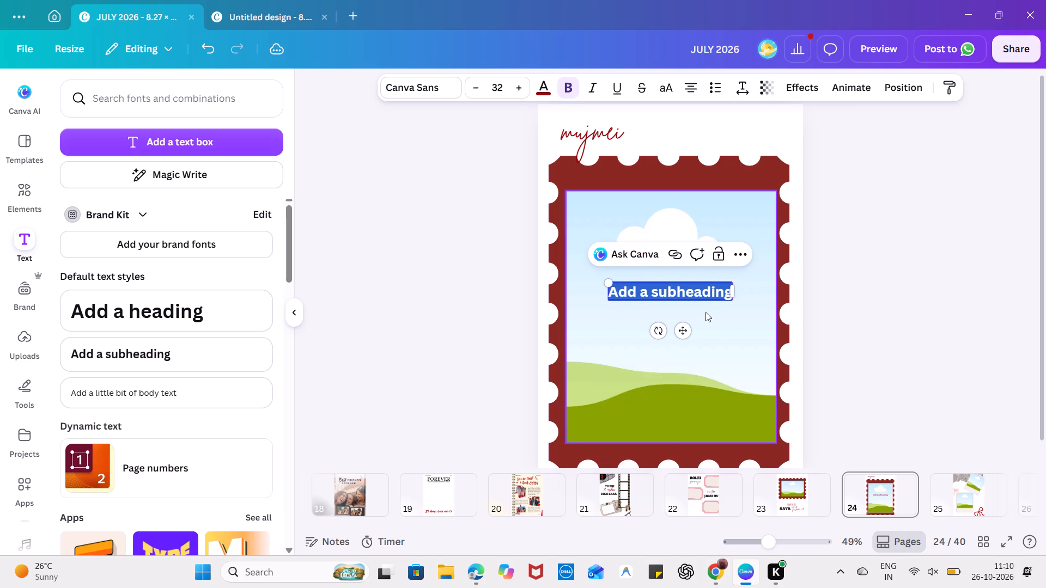
drag(682, 329, 716, 175)
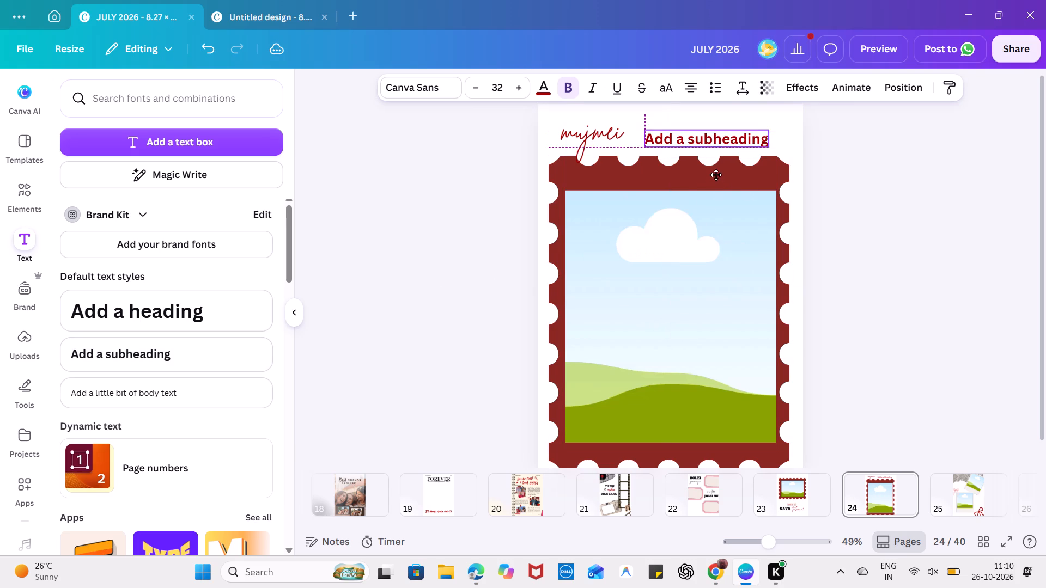
drag(716, 175, 716, 167)
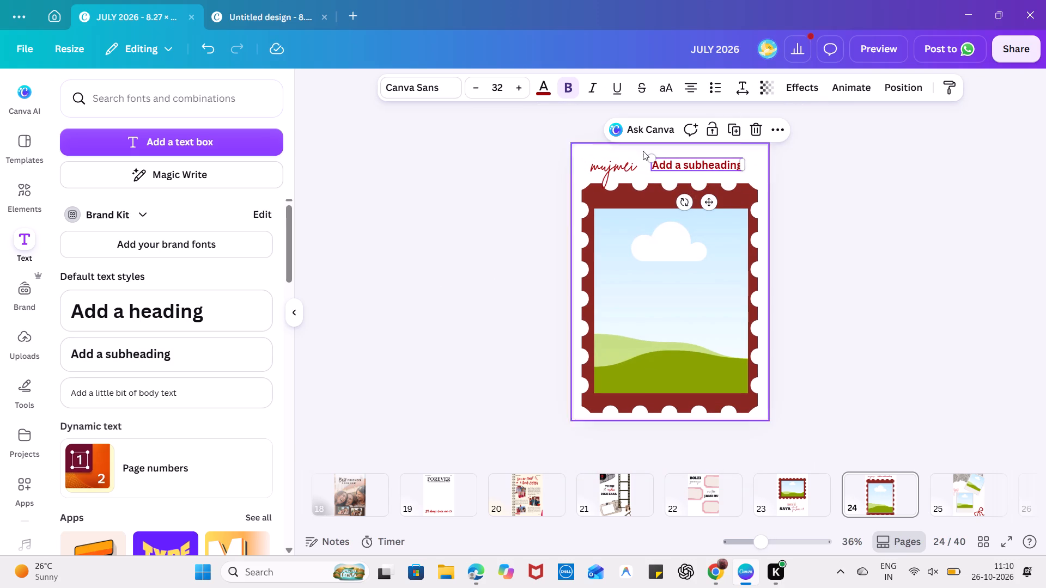
drag(652, 157, 633, 152)
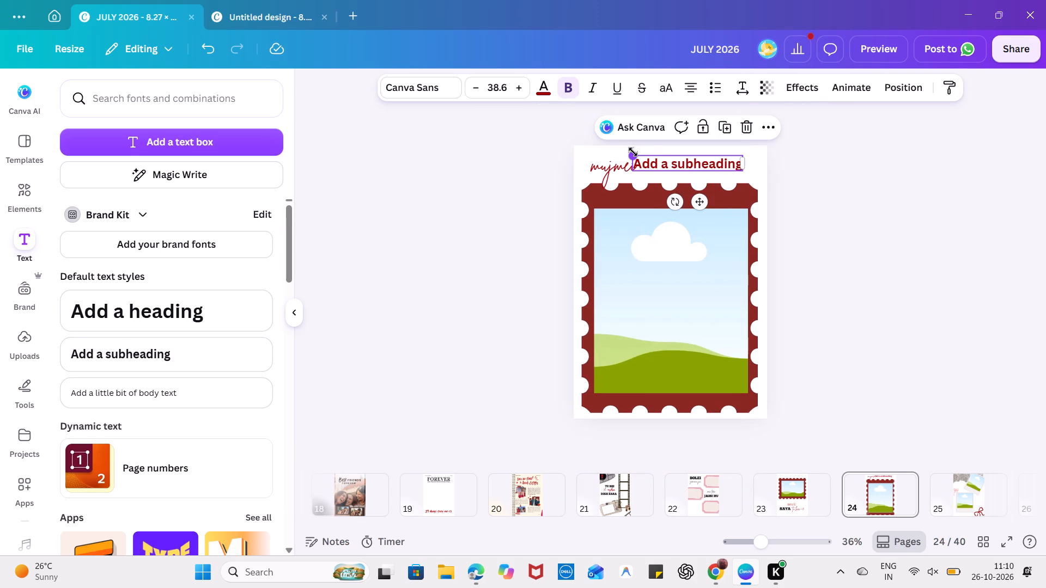
drag(664, 160, 678, 162)
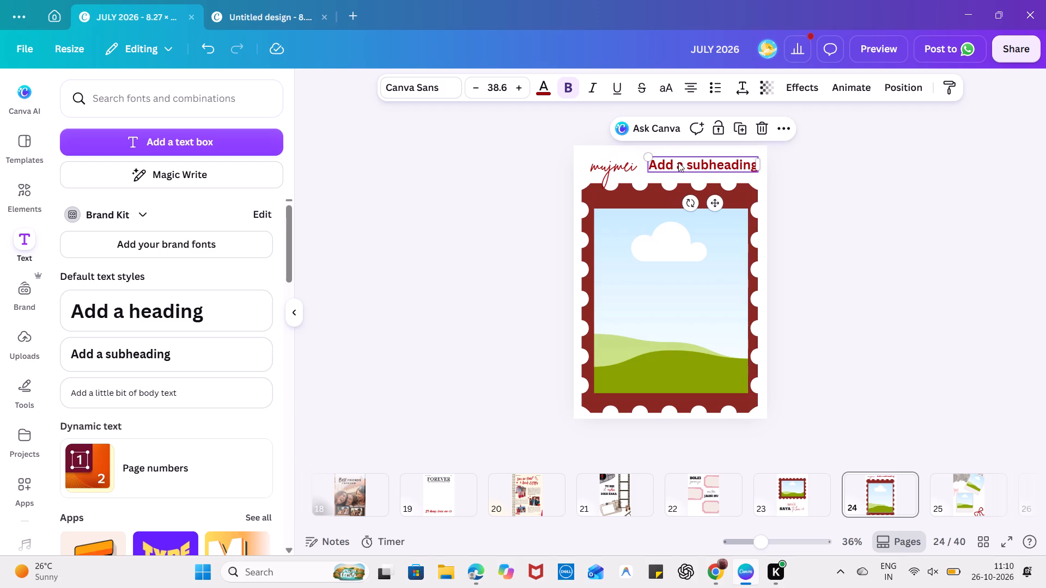
click(854, 268)
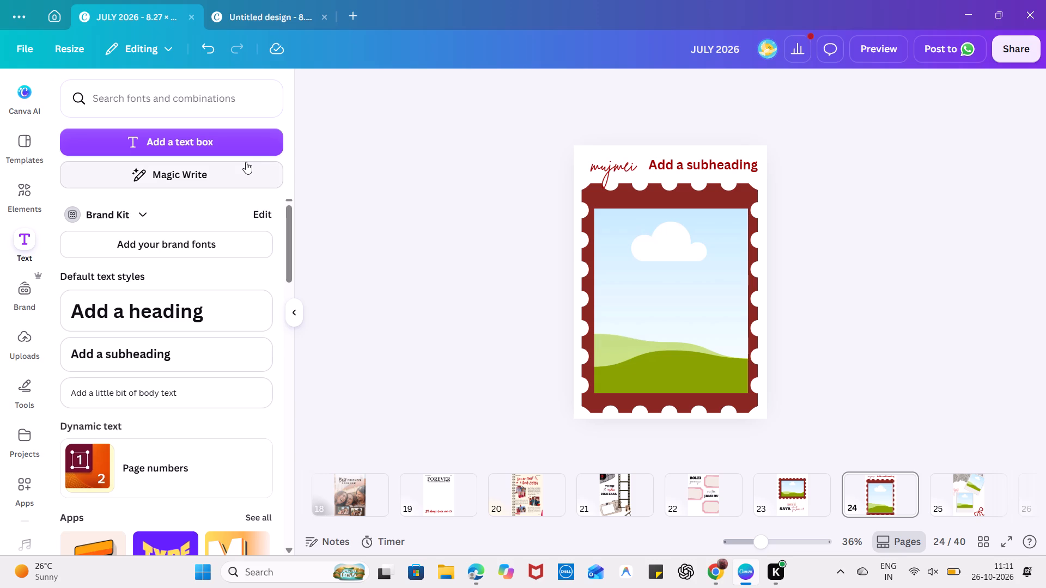
Colour the page 24 subheading black and replace its text with "samaya tu hai <3".
click(692, 171)
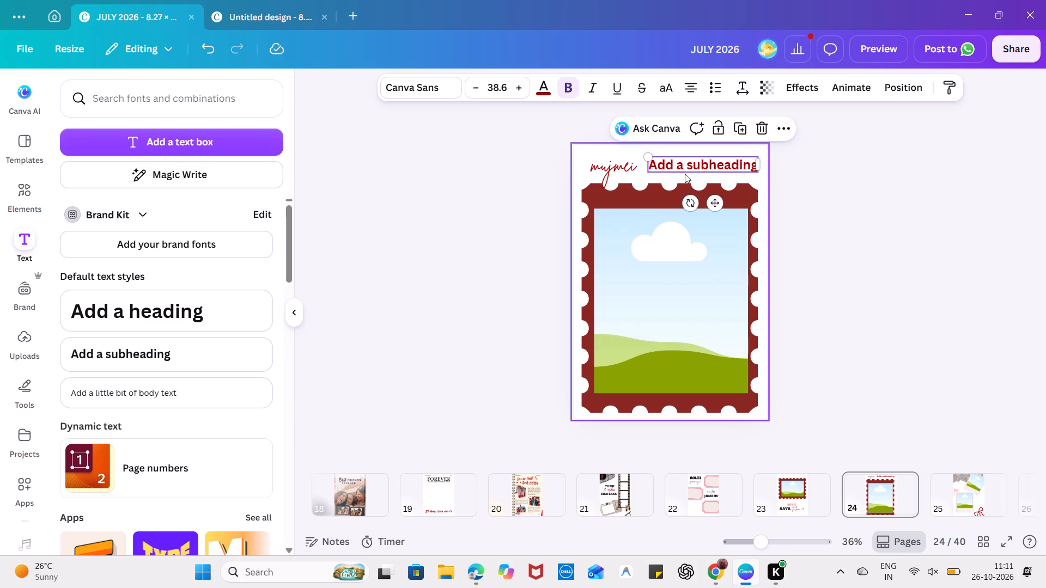
click(708, 203)
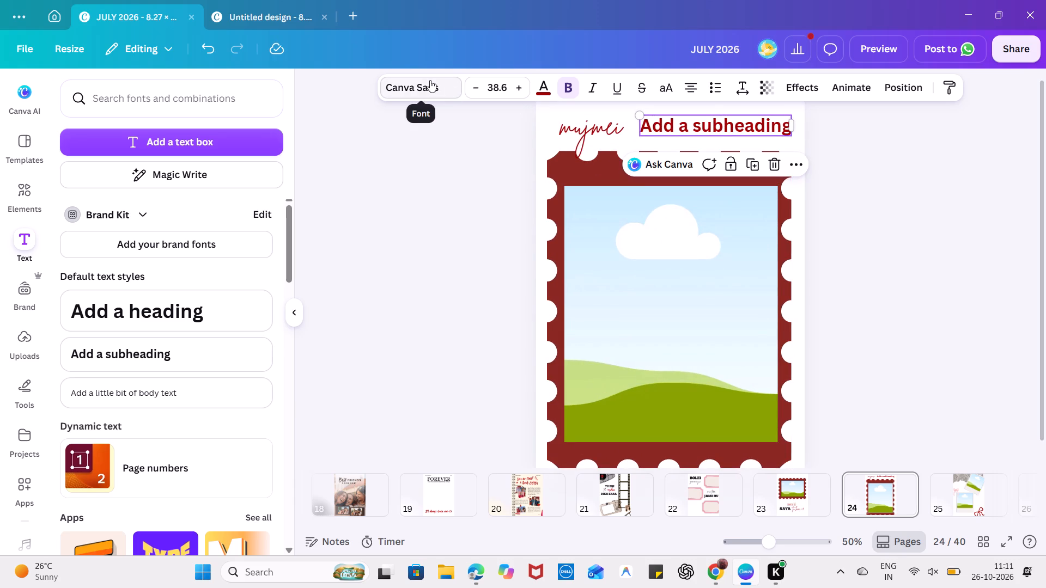
double_click(657, 117)
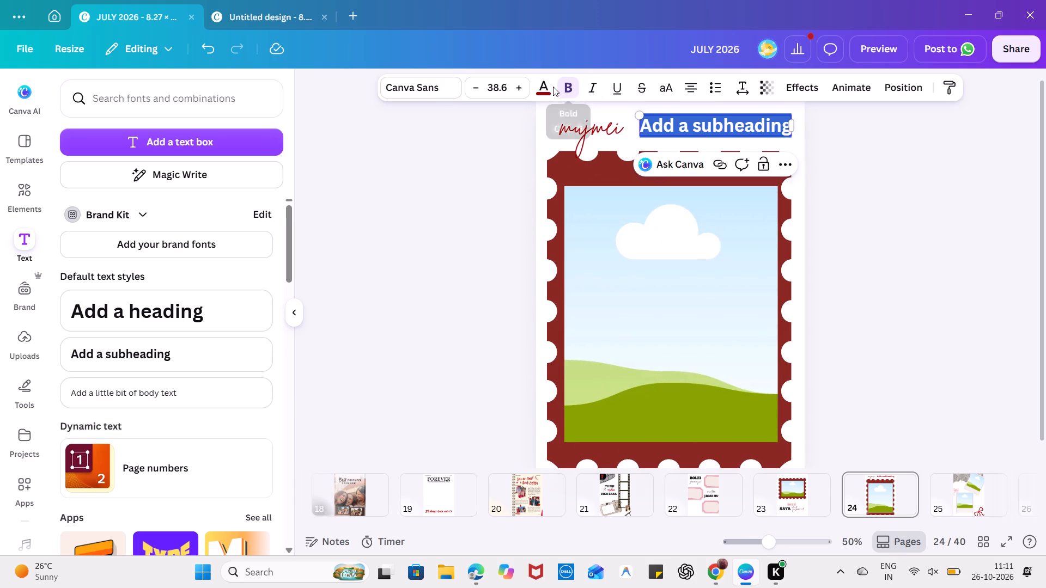
click(548, 84)
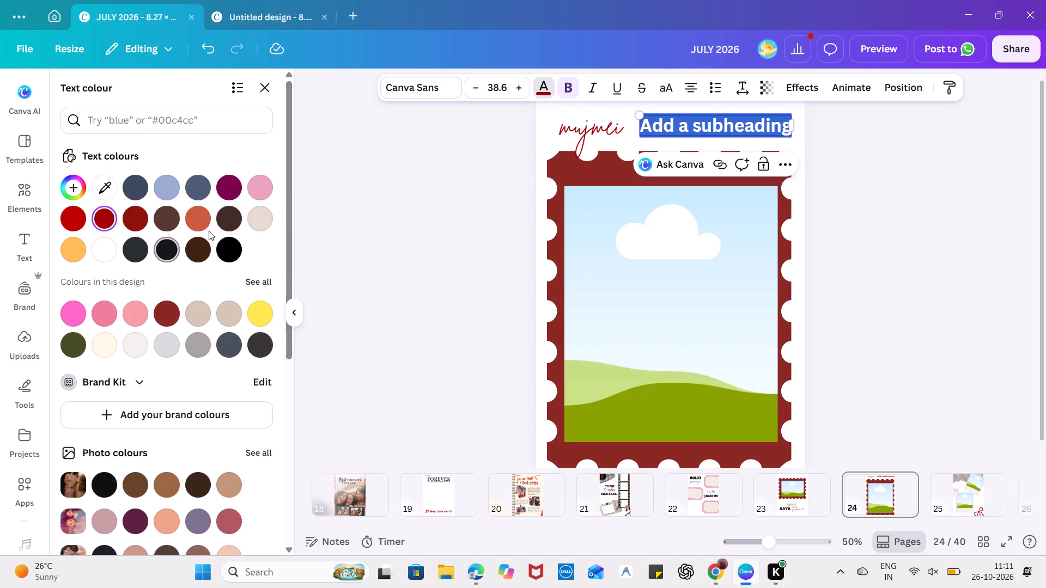
click(236, 247)
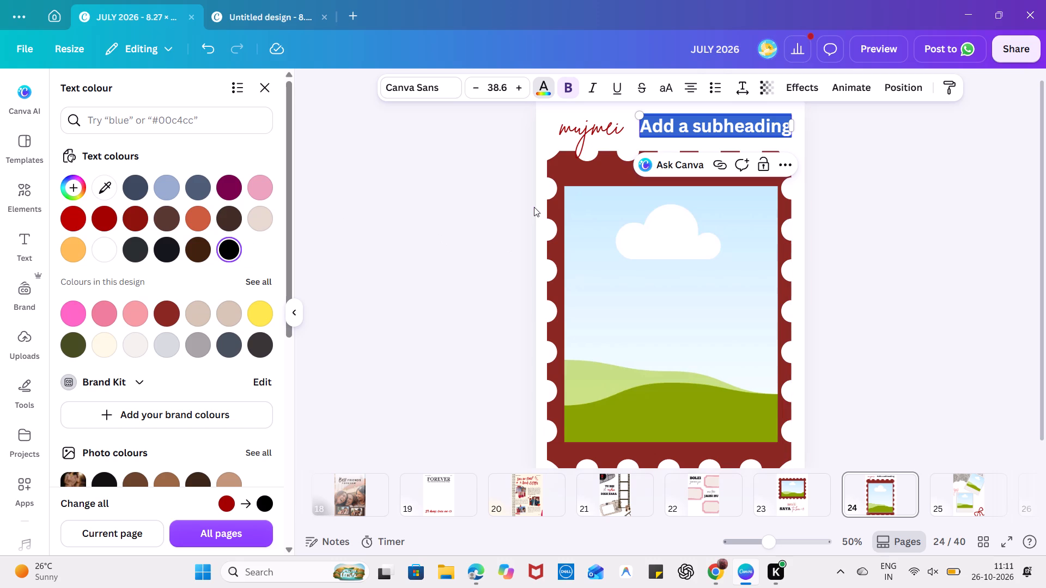
text(samaya)
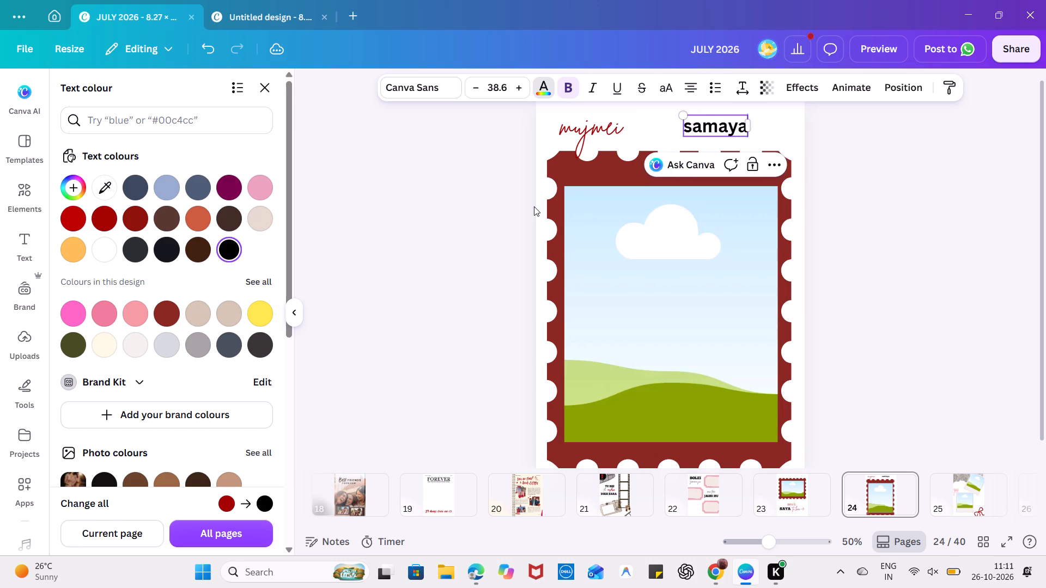
key(space)
text(tu hai)
key(space)
text(<3)
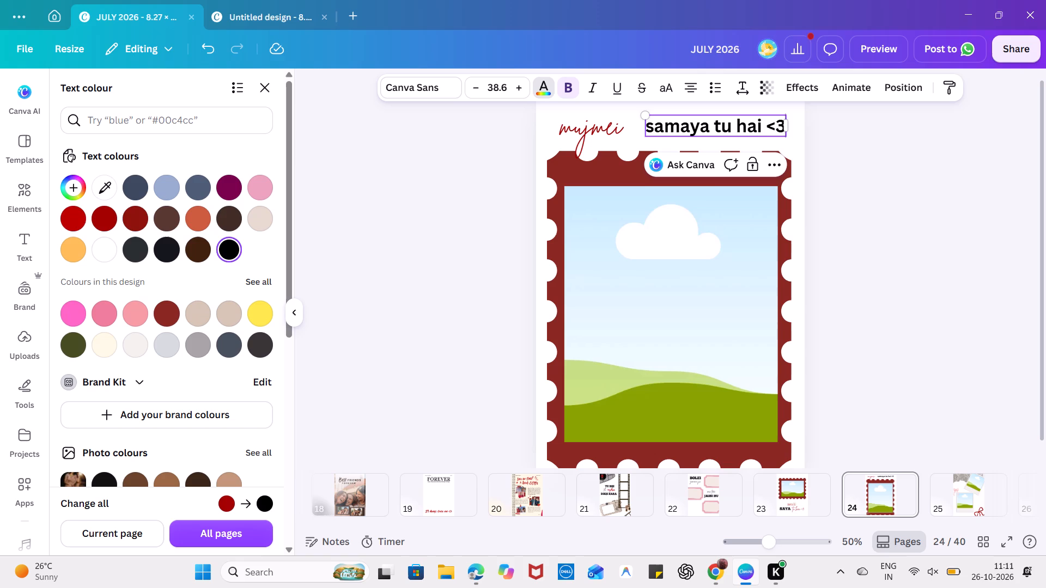
Scale "samaya tu hai <3" up to size 43 and align its end with the stamp frame's outer edge.
drag(646, 117, 629, 117)
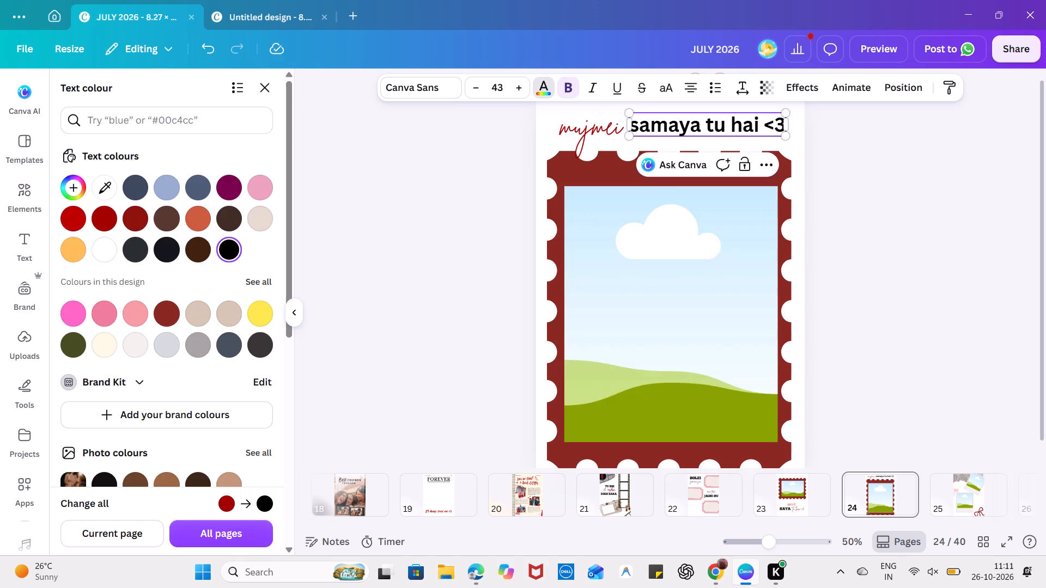
click(947, 243)
click(734, 125)
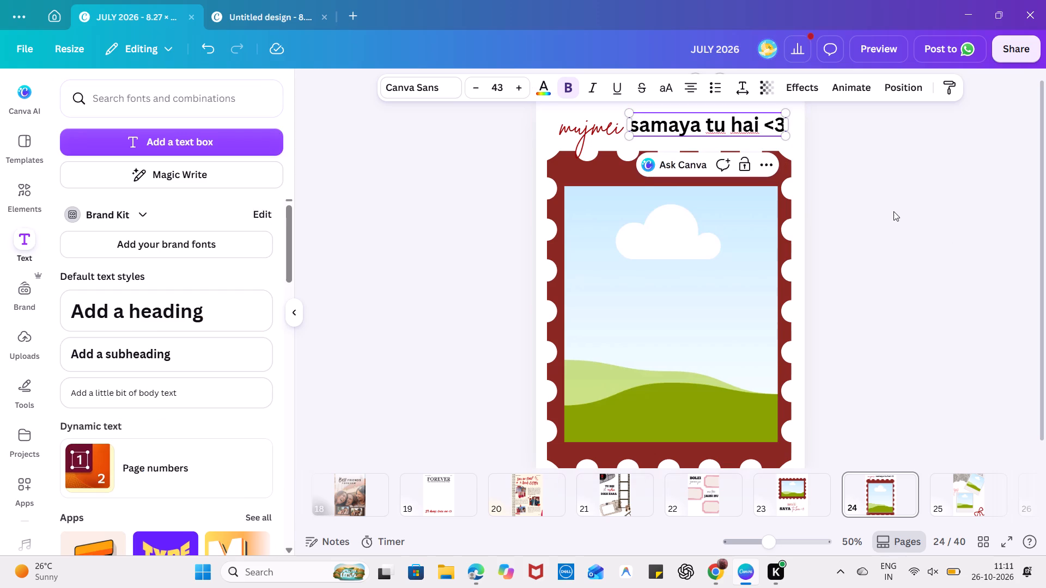
click(896, 216)
click(728, 120)
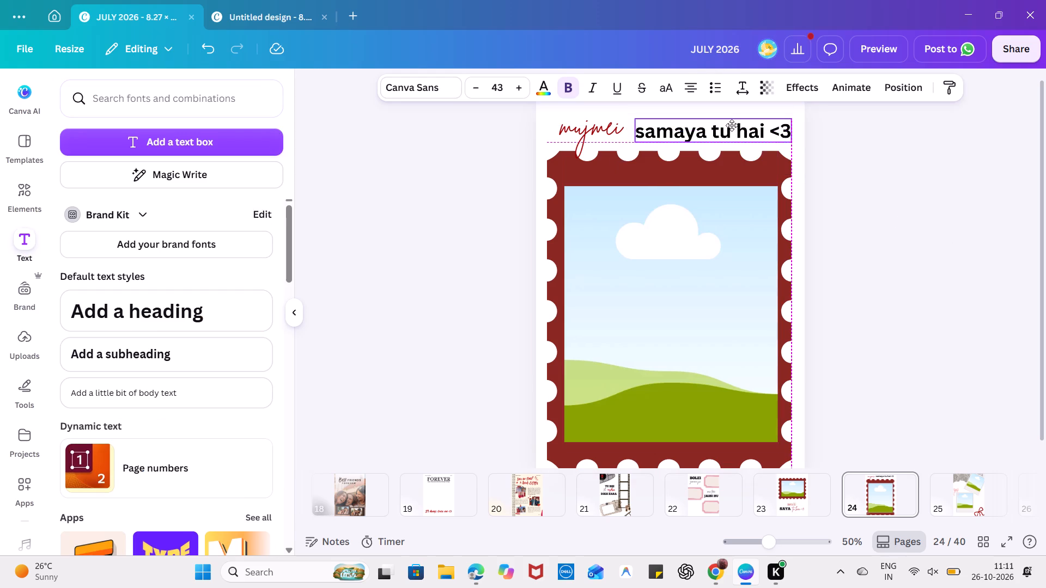
click(840, 201)
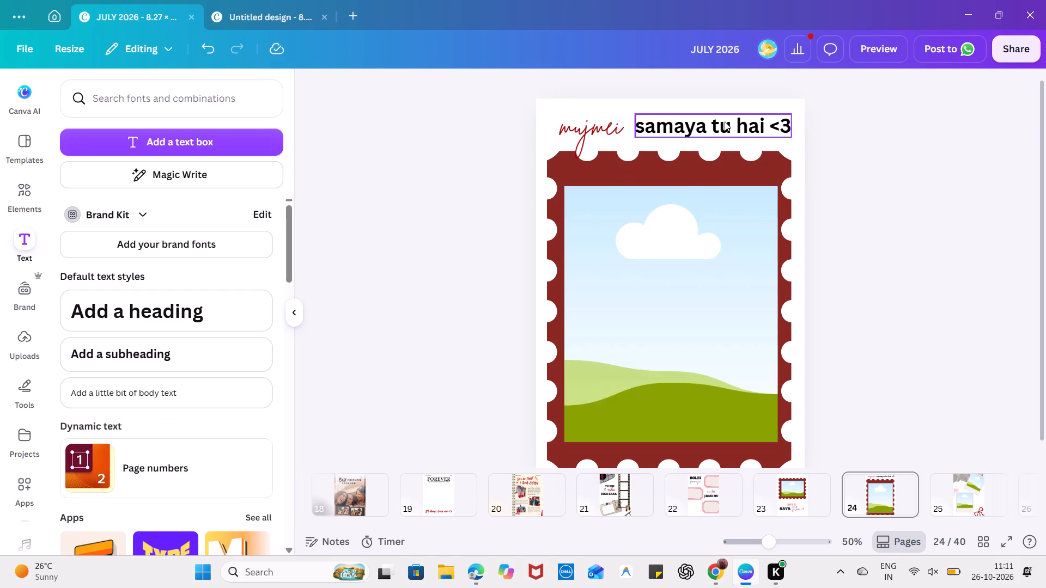
Change the font of the whole "samaya tu hai <3" text to Bricolage Grotesque 36.
click(725, 121)
double_click(725, 121)
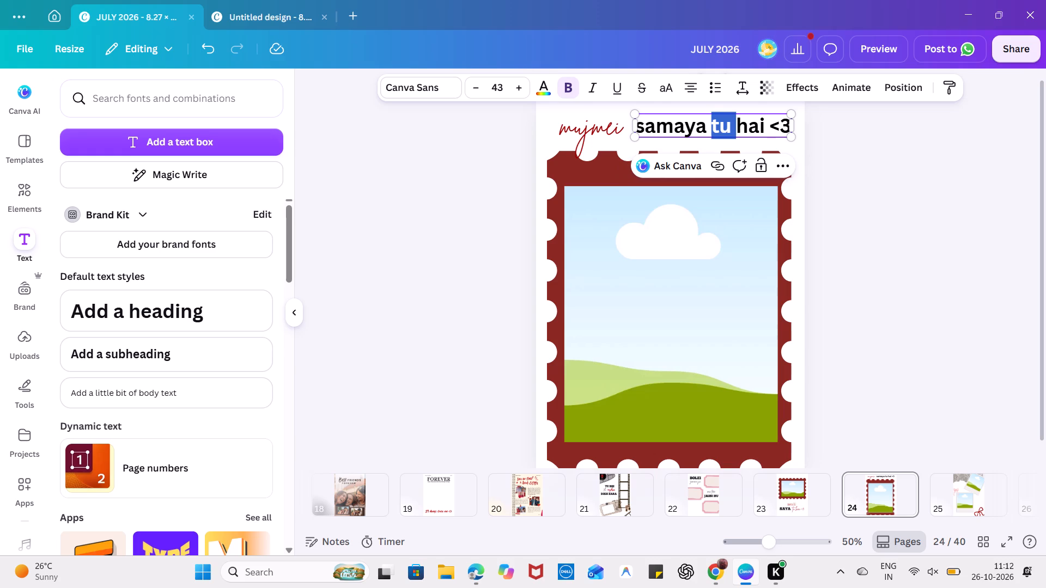
key(ctrl+a)
click(415, 84)
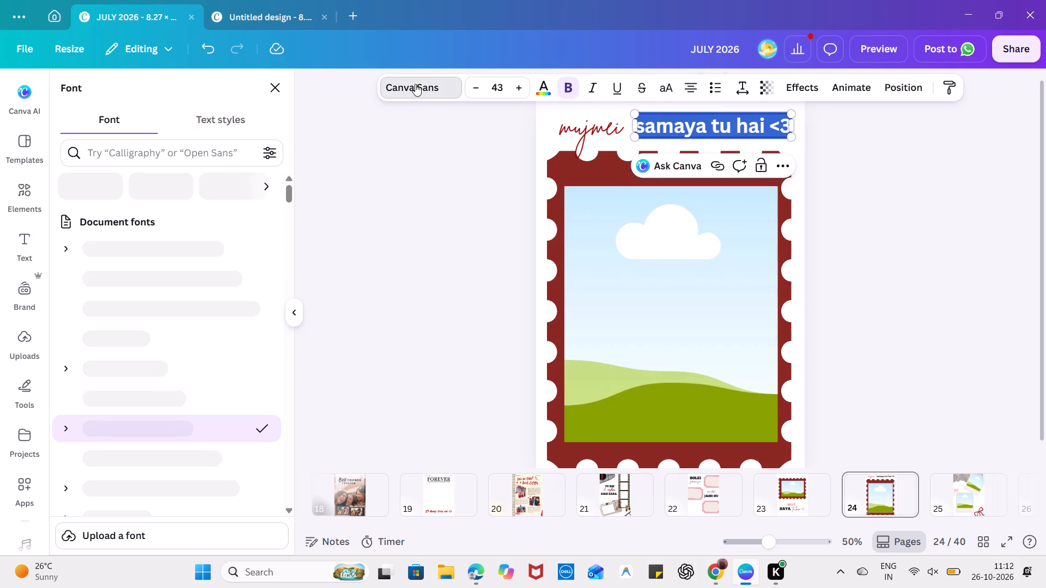
click(151, 378)
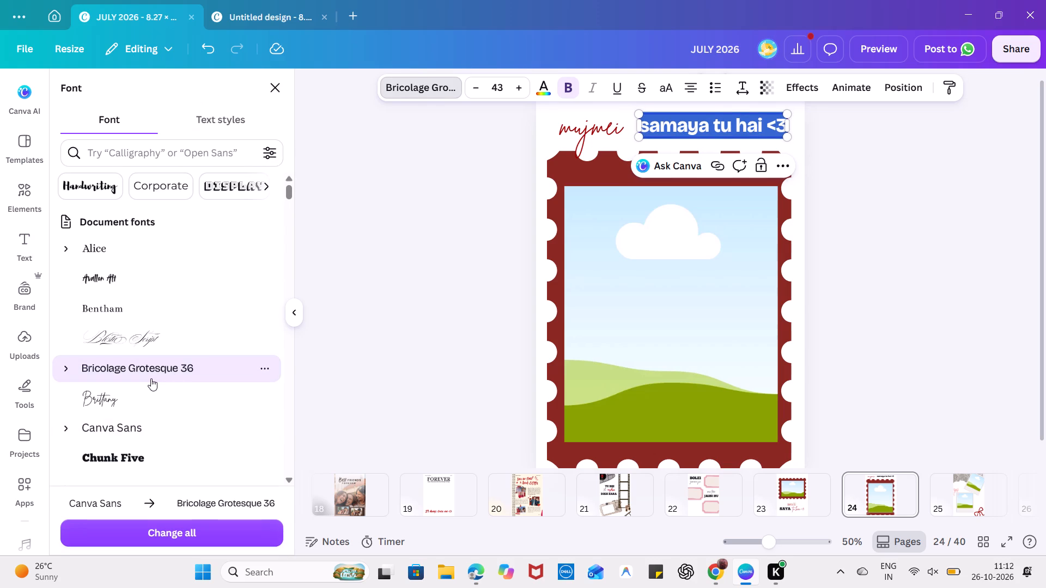
click(911, 391)
click(964, 292)
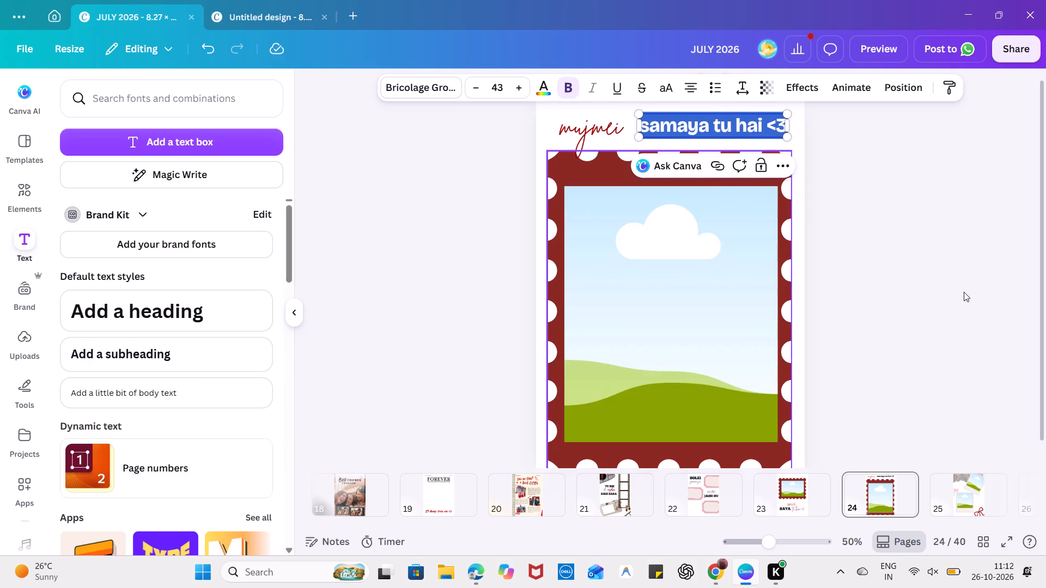
Move "samaya tu hai <3" closer to "mujmei", ending flush with the inner picture's edge, to form one lyric line.
drag(752, 130, 745, 133)
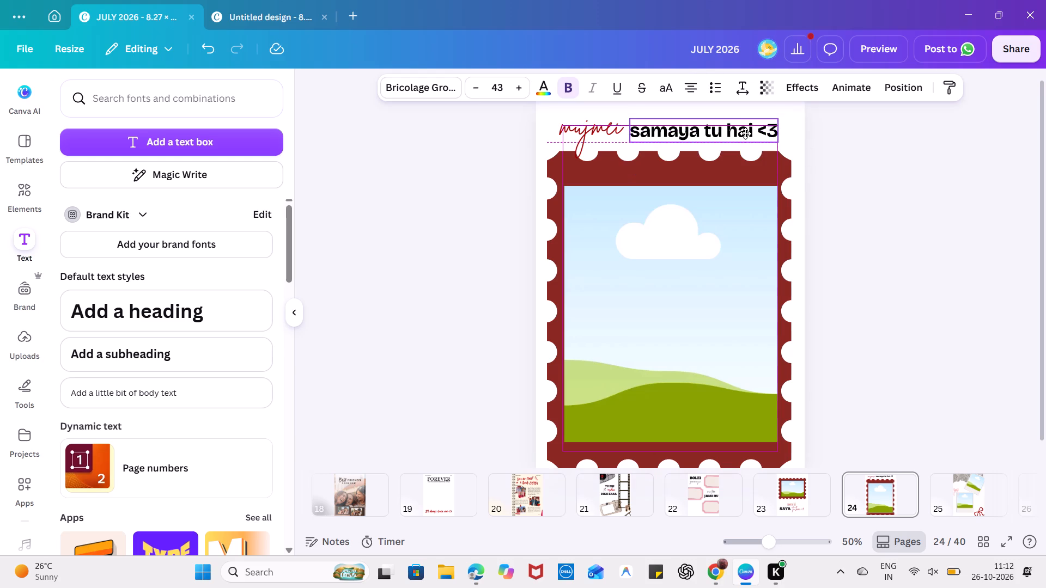
drag(745, 133, 746, 132)
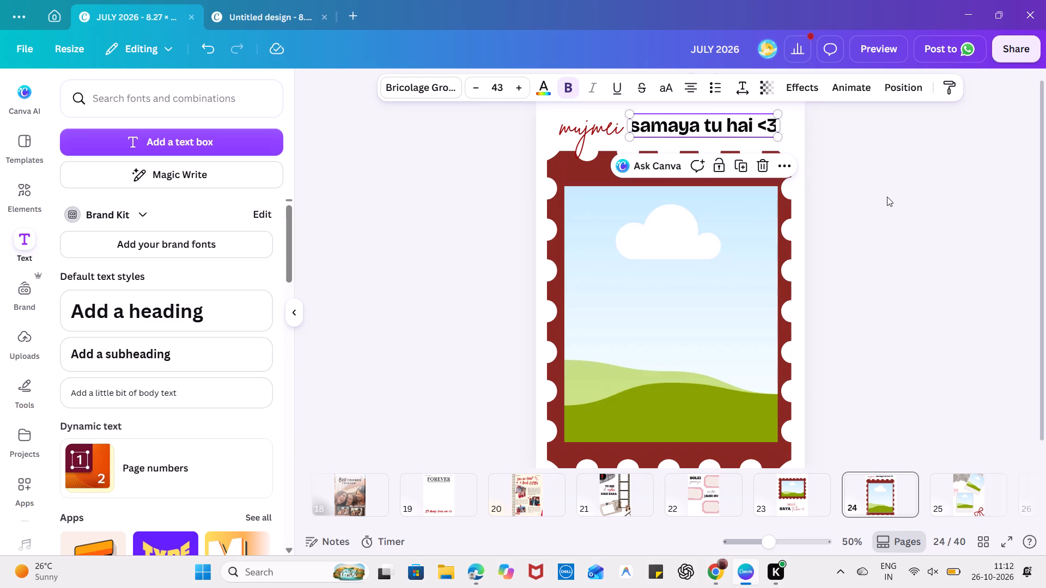
click(887, 198)
click(606, 129)
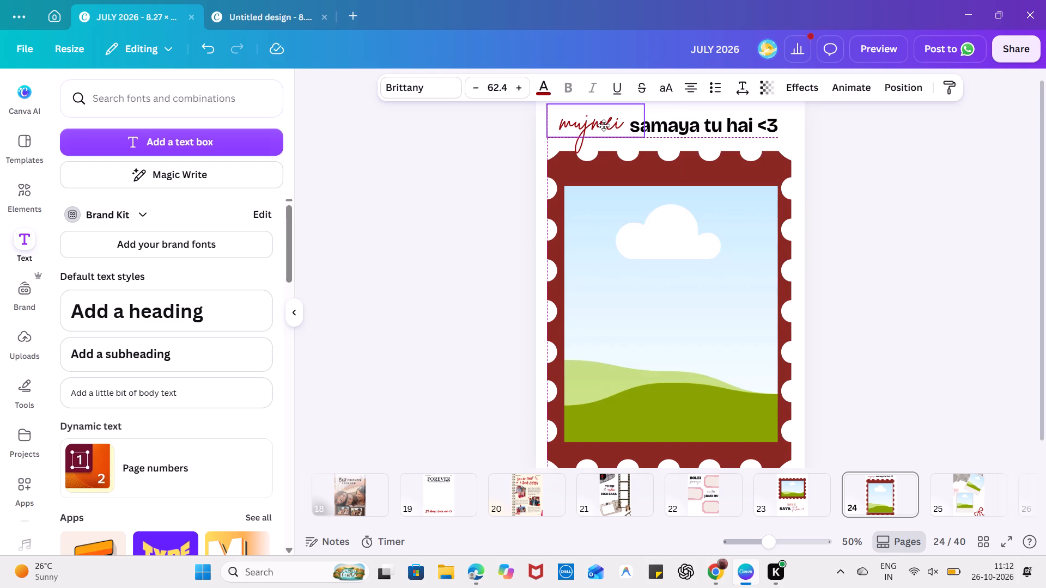
click(919, 235)
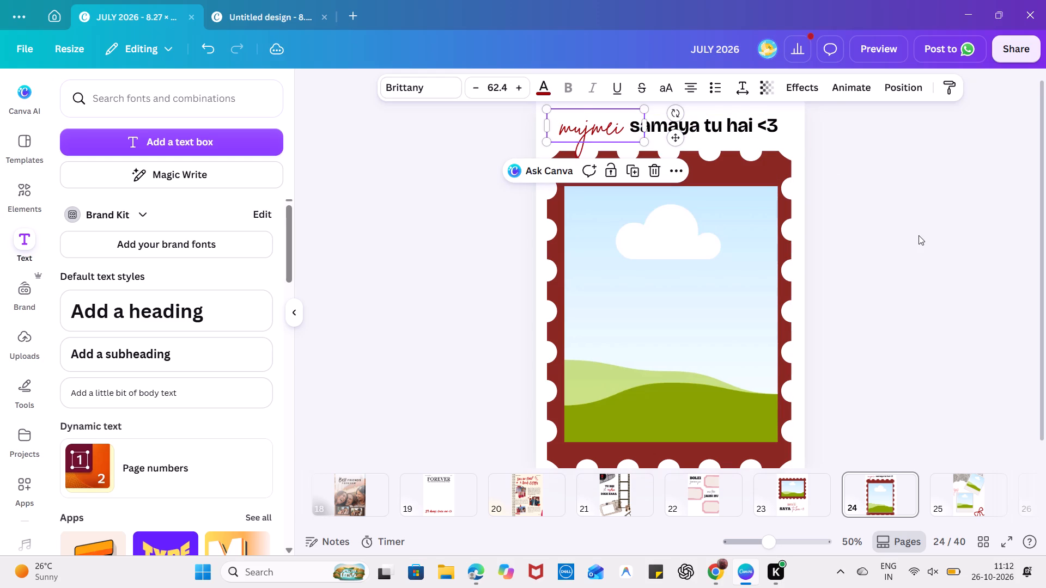
Reorder the pages by moving the "BOLEI zamana yun" page from position 22 to position 21.
click(784, 509)
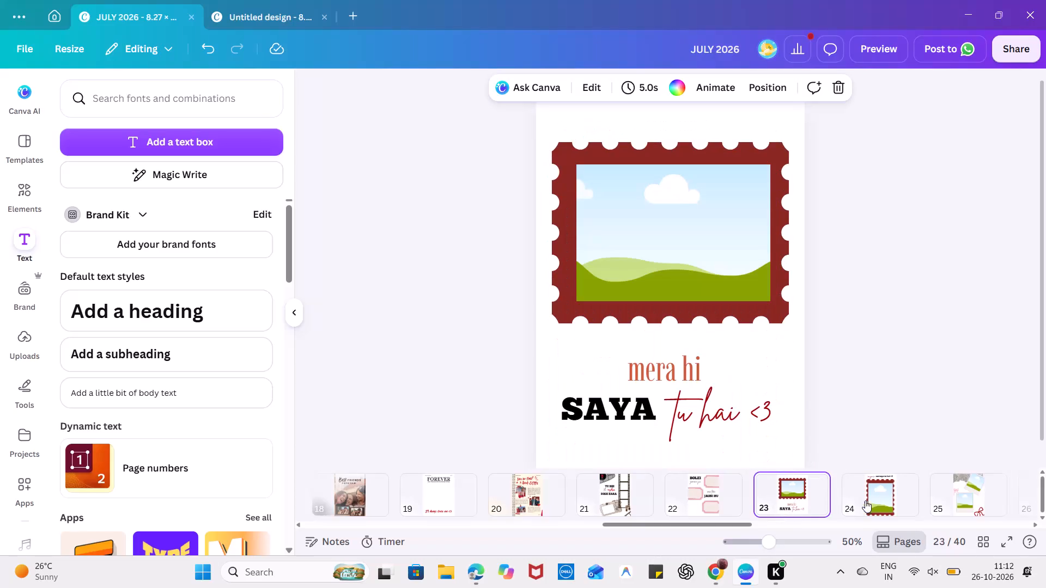
click(872, 498)
click(791, 492)
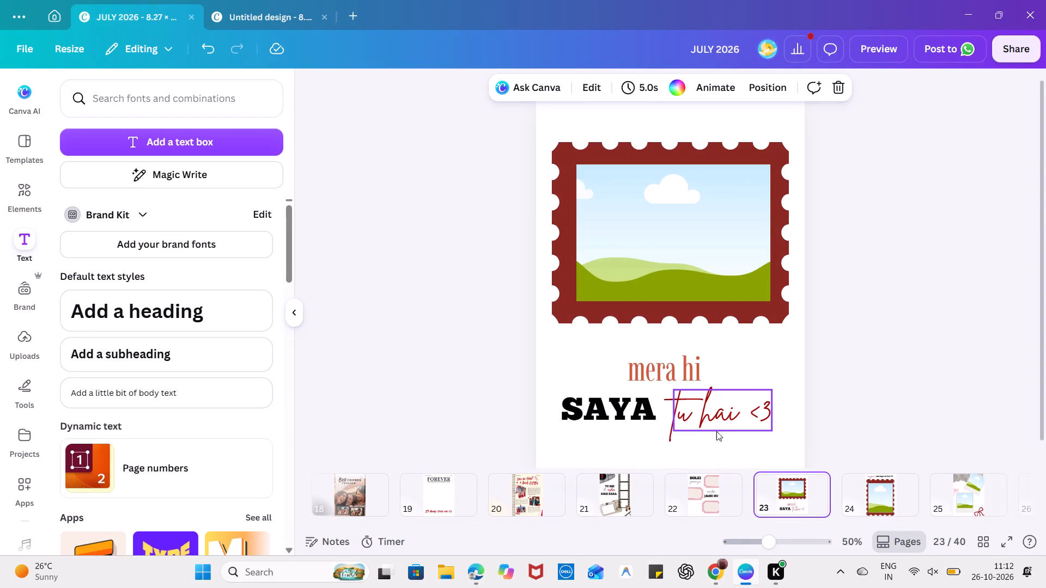
click(721, 499)
drag(694, 509, 563, 517)
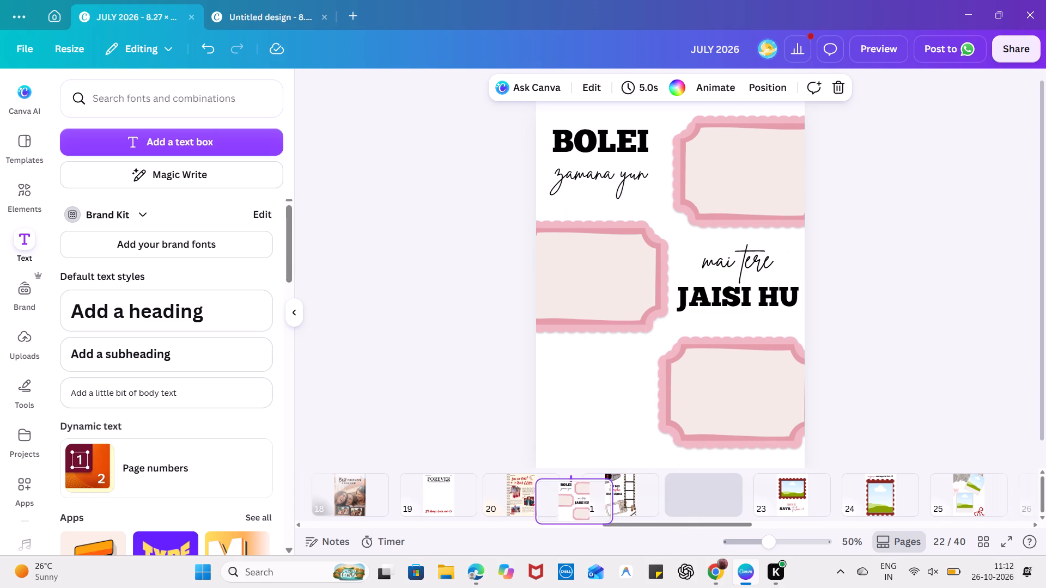
drag(563, 517, 562, 517)
Add a subheading reading "HAR" to page 25, the page with two polaroid frames.
scroll(727, 500, left, 3)
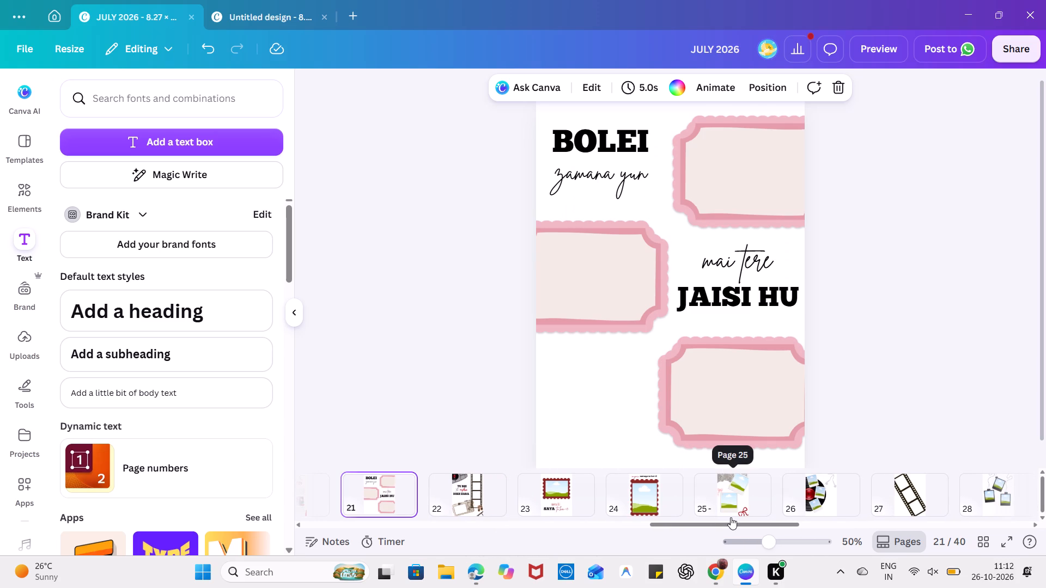
click(729, 495)
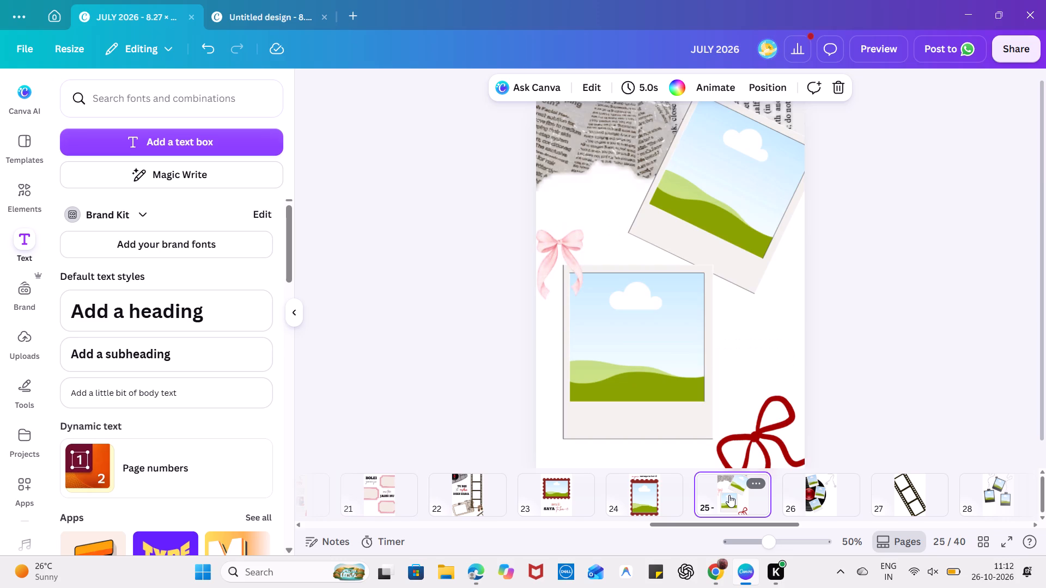
click(640, 498)
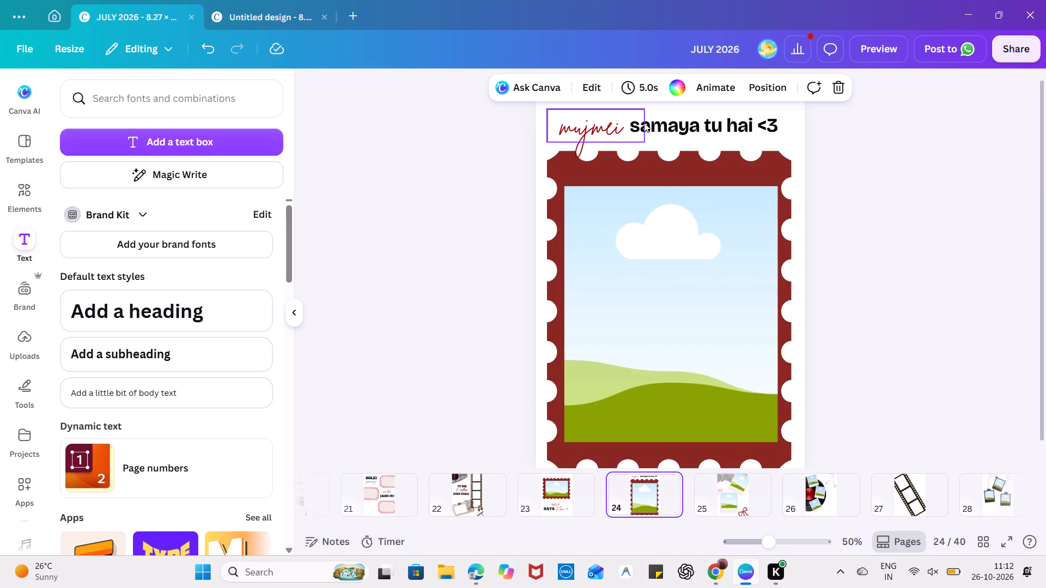
click(715, 485)
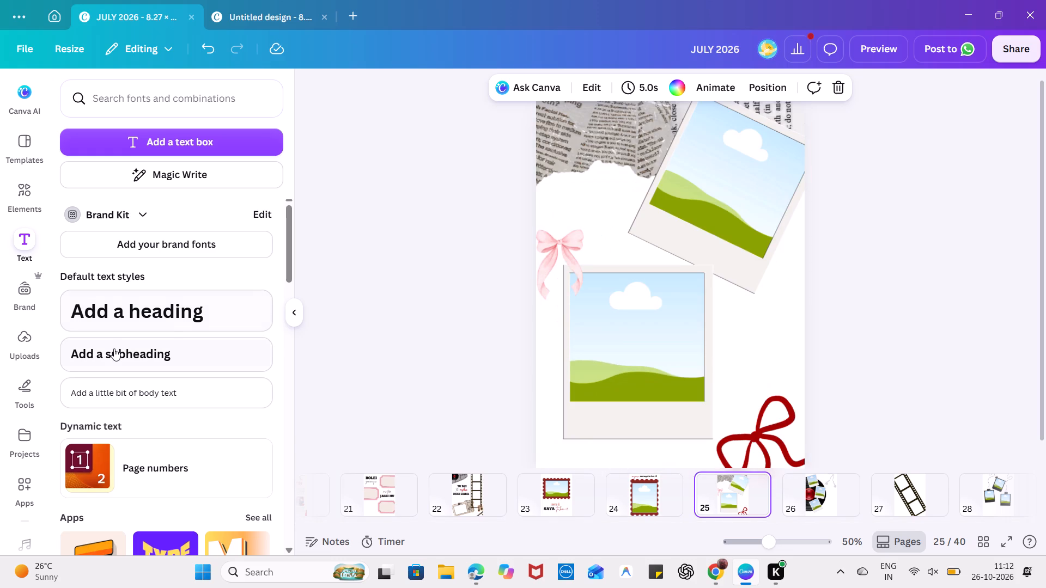
click(114, 349)
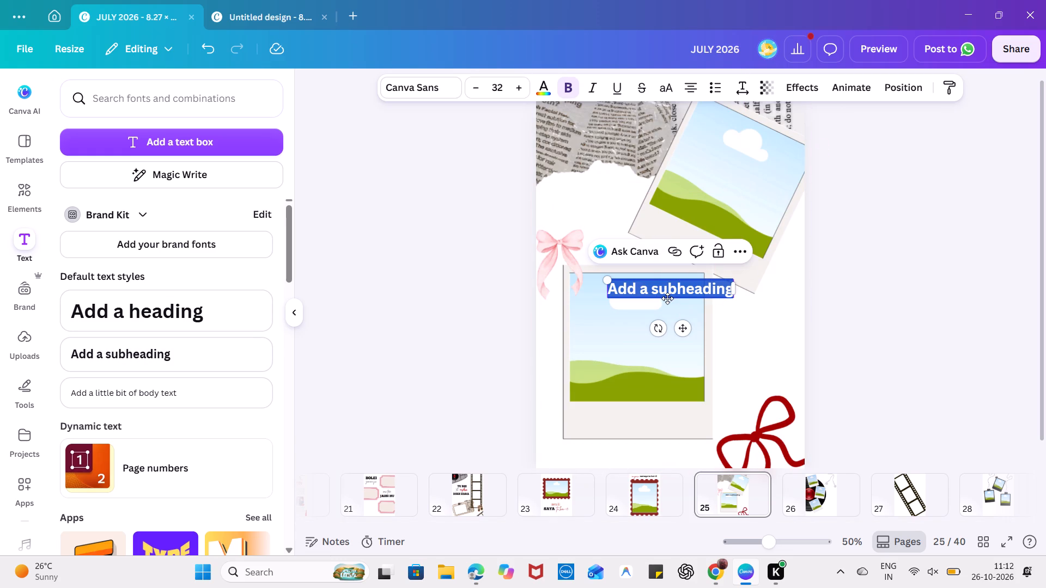
key(shift+h)
text(AR)
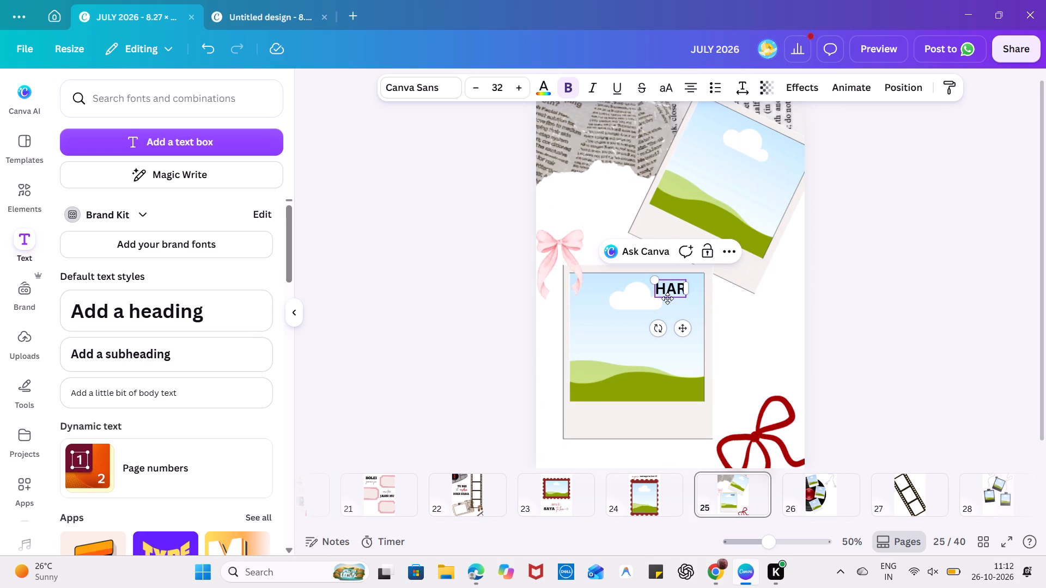
Place "HAR" in the white space just below the torn newspaper and scale it up to about size 49.7.
drag(685, 328, 599, 238)
drag(565, 189, 547, 183)
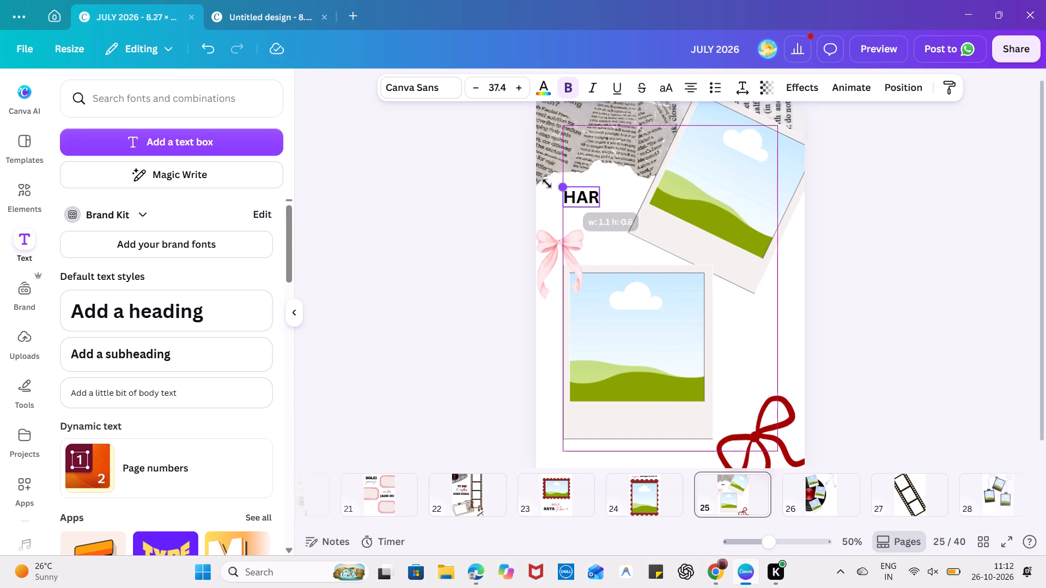
drag(547, 183, 546, 183)
drag(585, 238, 601, 237)
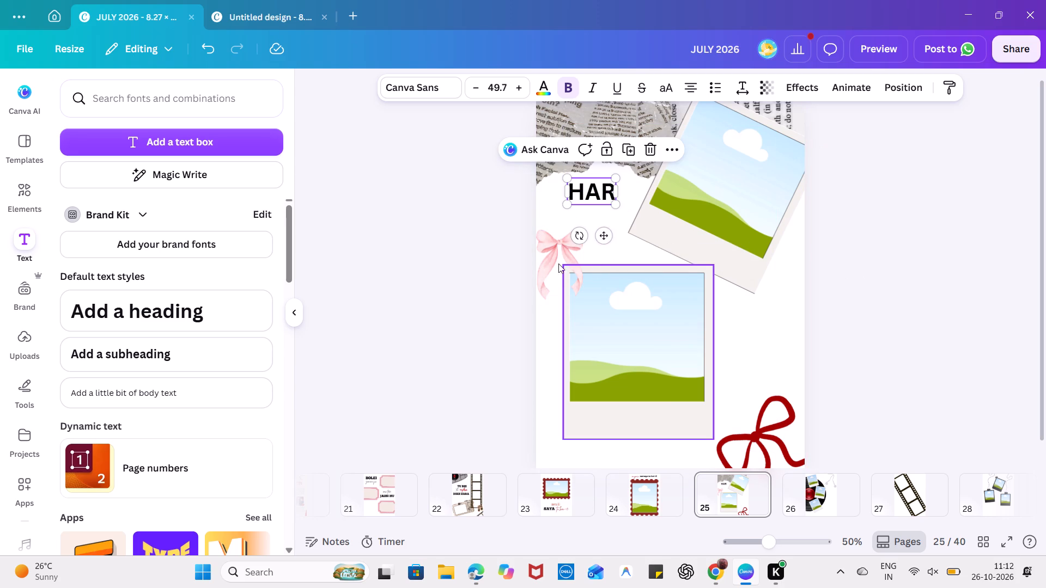
Delete the pink ribbon bow beside the lower polaroid frame.
click(555, 261)
key(Delete)
Nudge "HAR" slightly toward the page's outer edge and change its font to Chunk Five.
drag(607, 187, 601, 188)
click(433, 87)
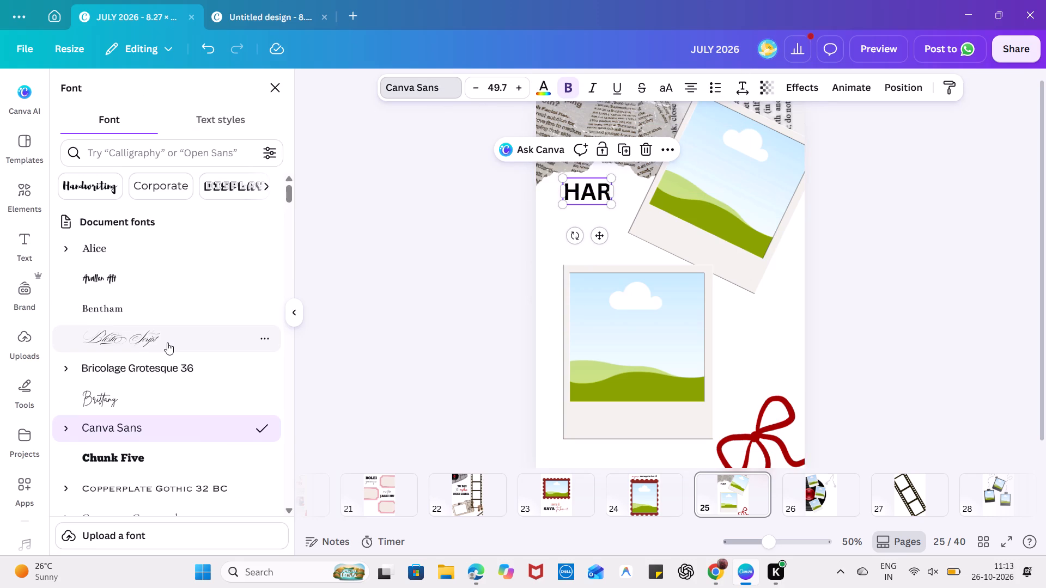
scroll(167, 342, down, 1)
click(148, 412)
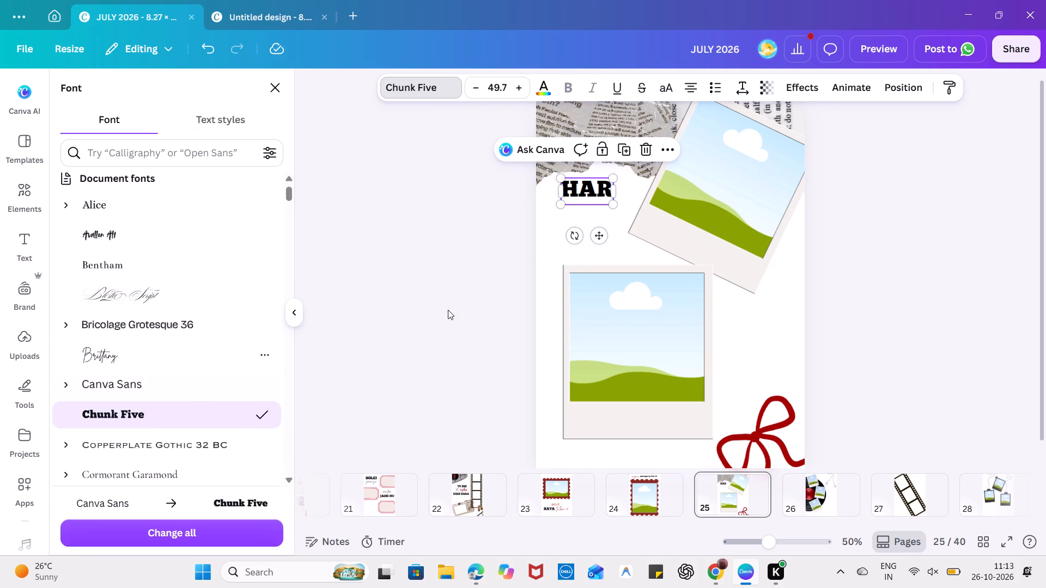
click(805, 274)
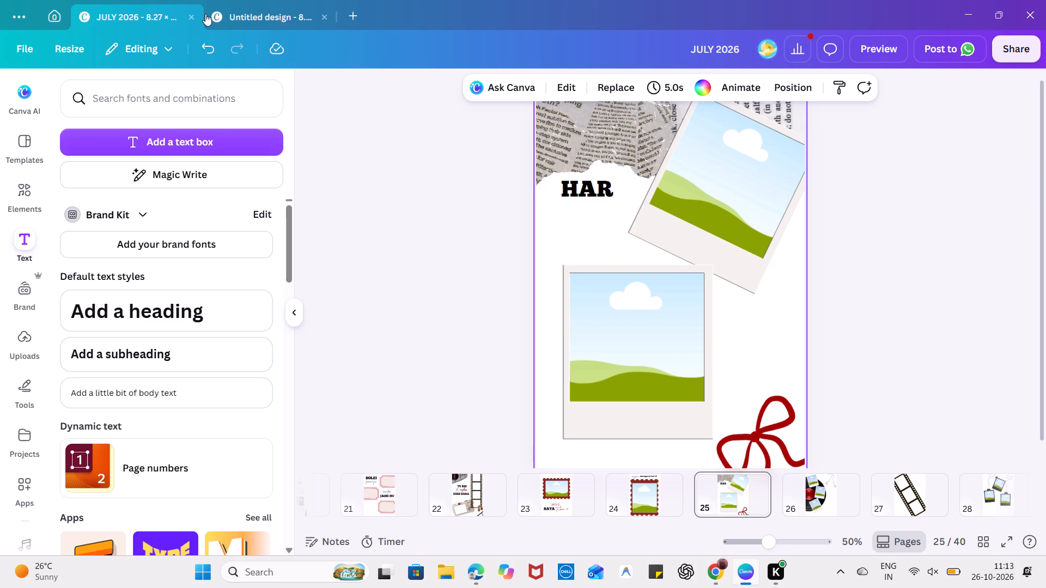
Copy the red script "mujmei" text from page 24 to page 25 and place it directly beneath "HAR".
click(637, 485)
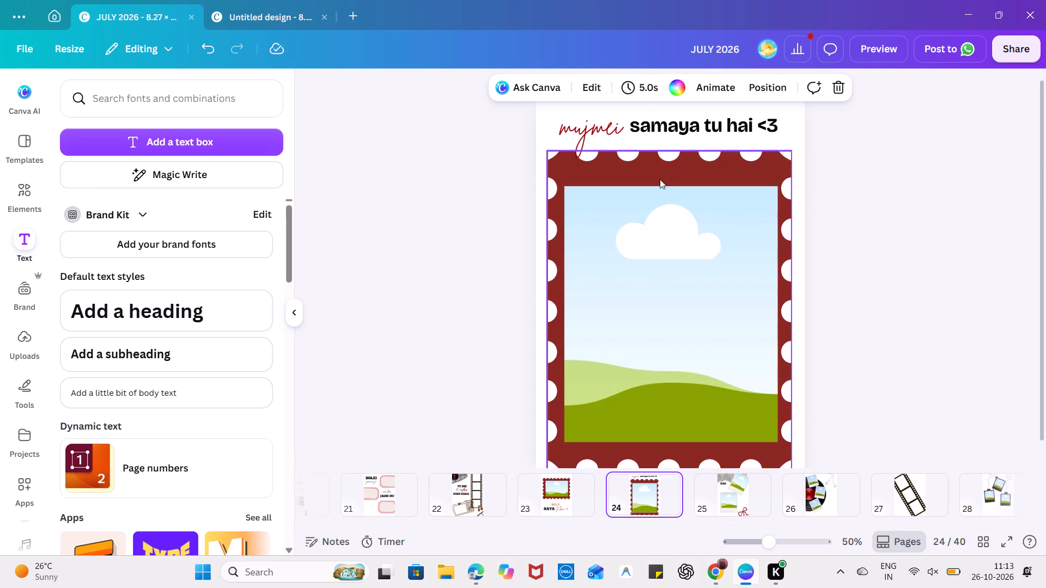
click(580, 128)
key(ctrl+c)
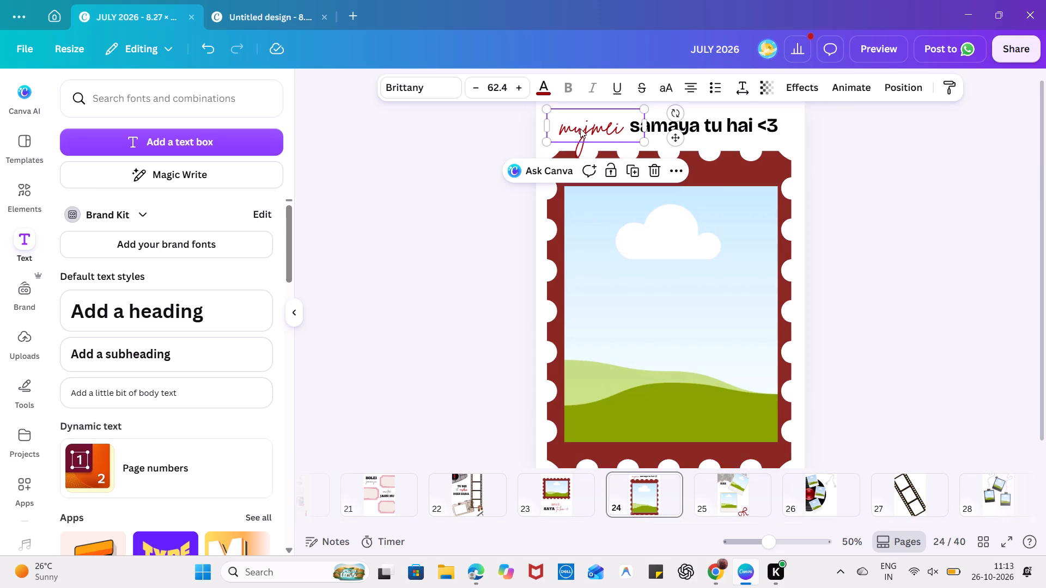
click(759, 481)
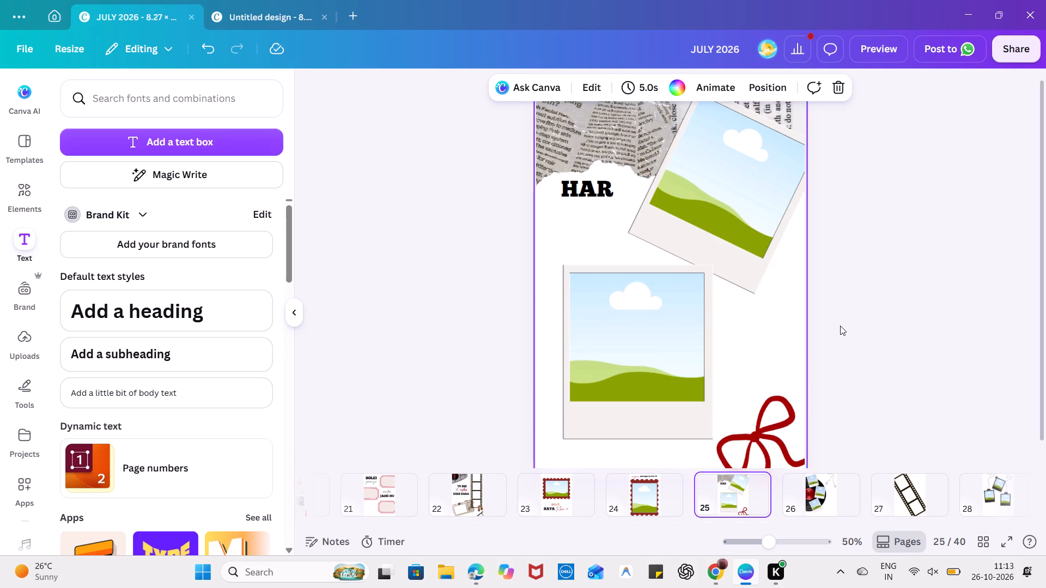
key(ctrl+v)
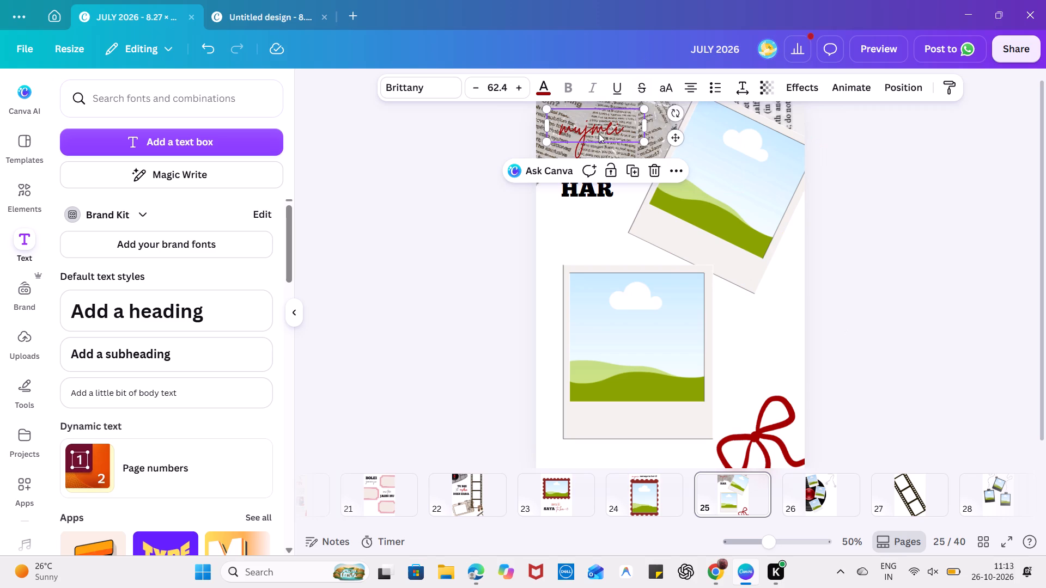
drag(599, 132, 594, 218)
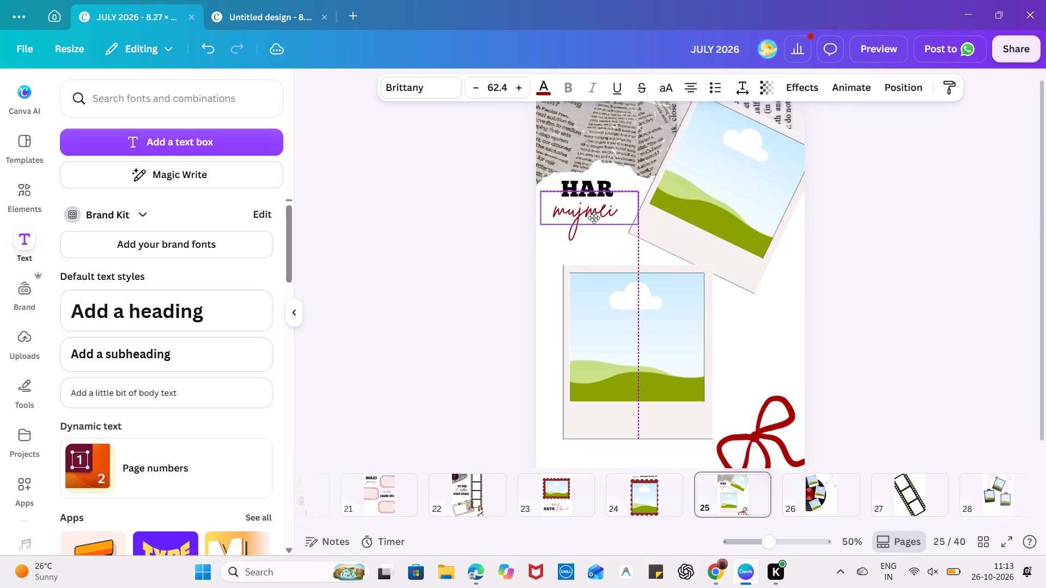
drag(594, 218, 593, 217)
Replace the copied "mujmei" text on page 25 with "pal ye".
double_click(593, 217)
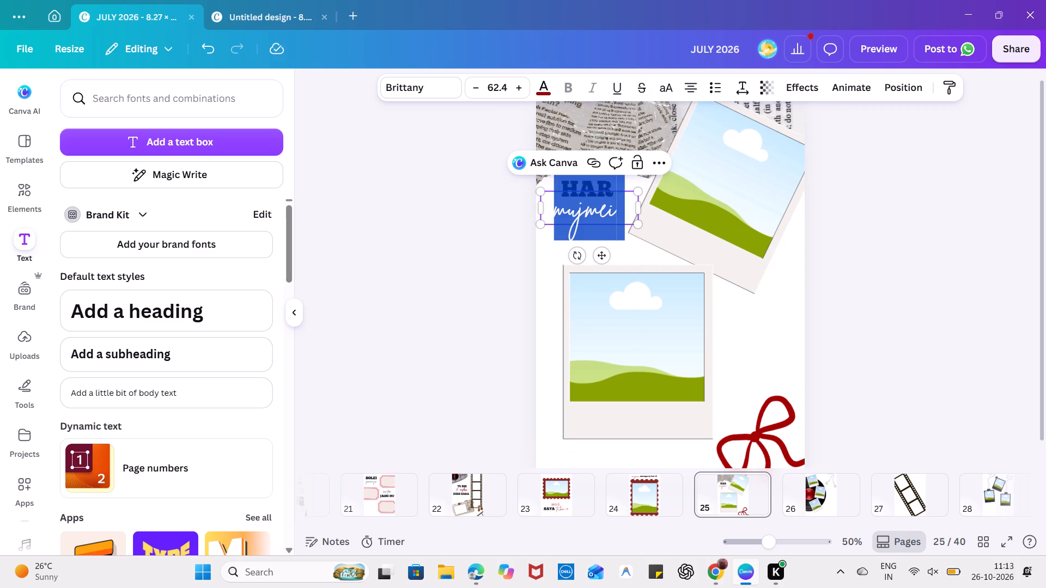
text(pal)
key(space)
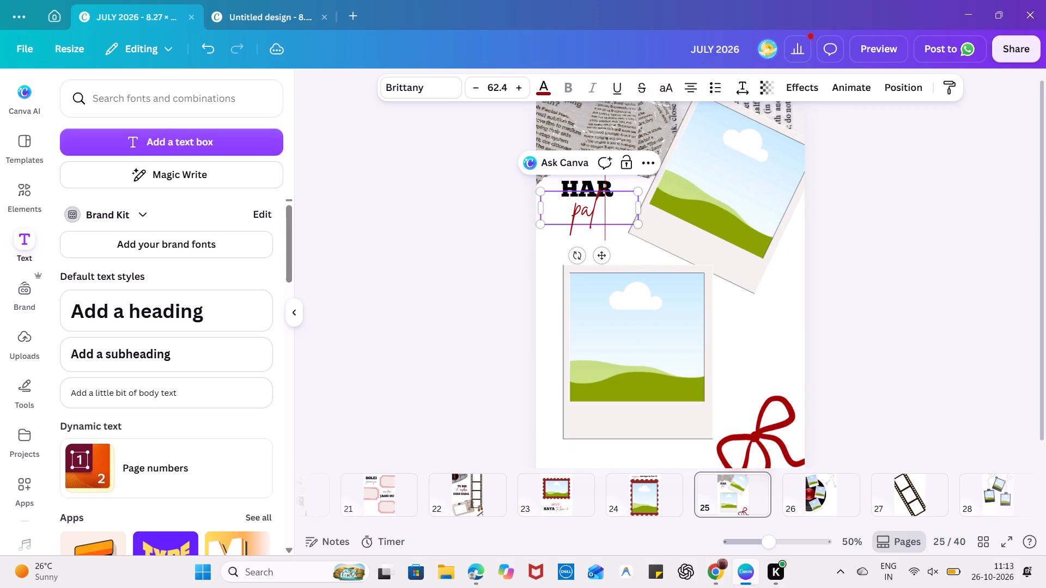
text(ye)
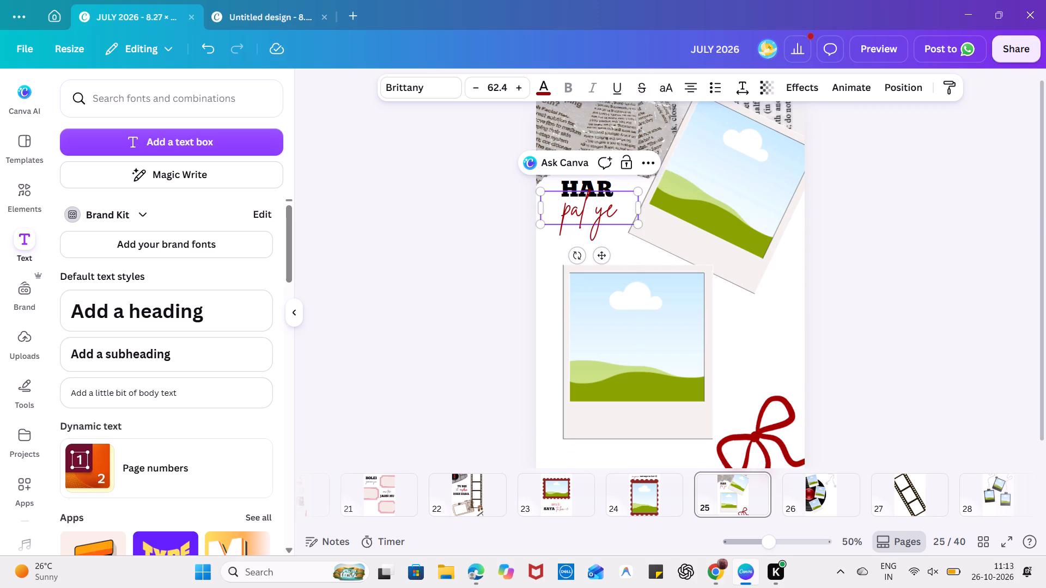
click(892, 309)
Shift "pal ye" slightly lower so it sits clear of "HAR" and is roughly centred beneath it.
drag(588, 217, 588, 218)
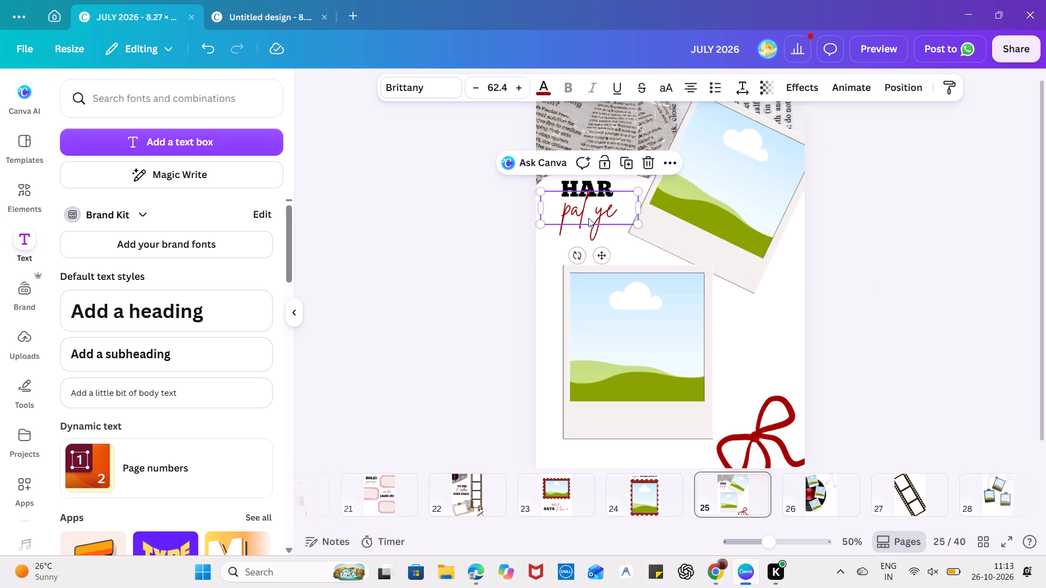
drag(588, 218, 589, 223)
drag(589, 223, 583, 224)
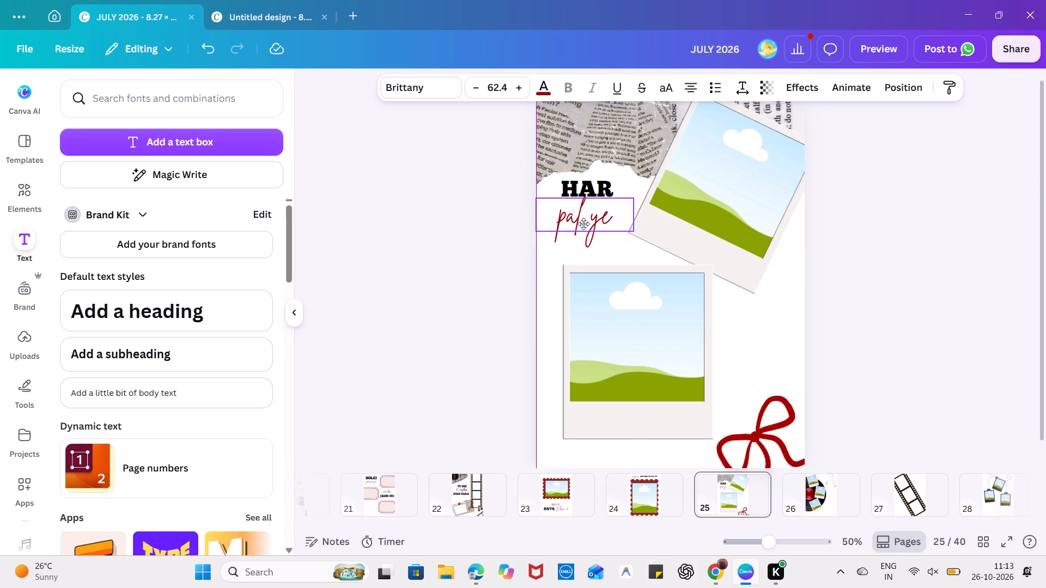
drag(583, 224, 583, 224)
click(940, 356)
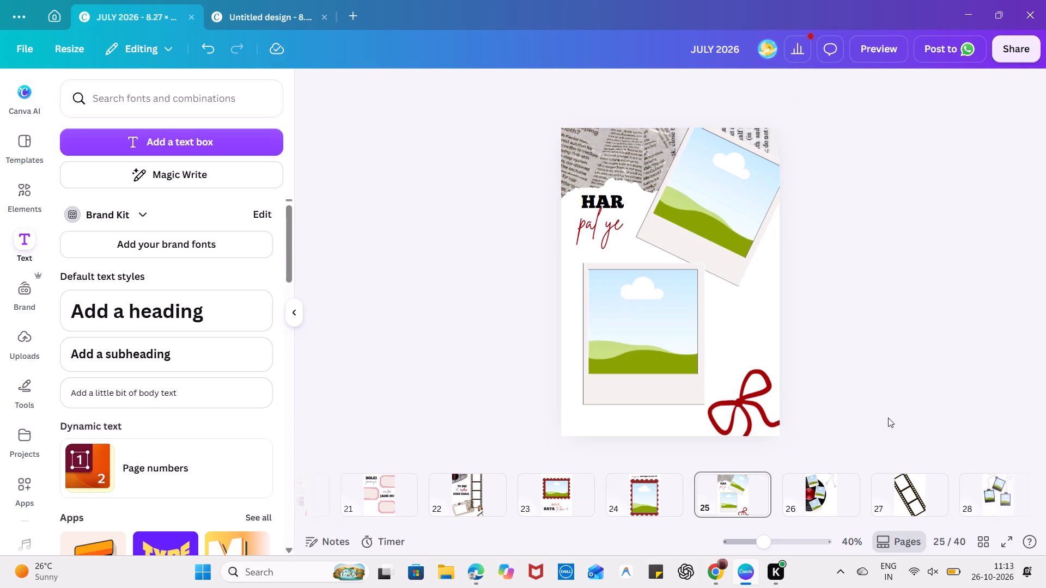
drag(611, 237, 611, 241)
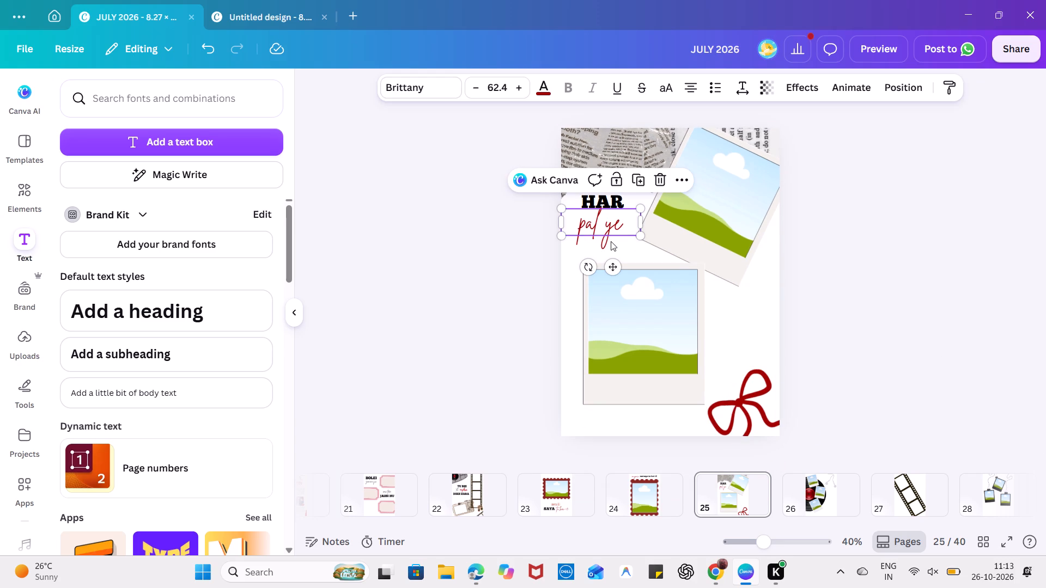
drag(611, 241, 610, 246)
click(613, 259)
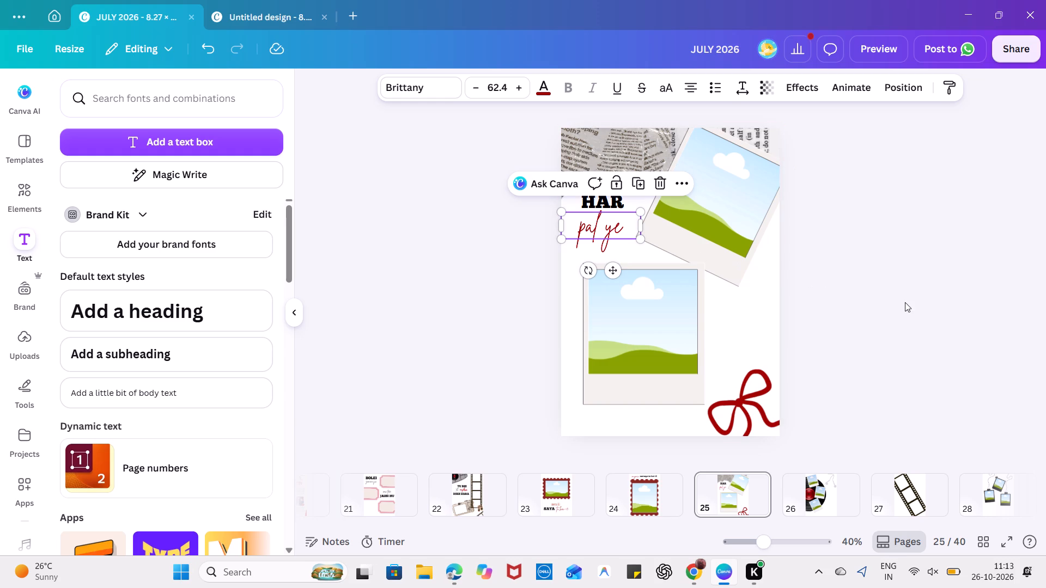
double_click(613, 265)
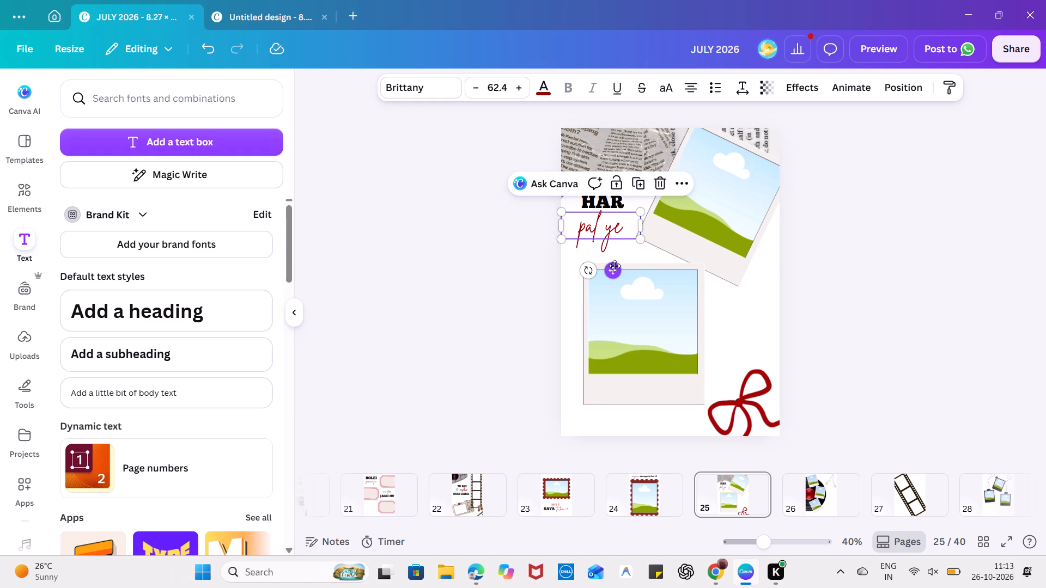
click(610, 267)
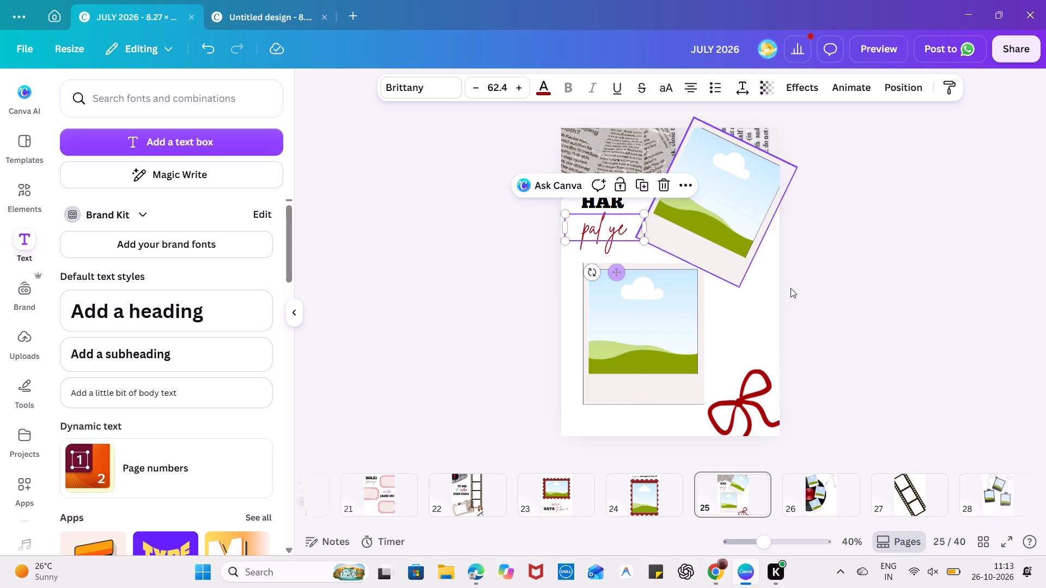
click(871, 324)
Enlarge "HAR" to about size 59.9 and reposition it above "pal ye", just below the torn newspaper.
click(613, 195)
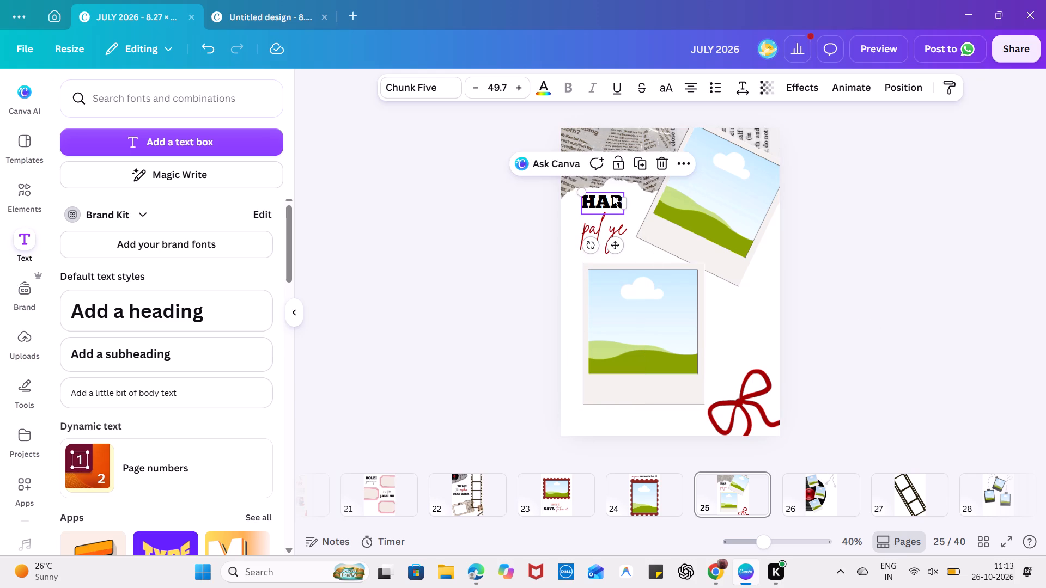
drag(582, 194, 572, 192)
drag(586, 201, 595, 201)
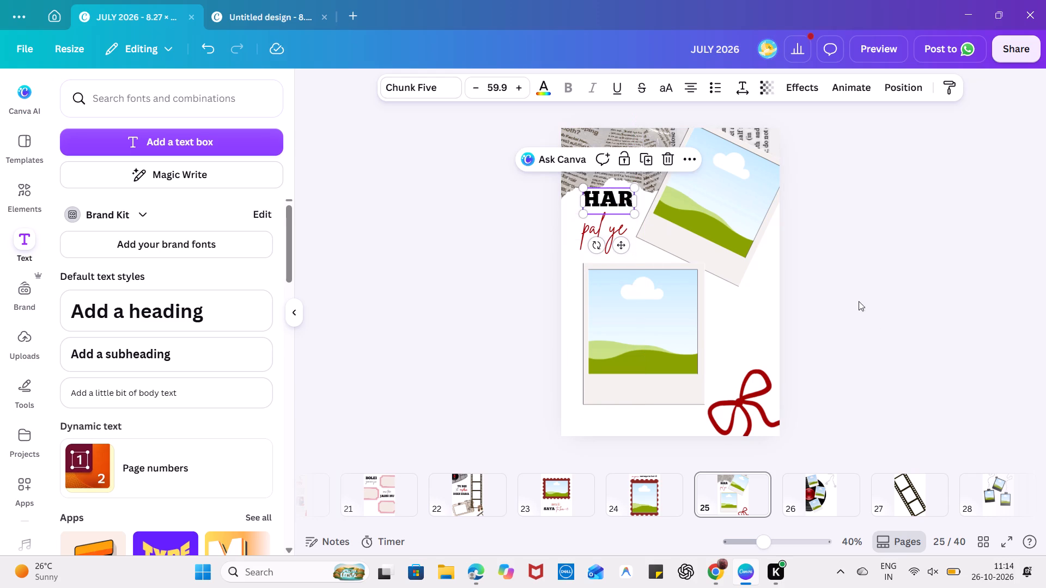
click(871, 309)
Realign "pal ye" beneath the enlarged "HAR", leaving only a small gap between the two lines.
drag(584, 224, 593, 221)
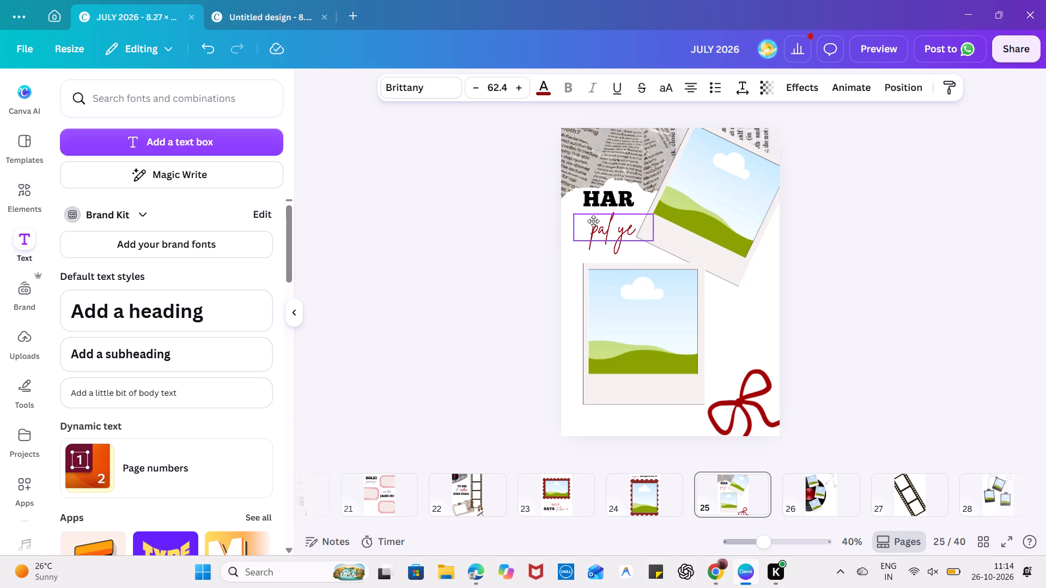
drag(593, 221, 589, 222)
click(910, 339)
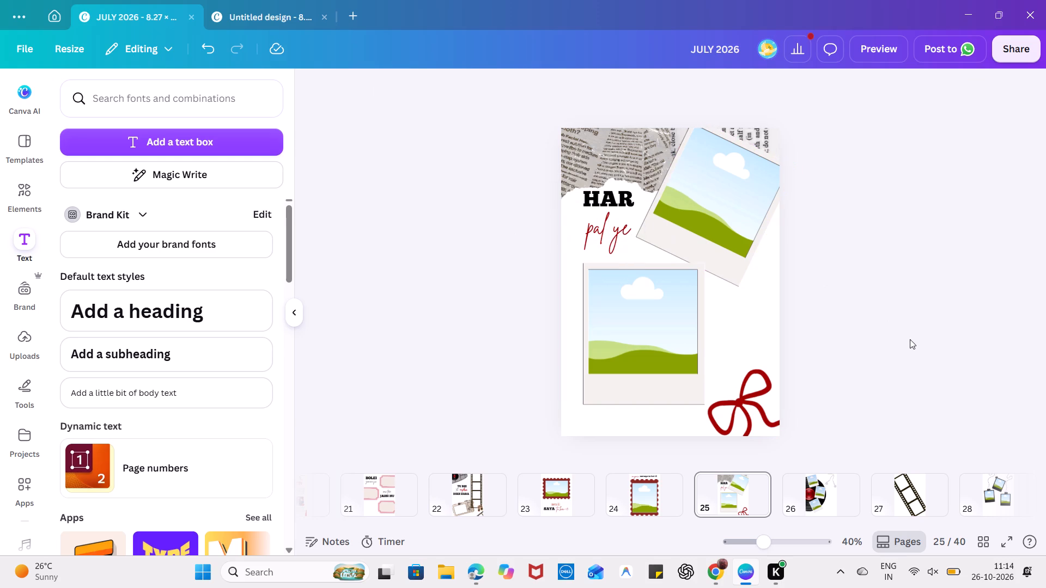
click(613, 226)
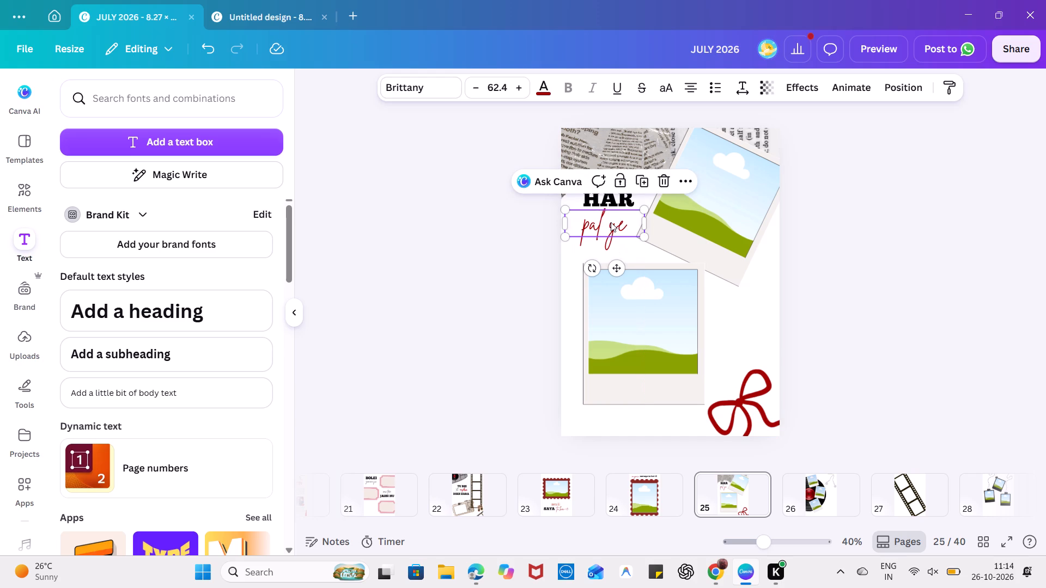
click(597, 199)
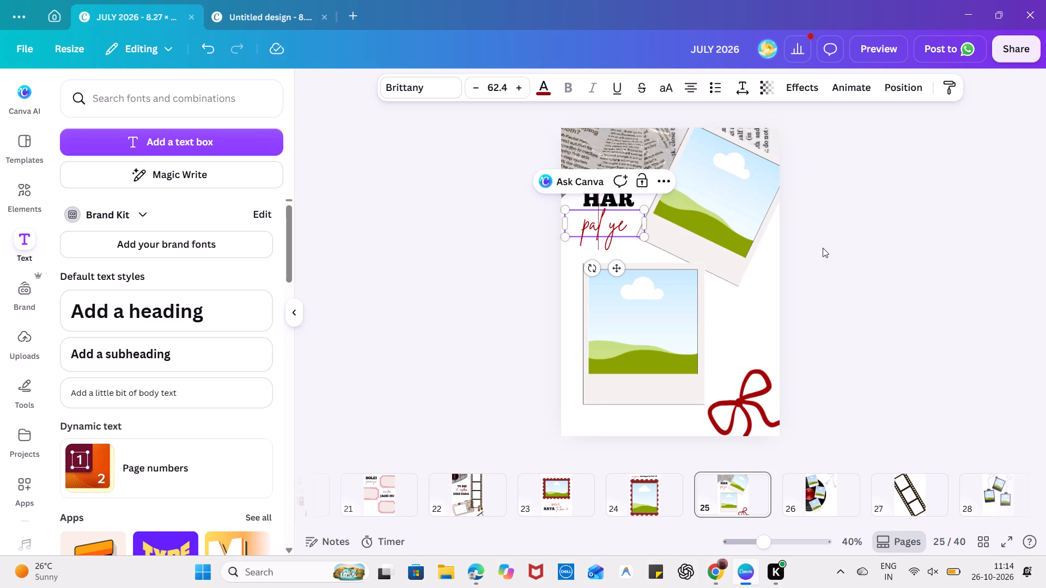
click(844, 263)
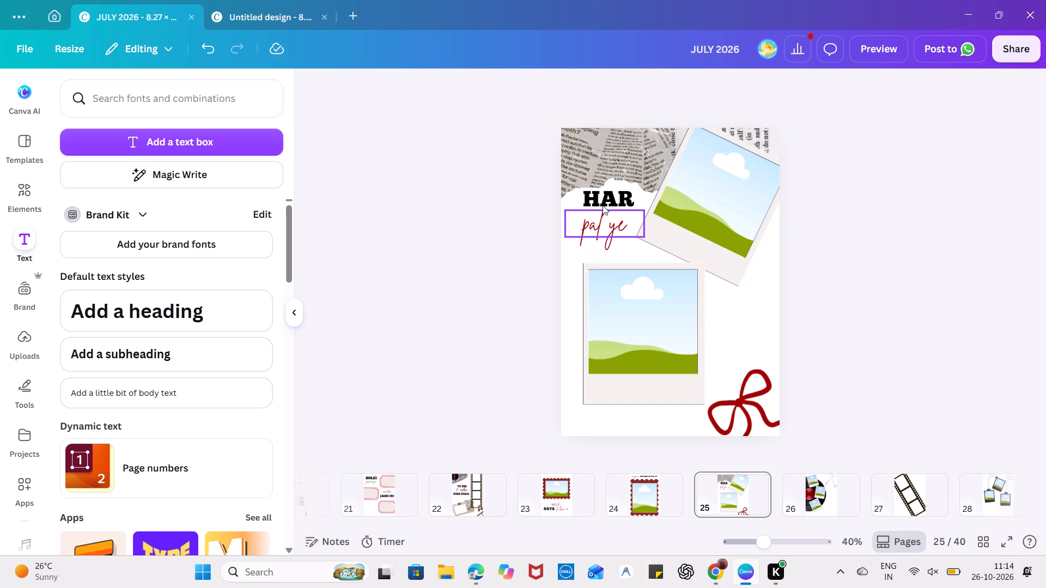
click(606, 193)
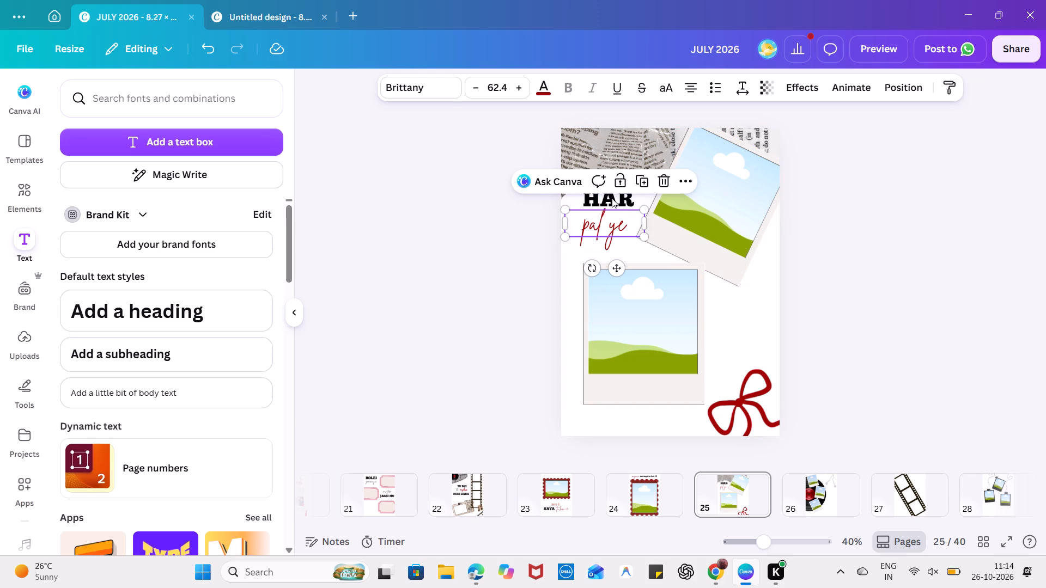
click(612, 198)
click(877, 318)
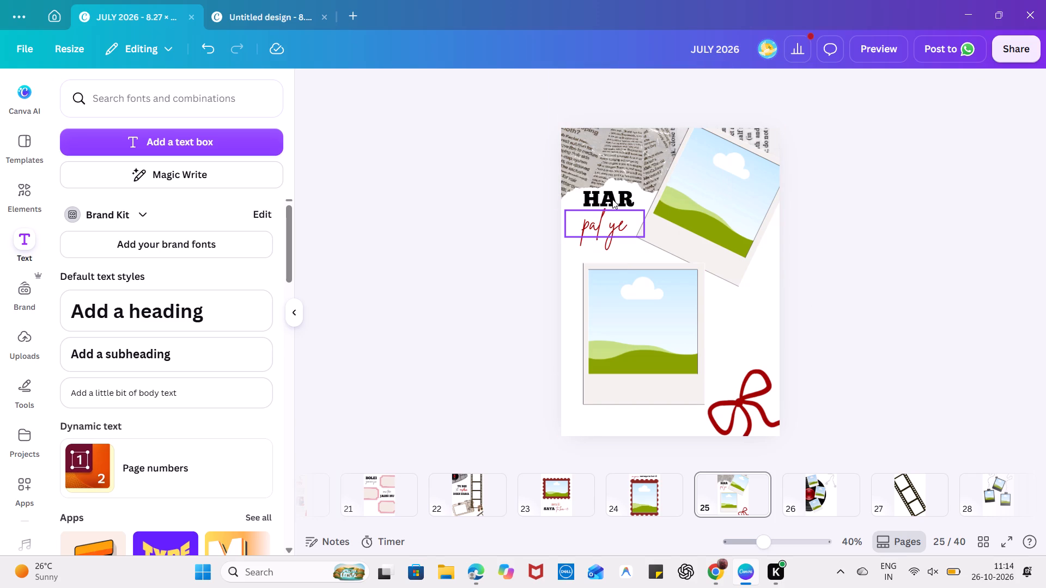
Copy "HAR" on page 25 into the space above the red bow and change the copy to "LAGTA" on a single line.
click(598, 196)
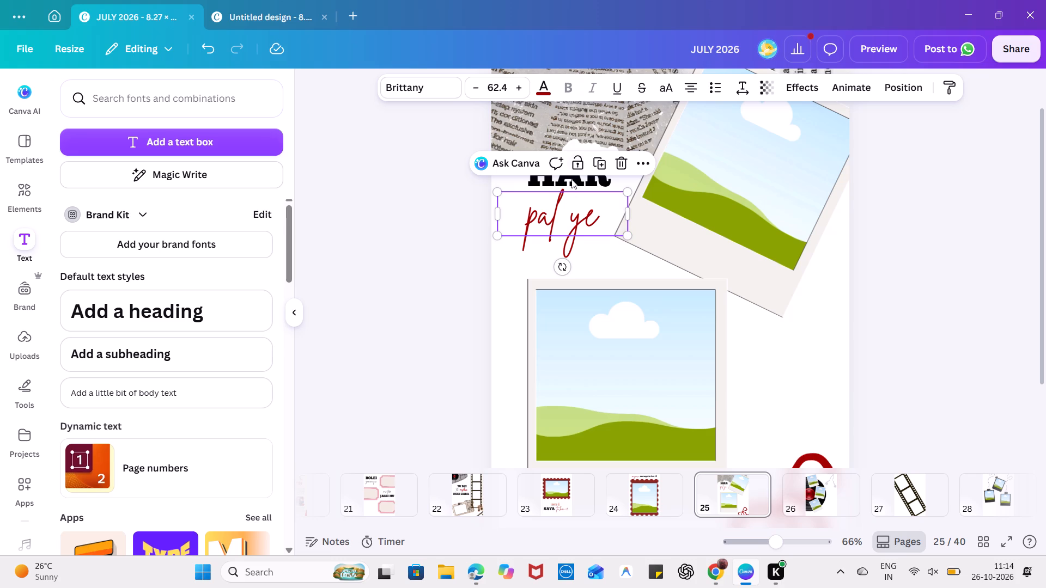
click(909, 279)
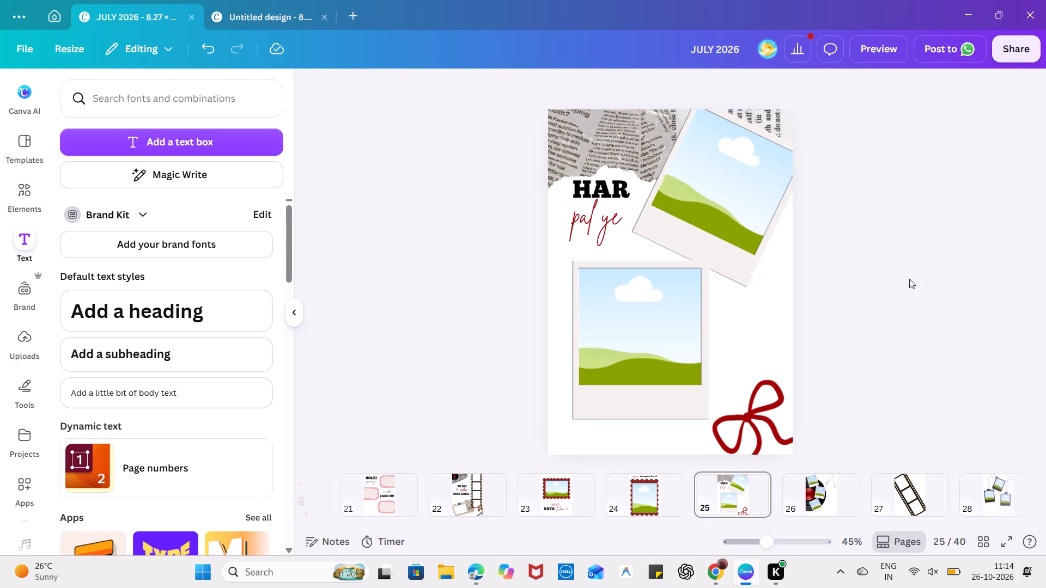
click(604, 181)
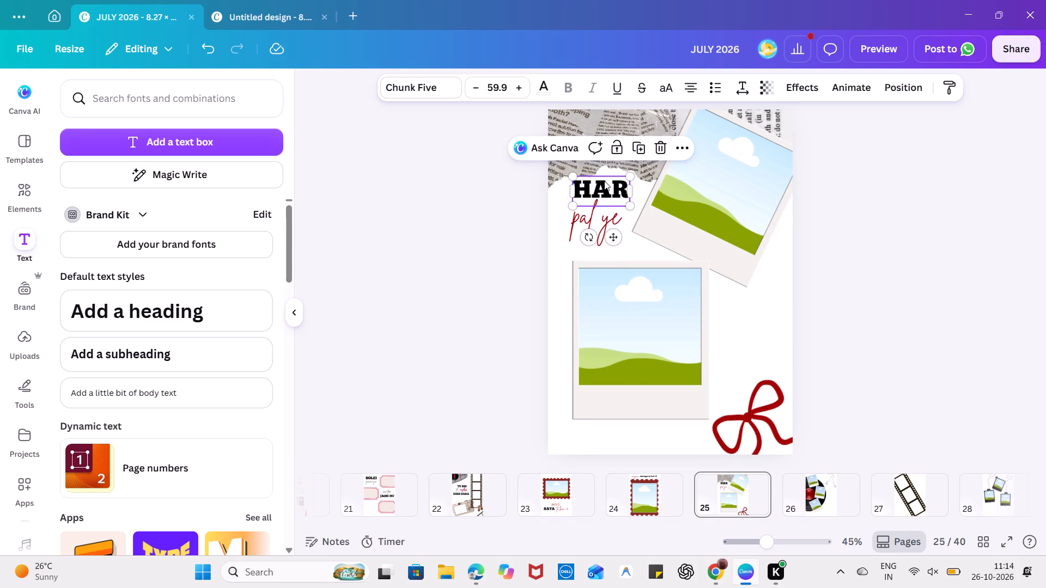
key(ctrl+c)
key(ctrl+v)
drag(618, 242, 767, 367)
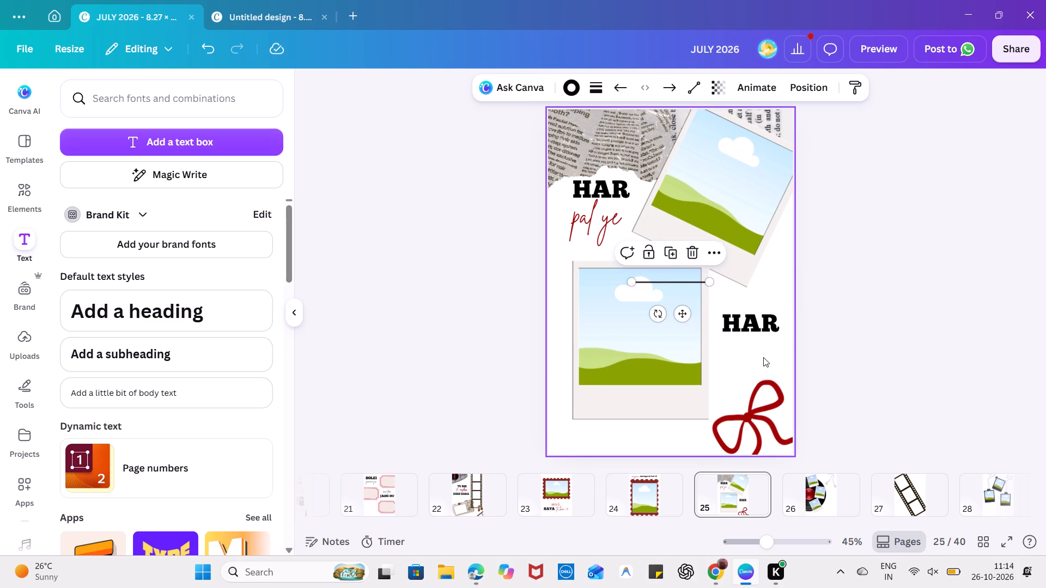
double_click(755, 325)
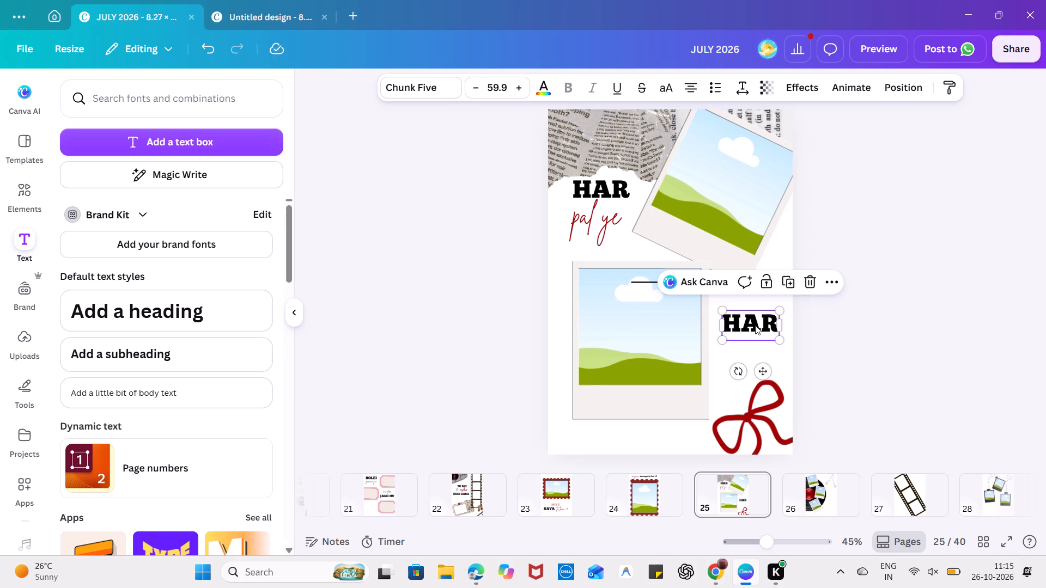
text(LAGTA)
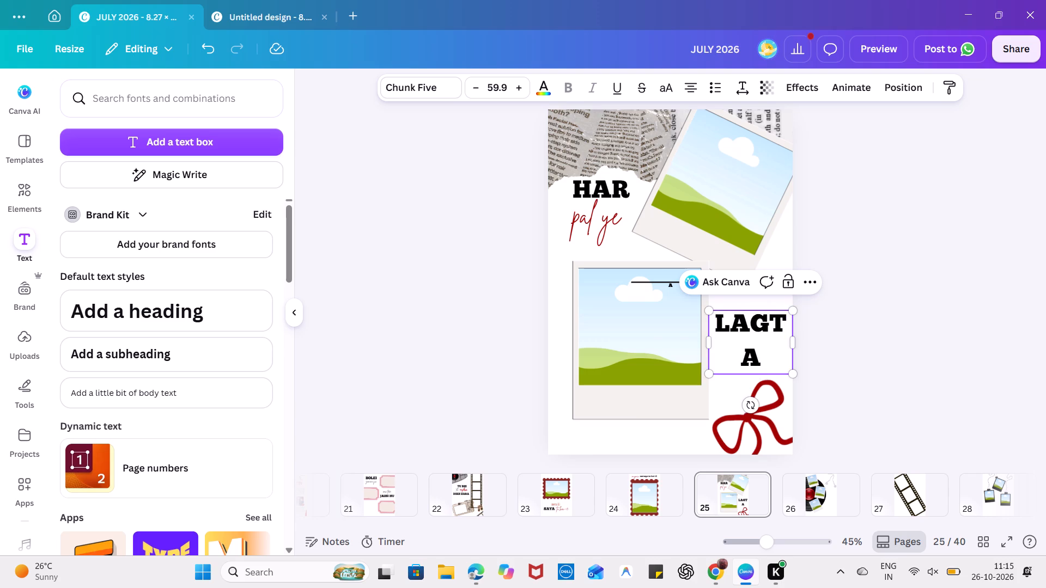
drag(703, 341, 681, 342)
Shift the lower polaroid frame slightly left and down to free room beside it for "LAGTA".
click(593, 379)
drag(593, 379, 579, 382)
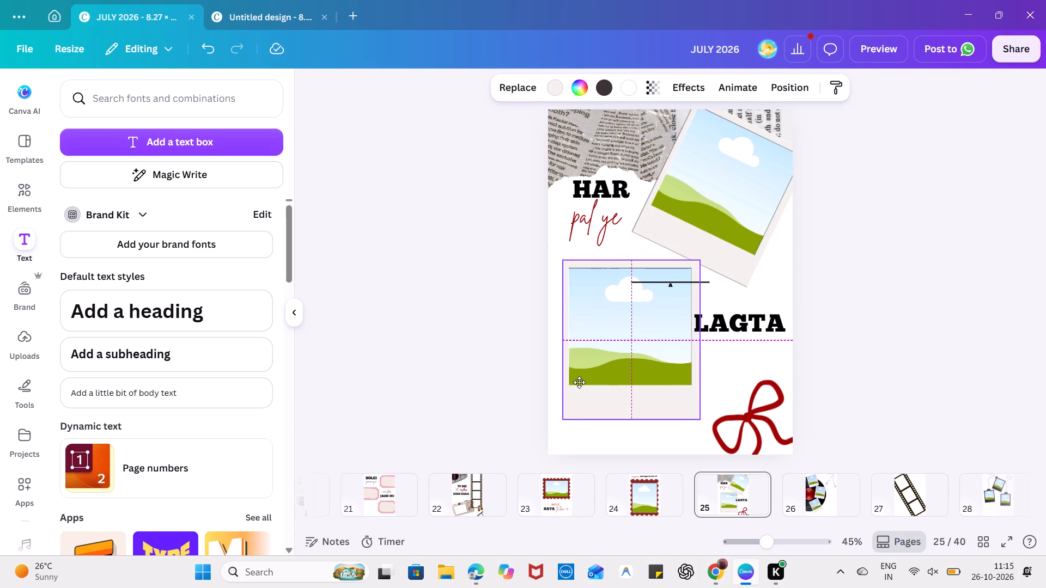
drag(579, 382, 580, 384)
Shrink "LAGTA" to about size 53.2 and fit it between the lower polaroid and the page's right edge.
drag(720, 322, 727, 321)
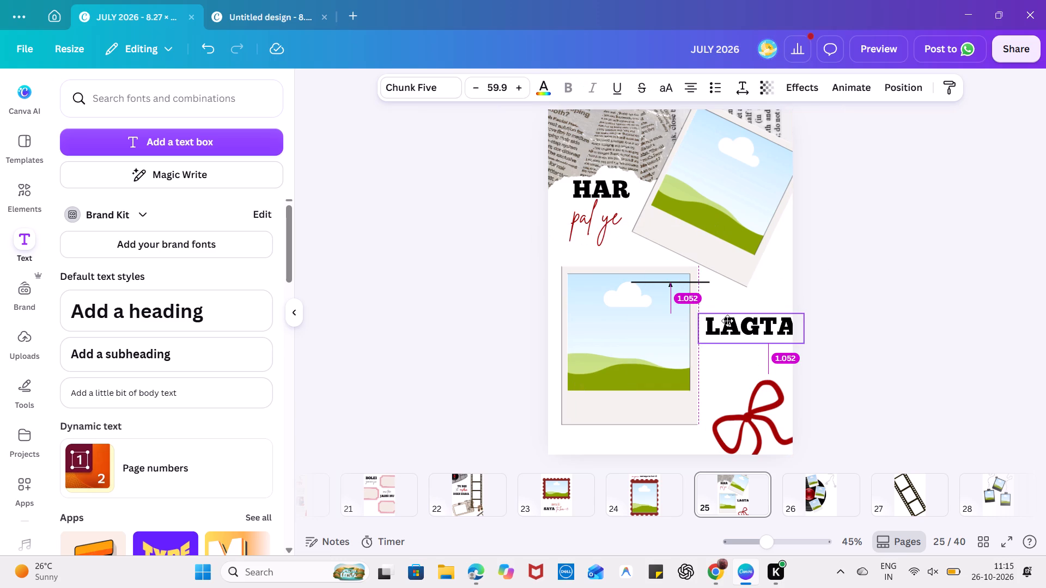
drag(727, 321, 725, 320)
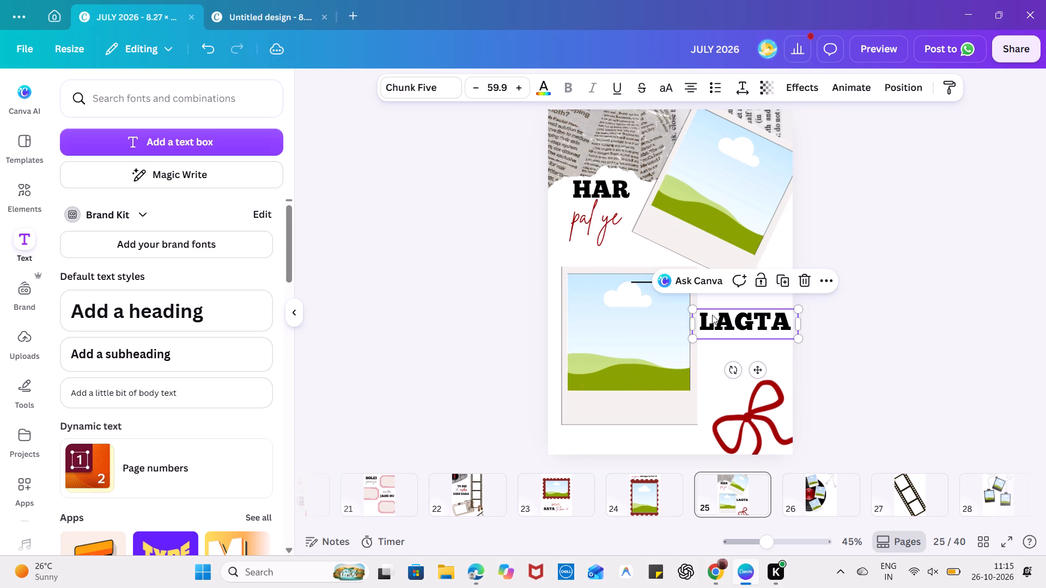
drag(692, 307, 703, 309)
drag(735, 321, 731, 321)
Delete the stray black line and the small arrow mark lying over the lower polaroid.
click(643, 280)
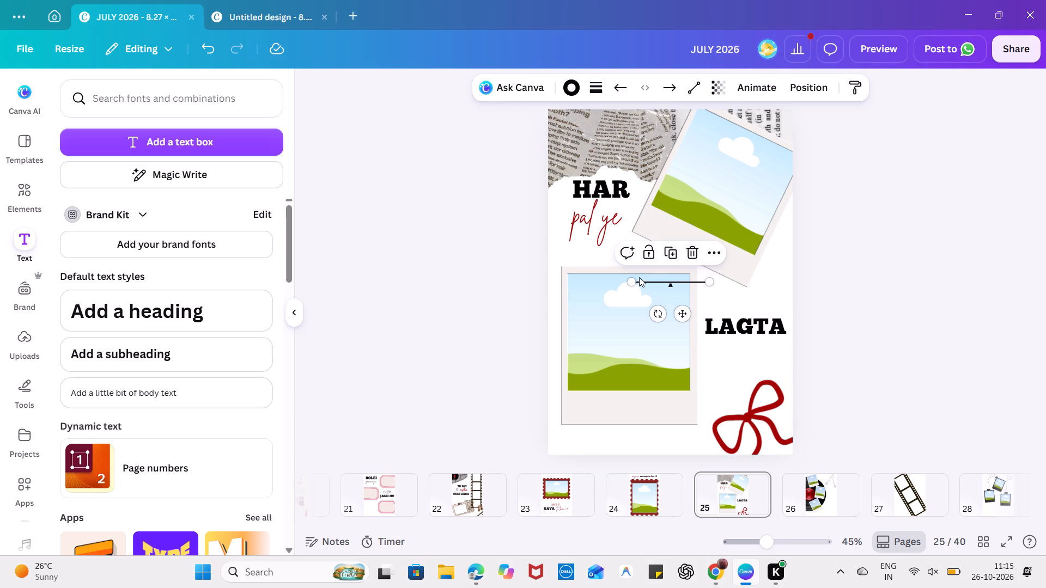
key(Delete)
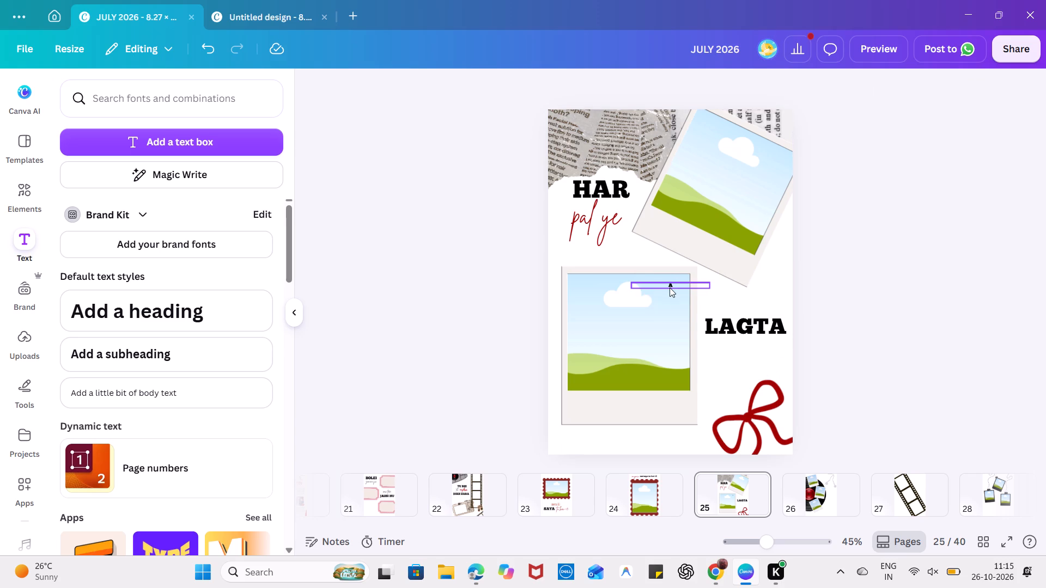
click(670, 287)
key(Delete)
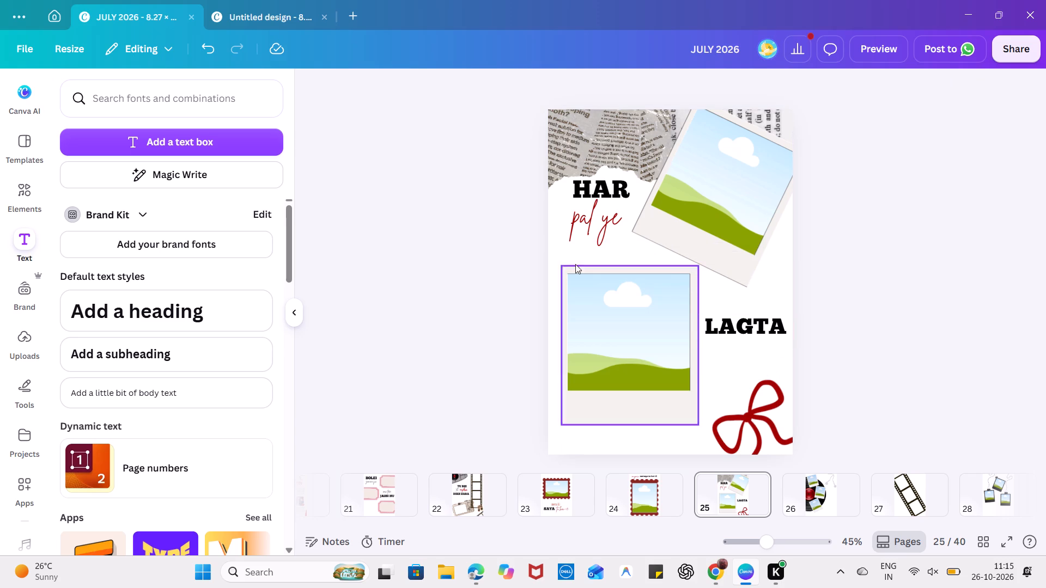
Copy the red script "pal ye" to just beneath "LAGTA" and replace the copy's text with "hai mujhe".
click(593, 216)
key(ctrl+c)
key(ctrl+v)
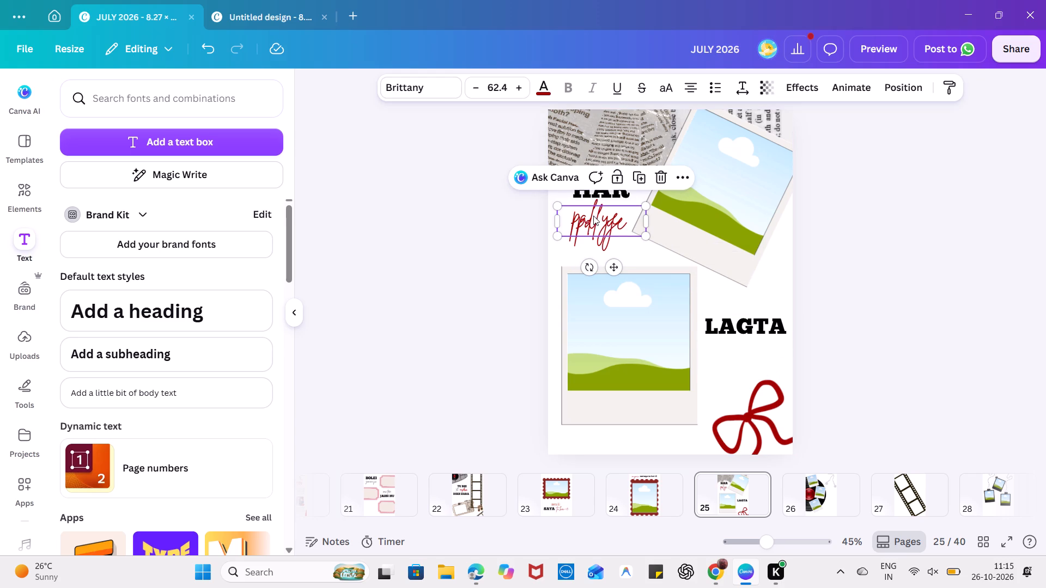
drag(608, 262, 755, 404)
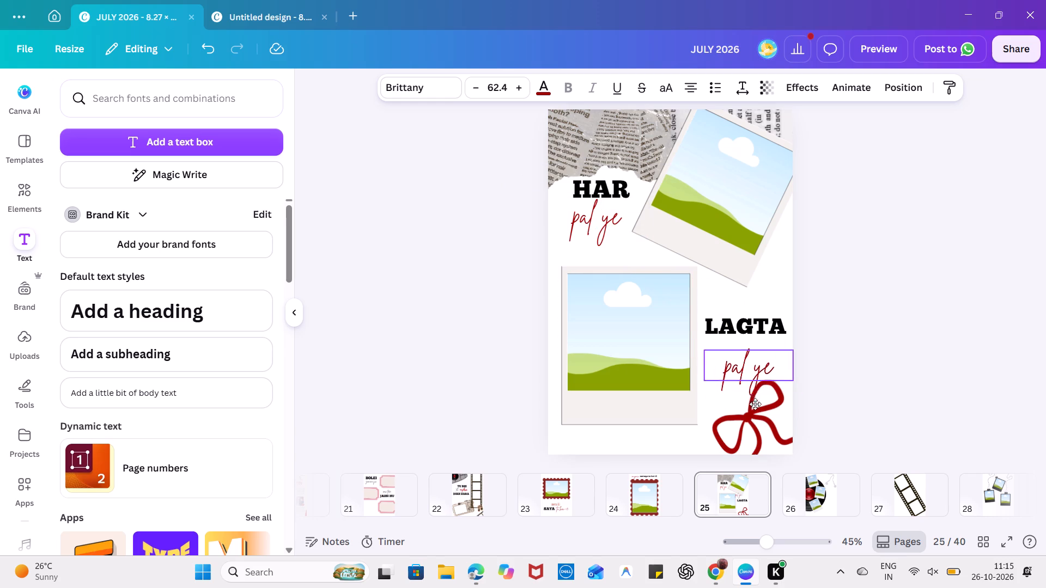
drag(755, 404, 753, 398)
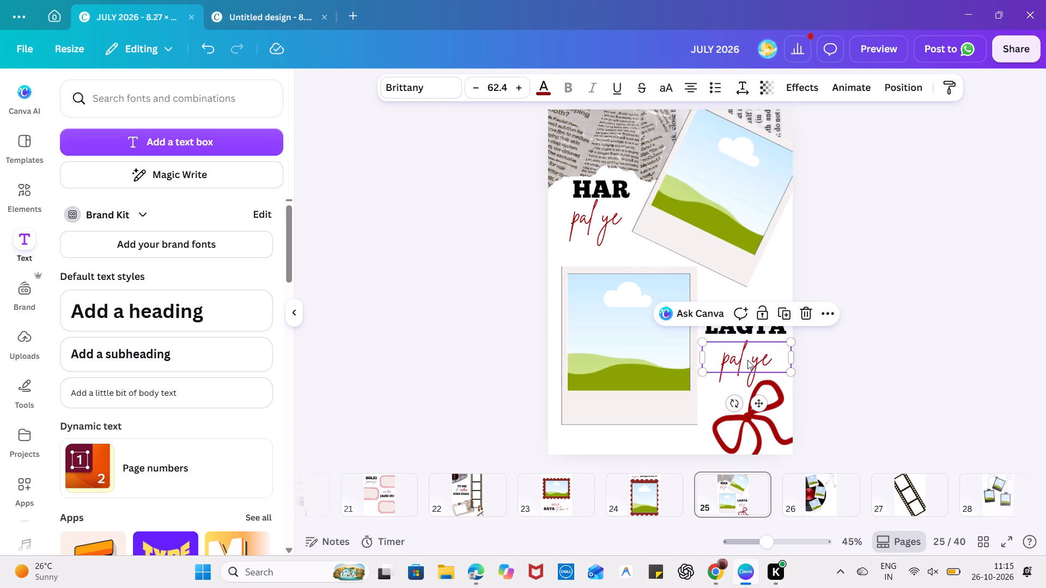
double_click(755, 351)
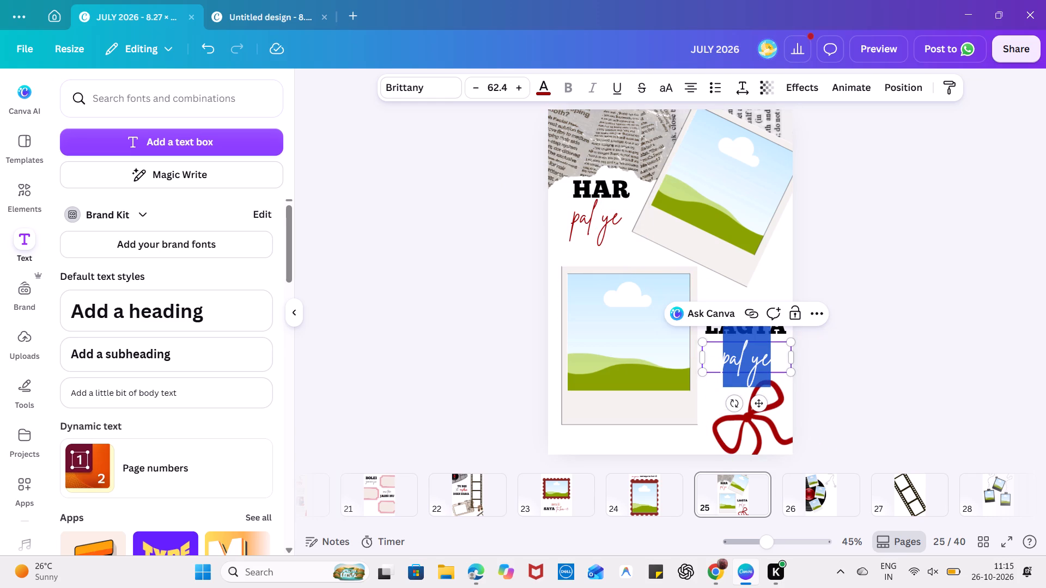
text(HA)
key(BackSpace)
key(BackSpace)
text(hai mujhe)
click(884, 370)
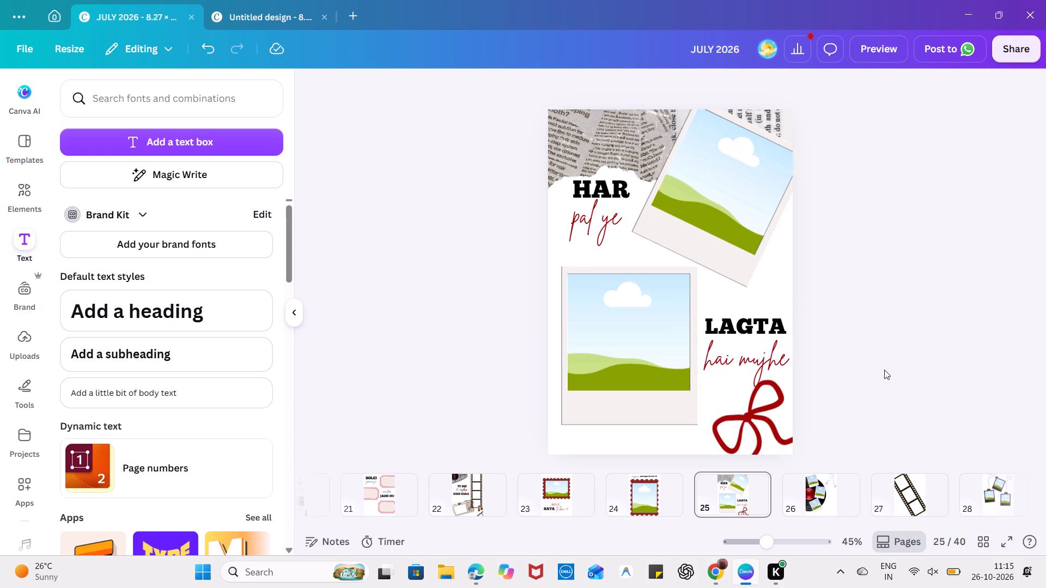
Nudge the tilted upper polaroid frame slightly down on page 25.
drag(748, 234, 747, 242)
Shift "pal ye" slightly right so it is centred beneath "HAR".
drag(592, 232, 599, 232)
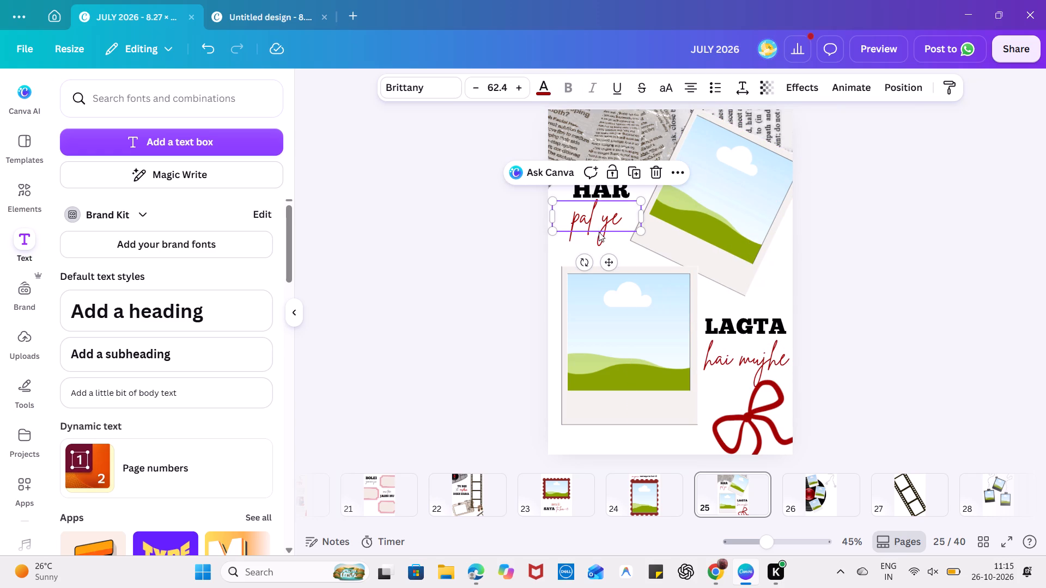
drag(599, 232, 611, 232)
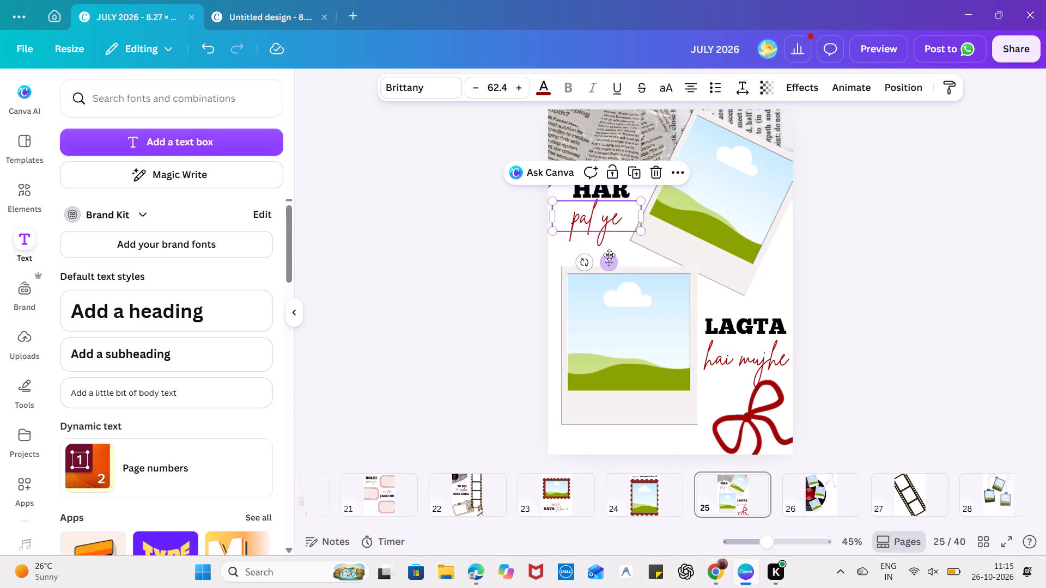
click(611, 260)
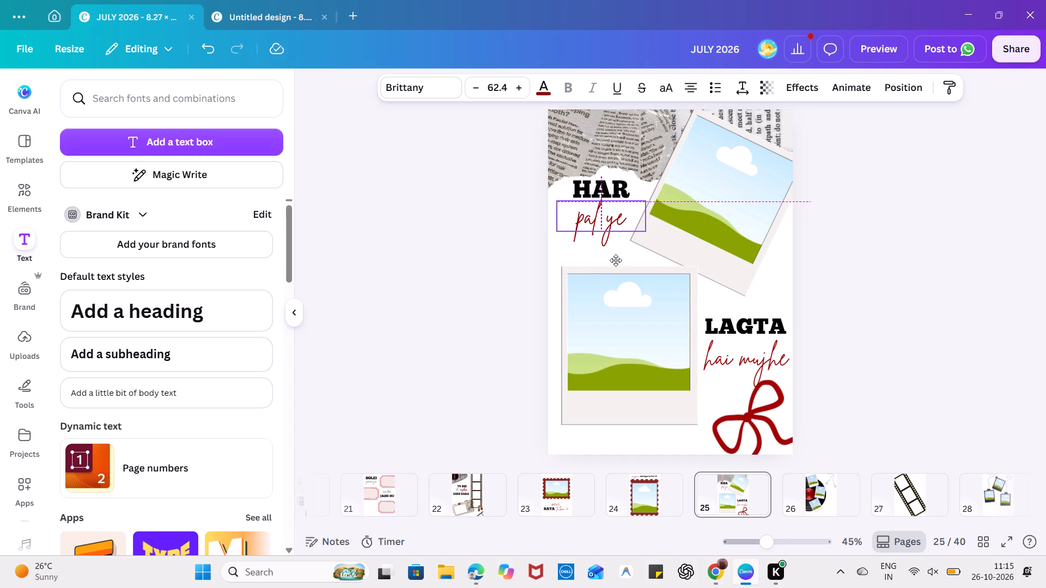
click(611, 193)
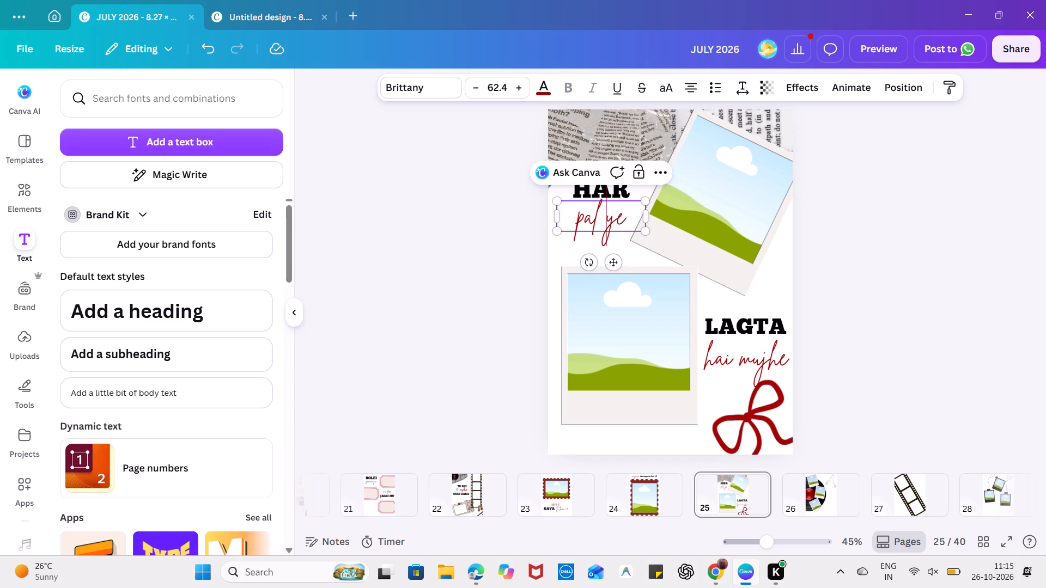
click(851, 280)
click(851, 280)
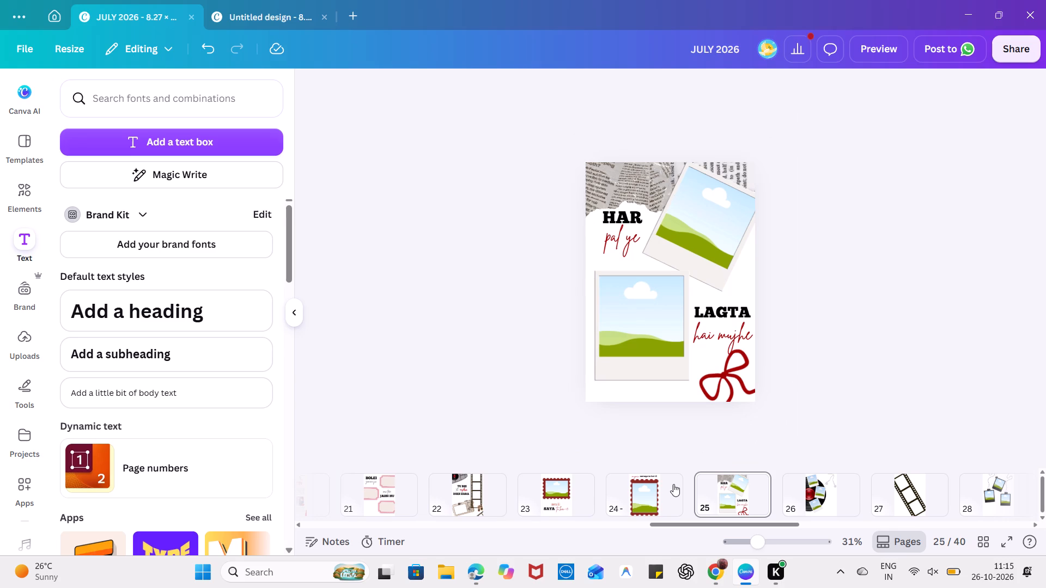
Review the lyric text and layouts across pages 21 to 25.
click(482, 488)
click(390, 489)
click(471, 500)
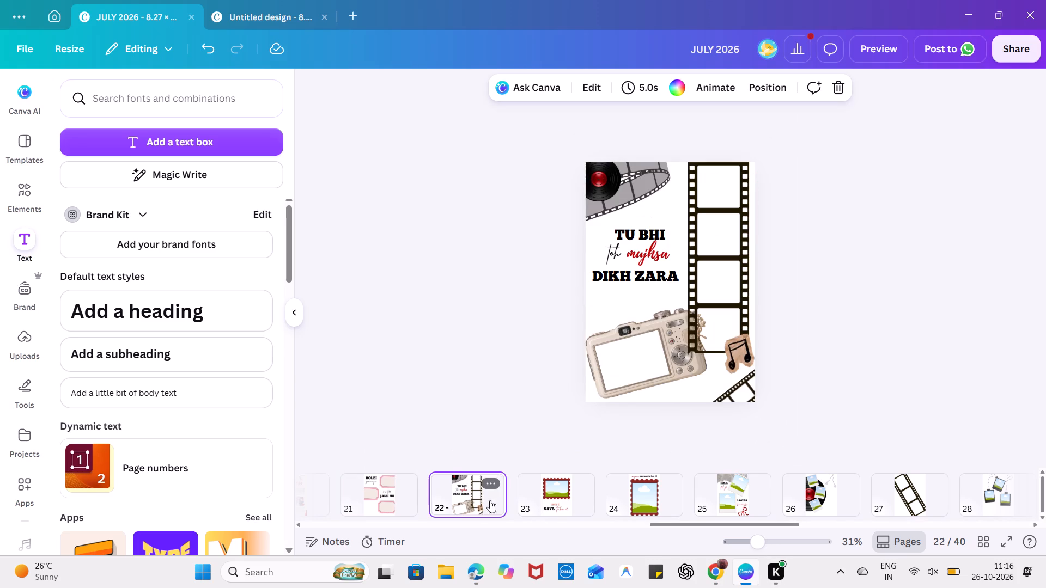
click(548, 502)
click(652, 491)
click(768, 487)
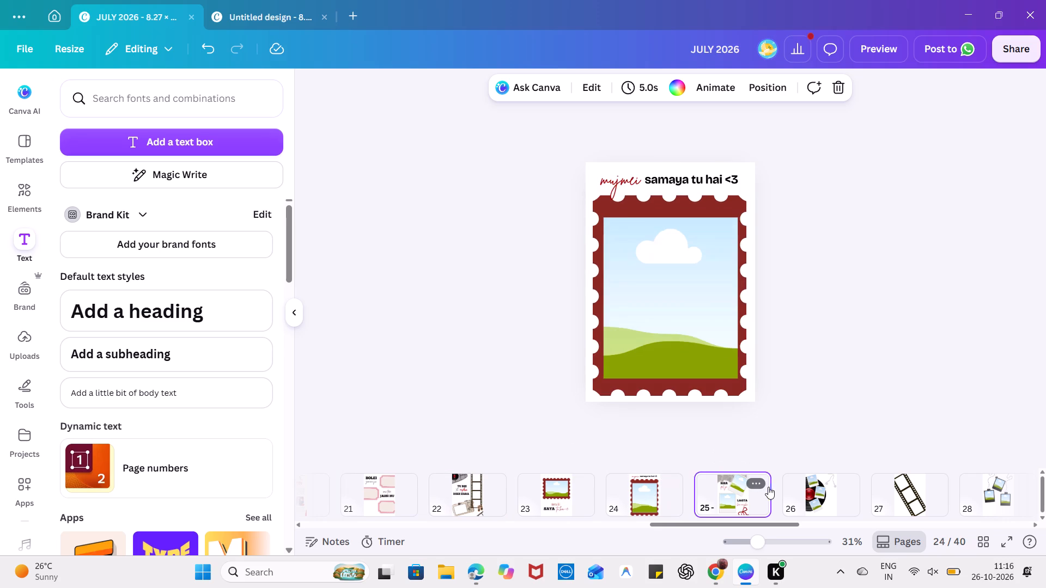
Move the vinyl record and its three polaroids on page 26 down together, leaving space above them for text.
click(823, 484)
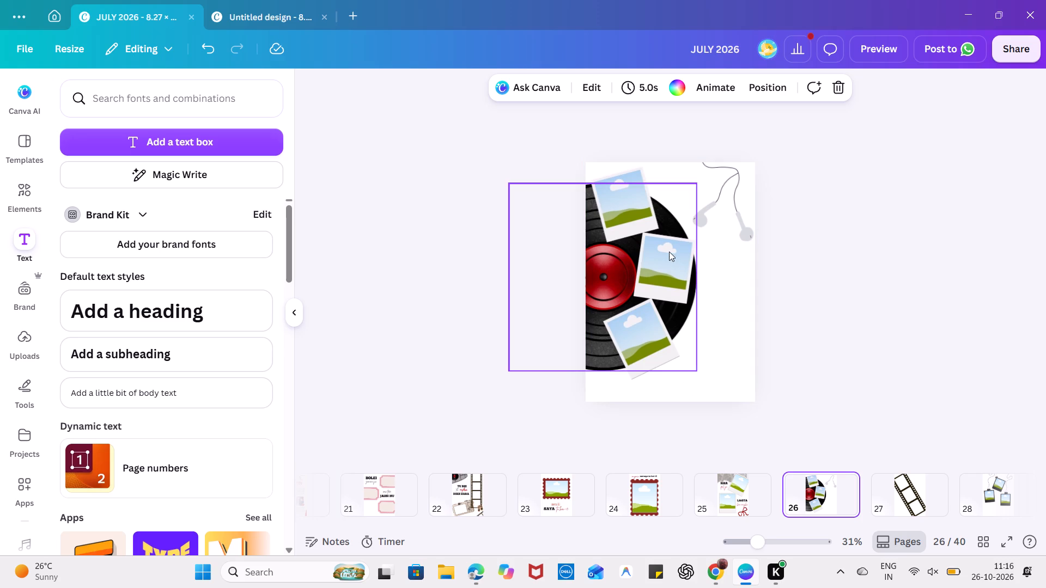
drag(689, 373, 570, 144)
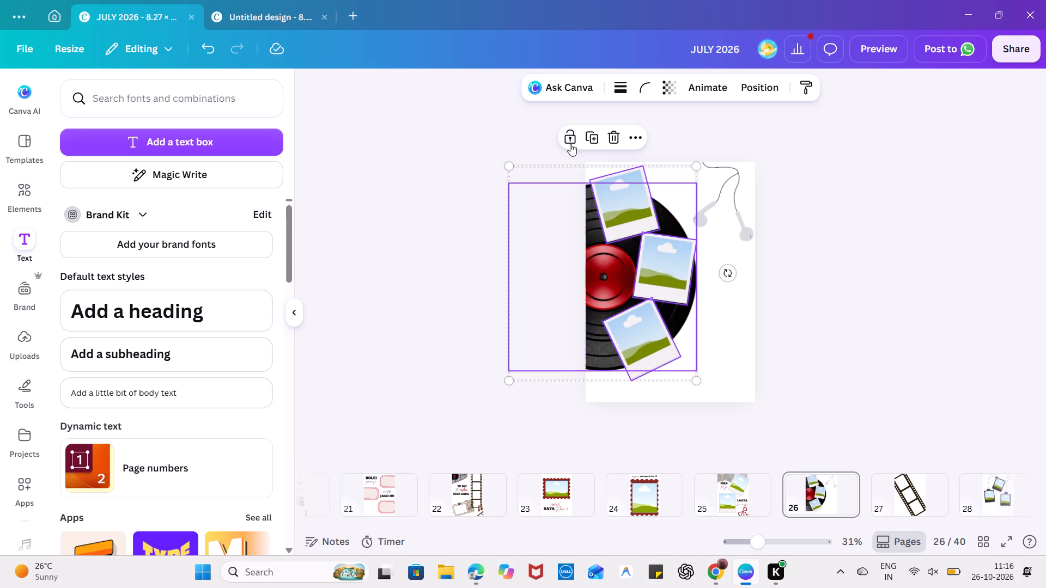
drag(615, 253, 615, 267)
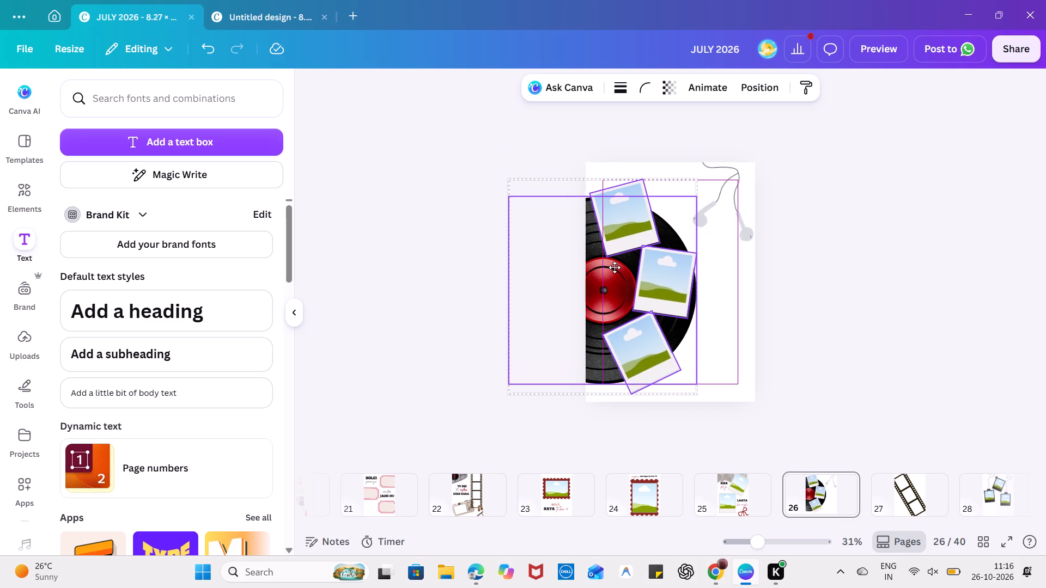
drag(615, 267, 617, 274)
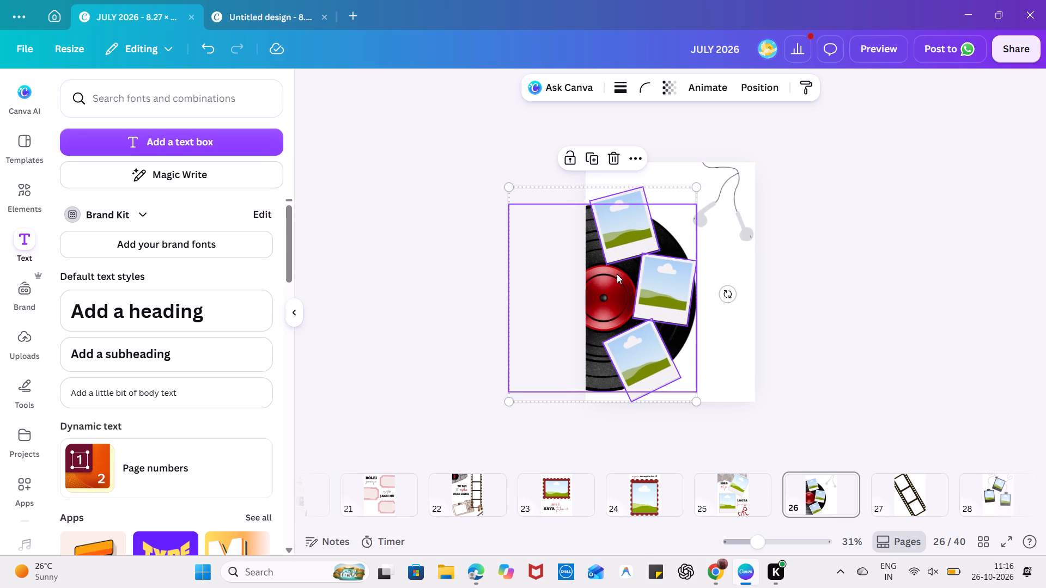
click(798, 318)
Copy the "LAGTA" heading from page 25 onto page 26 and place it above the vinyl record and polaroids.
click(752, 498)
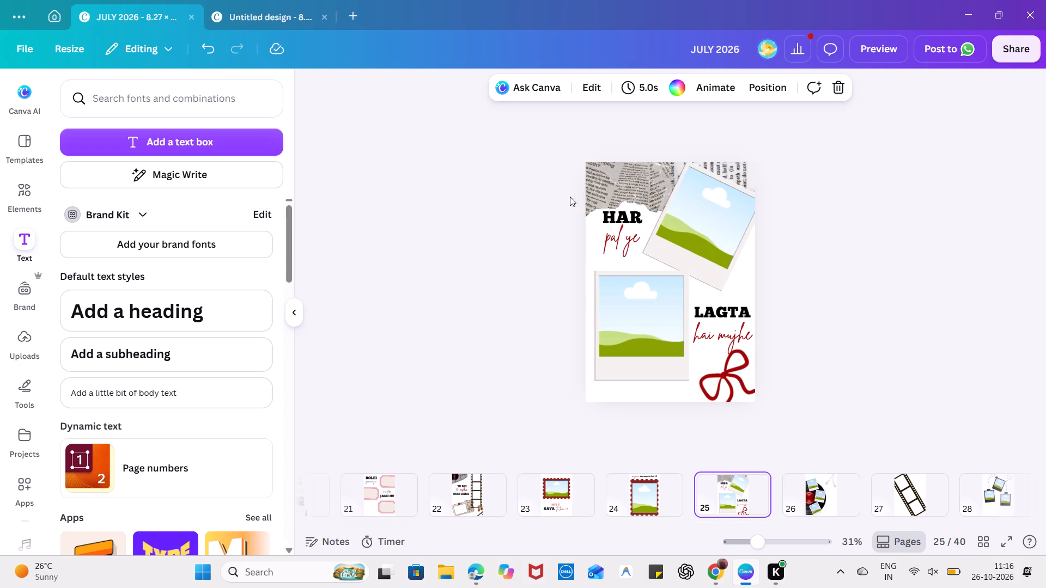
click(599, 225)
click(612, 216)
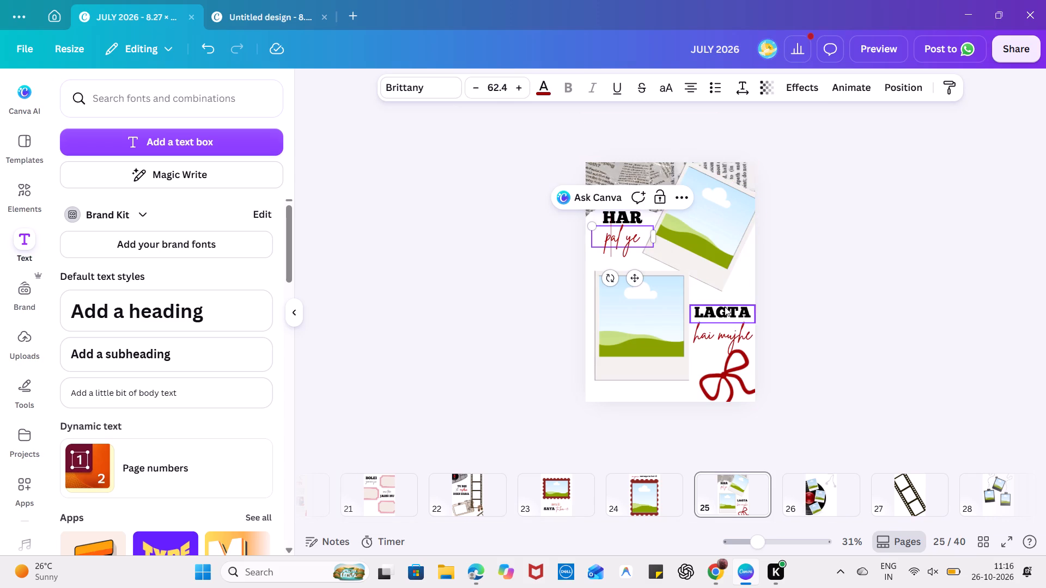
click(725, 315)
click(726, 307)
click(726, 313)
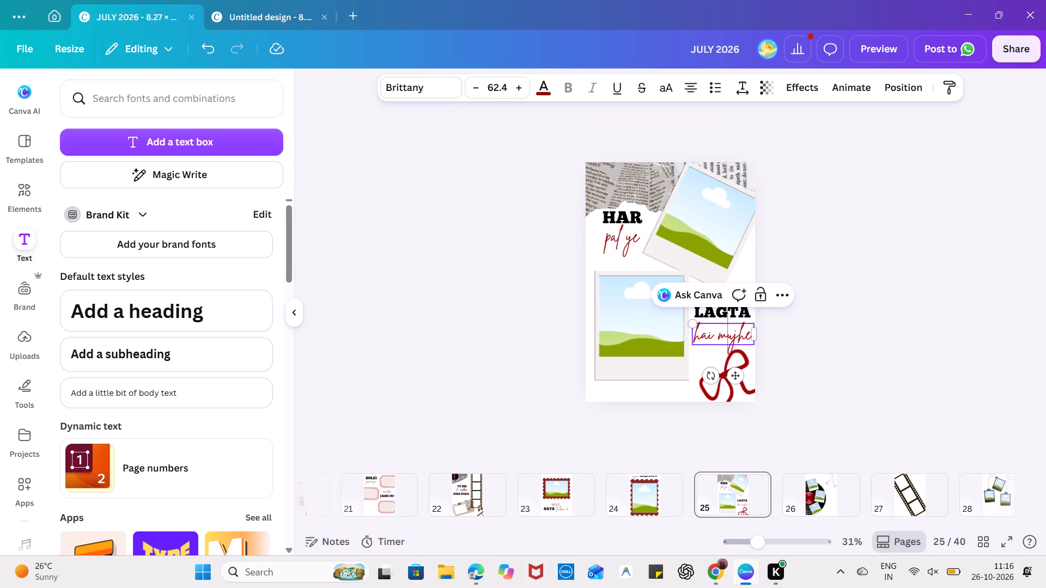
click(857, 347)
click(717, 310)
click(812, 343)
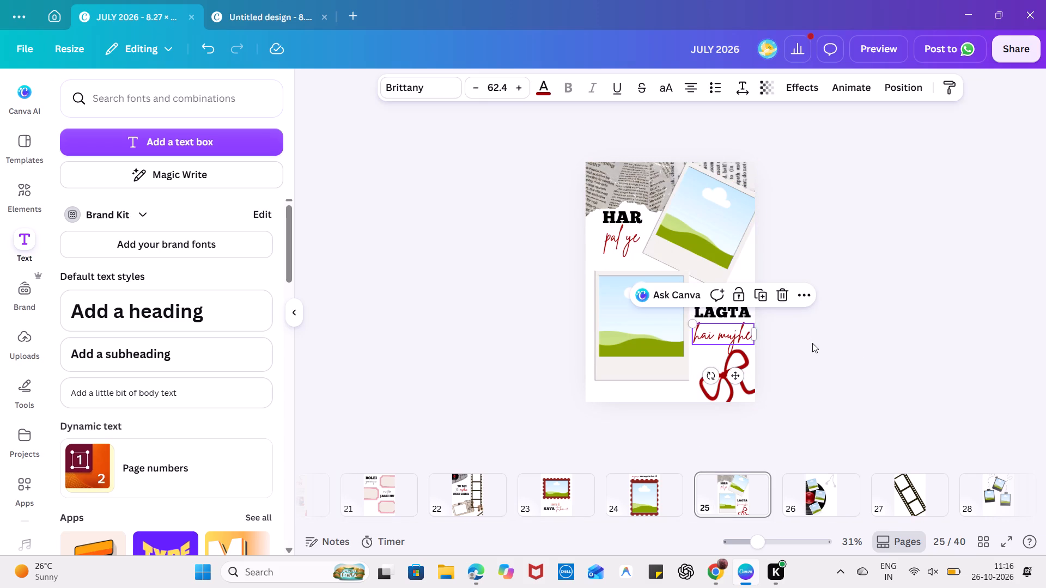
click(708, 310)
key(ctrl+c)
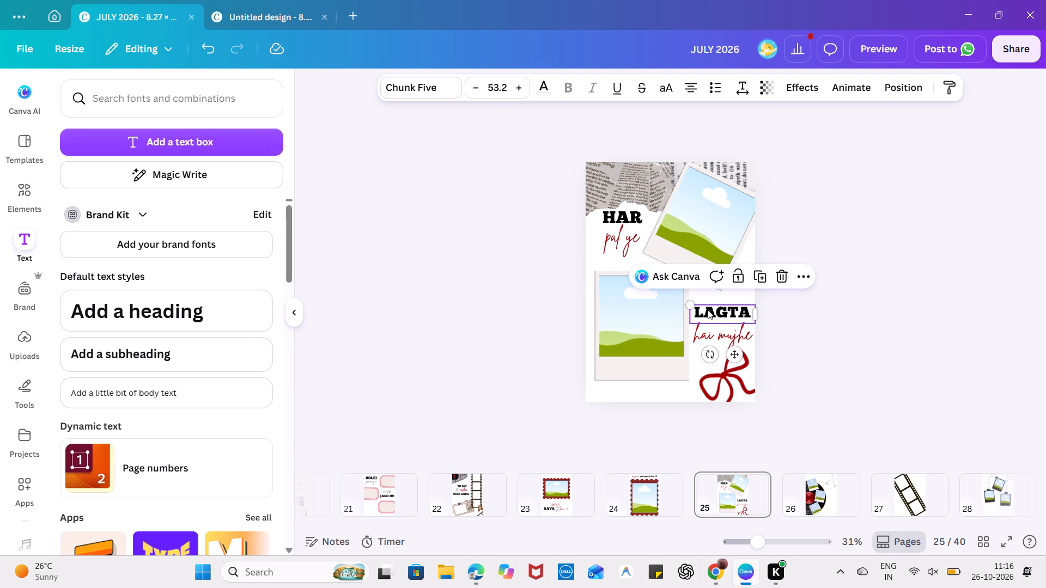
click(836, 497)
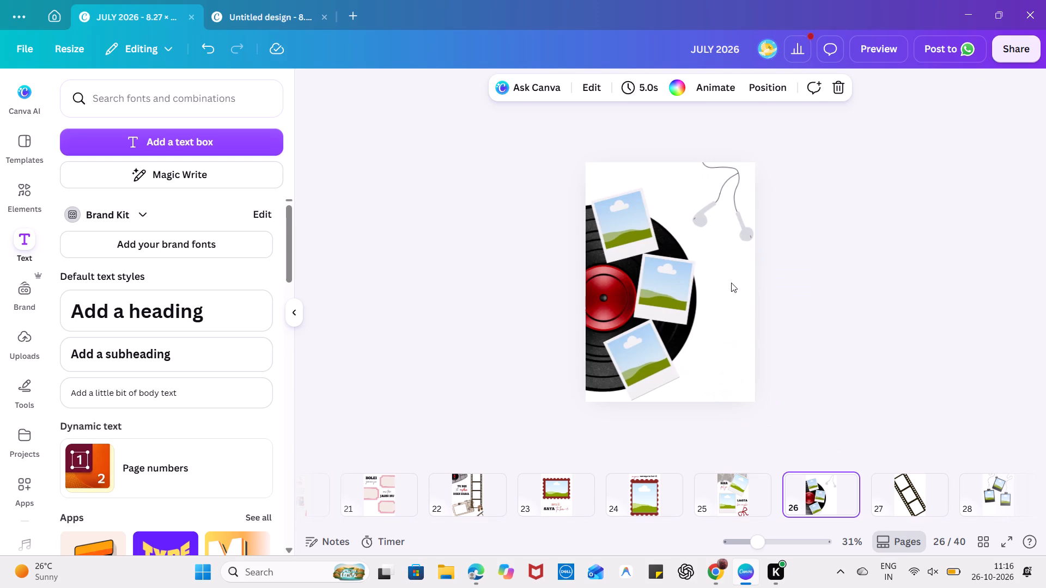
key(ctrl+v)
drag(739, 353, 638, 214)
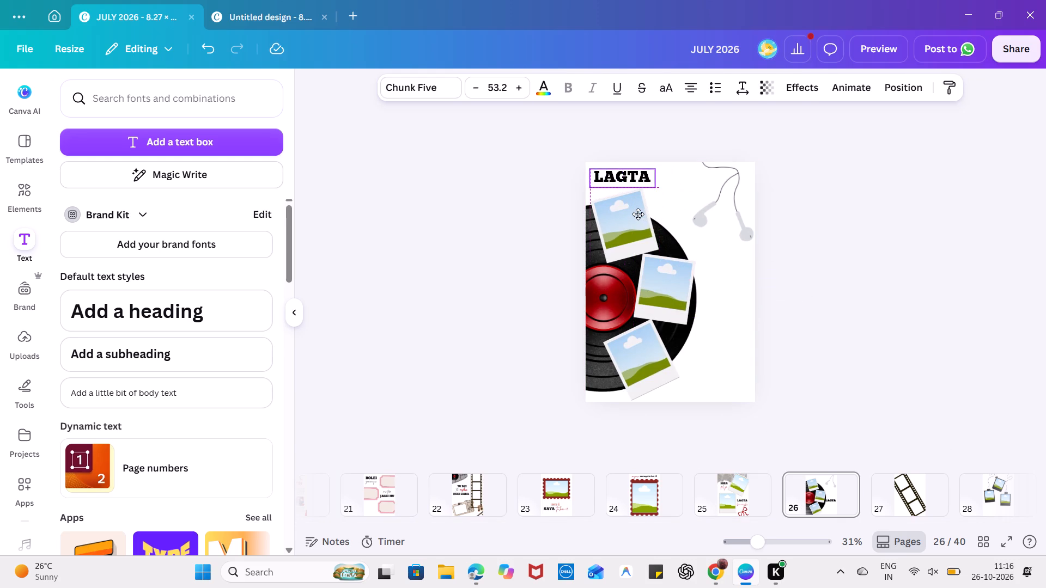
drag(638, 214, 637, 218)
Replace the copied heading's text with "KHUDKO" and widen its text box so the word fits on one line.
key(k)
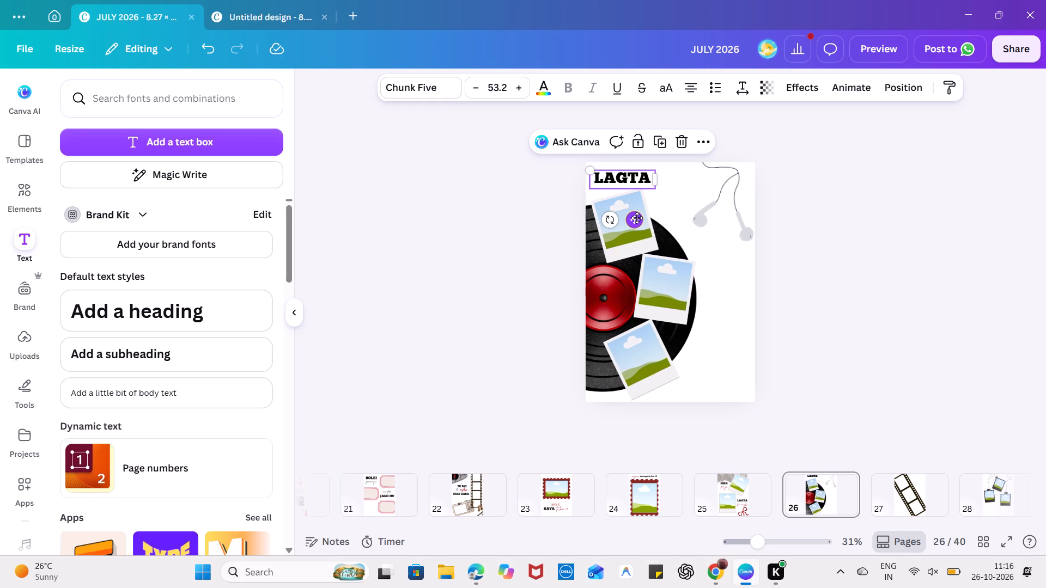
double_click(616, 170)
text(khu)
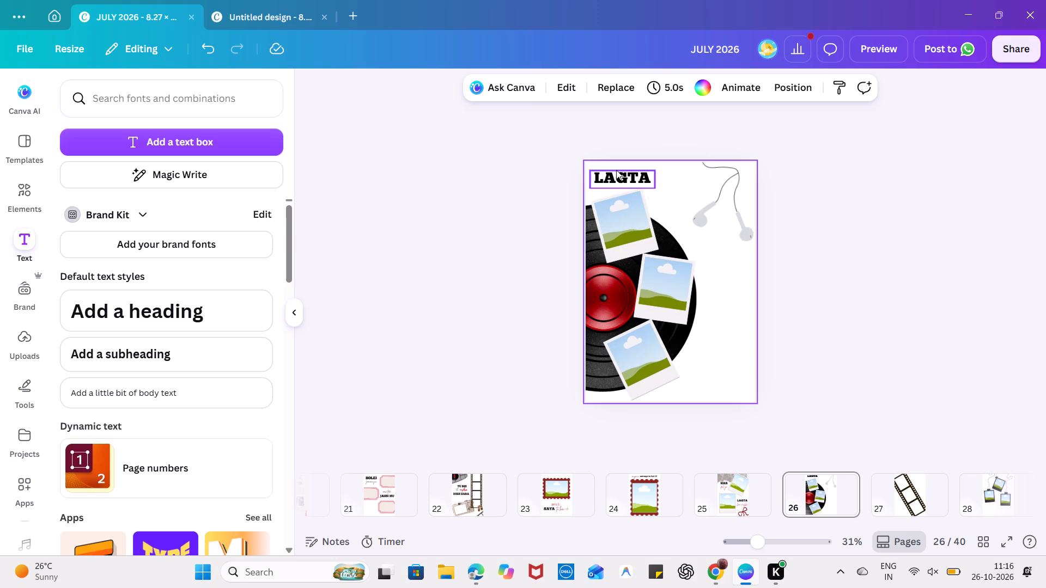
double_click(616, 177)
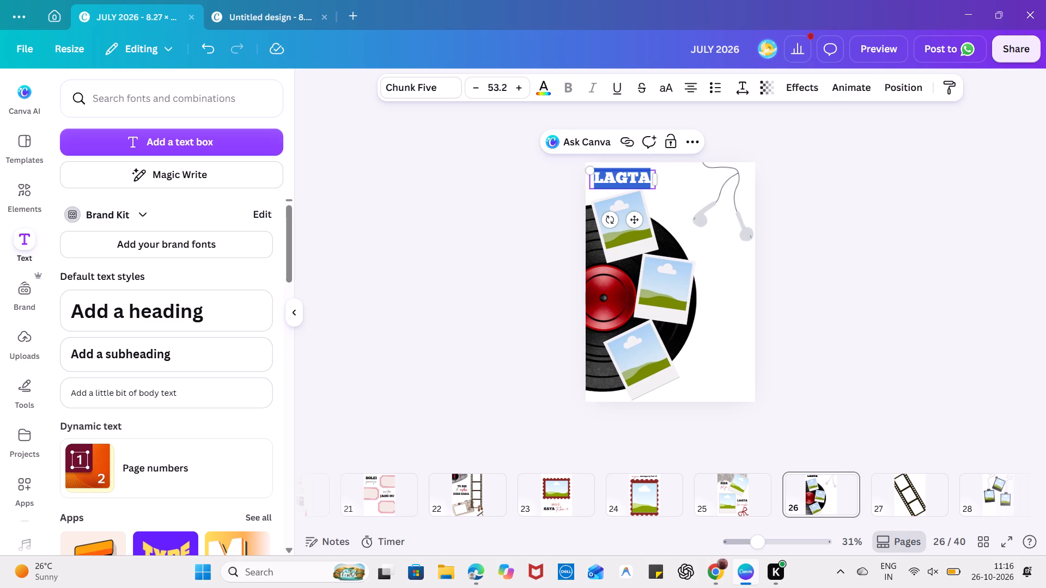
key(BackSpace)
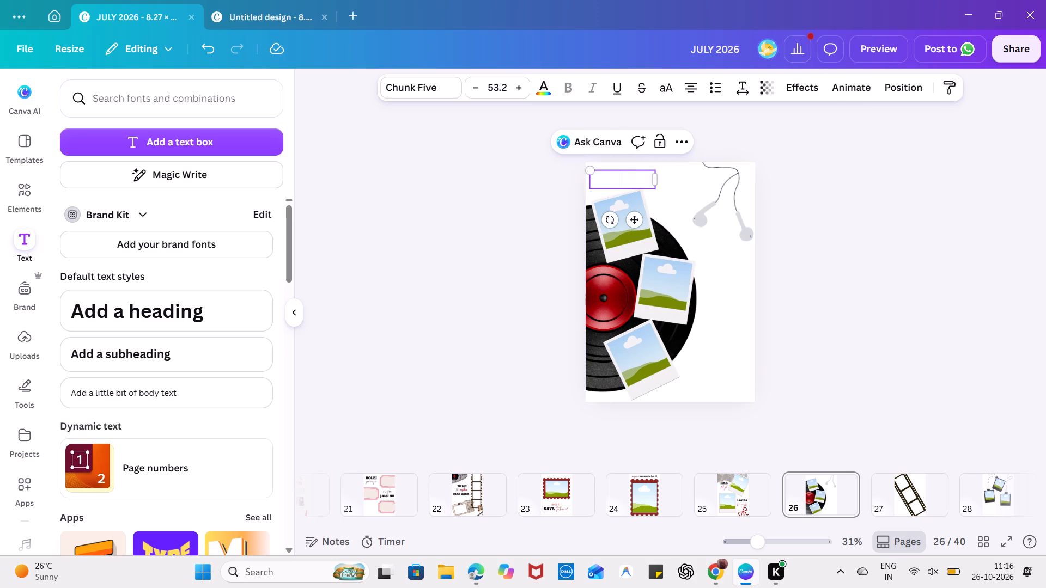
key(k)
key(BackSpace)
key(k)
key(h)
key(u)
text(DKO)
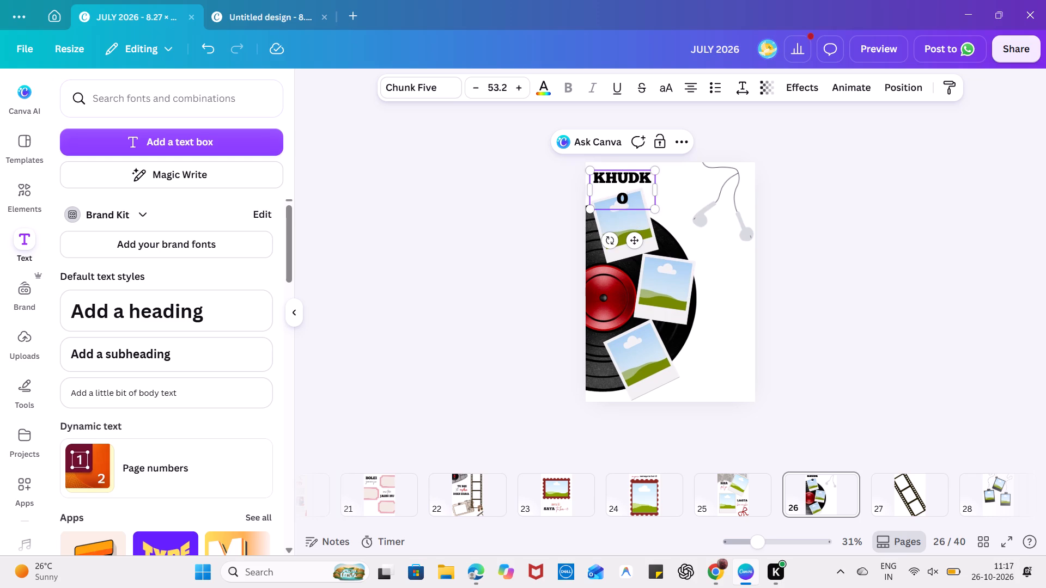
drag(656, 193, 671, 188)
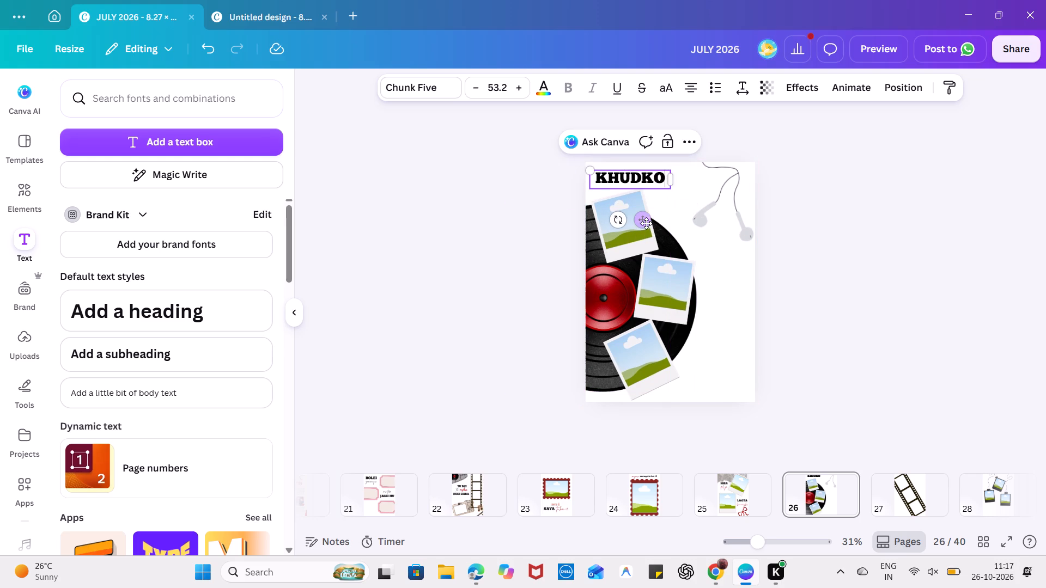
Shift the "KHUDKO" heading slightly left and up, close to page 26's upper-left corner.
drag(646, 223, 643, 223)
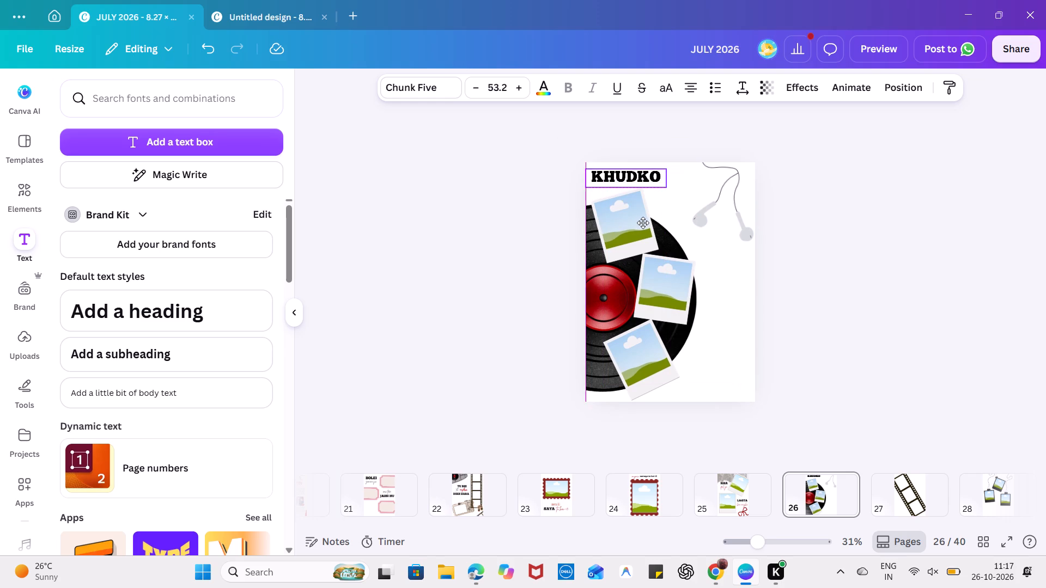
drag(643, 223, 638, 223)
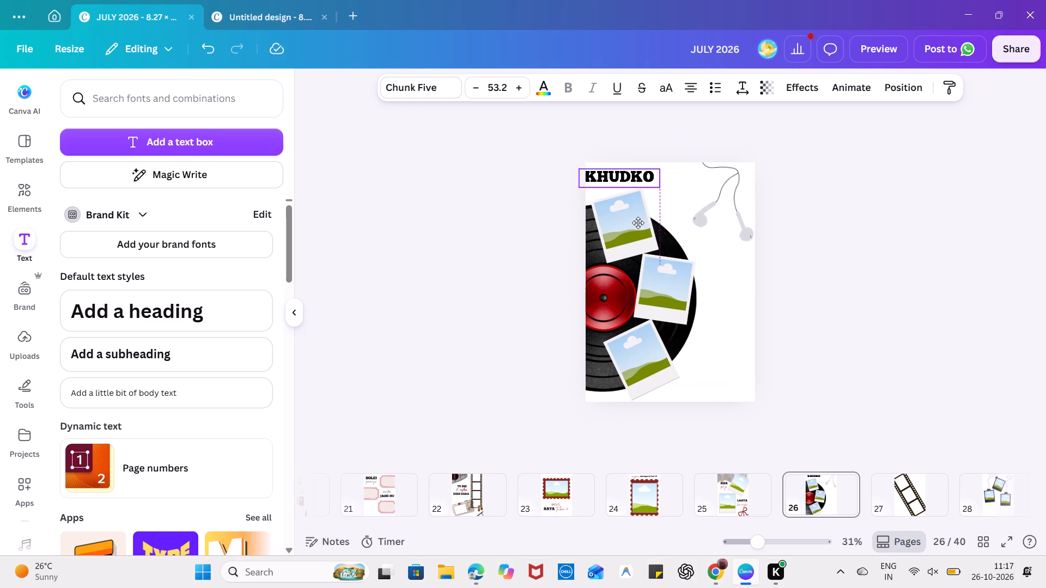
drag(638, 223, 640, 223)
click(679, 213)
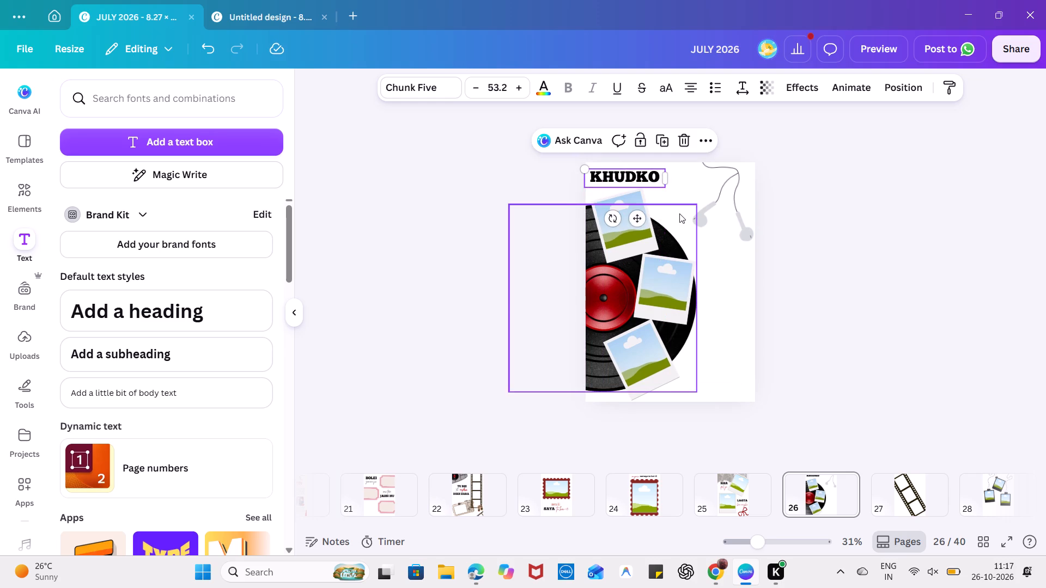
click(787, 280)
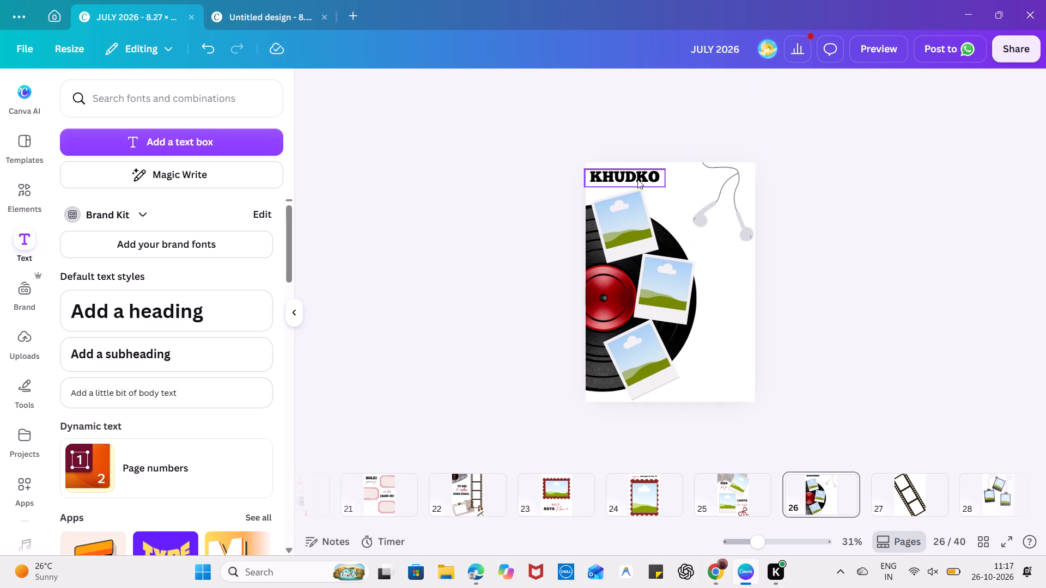
Select the "KHUDKO" heading on page 26.
click(637, 179)
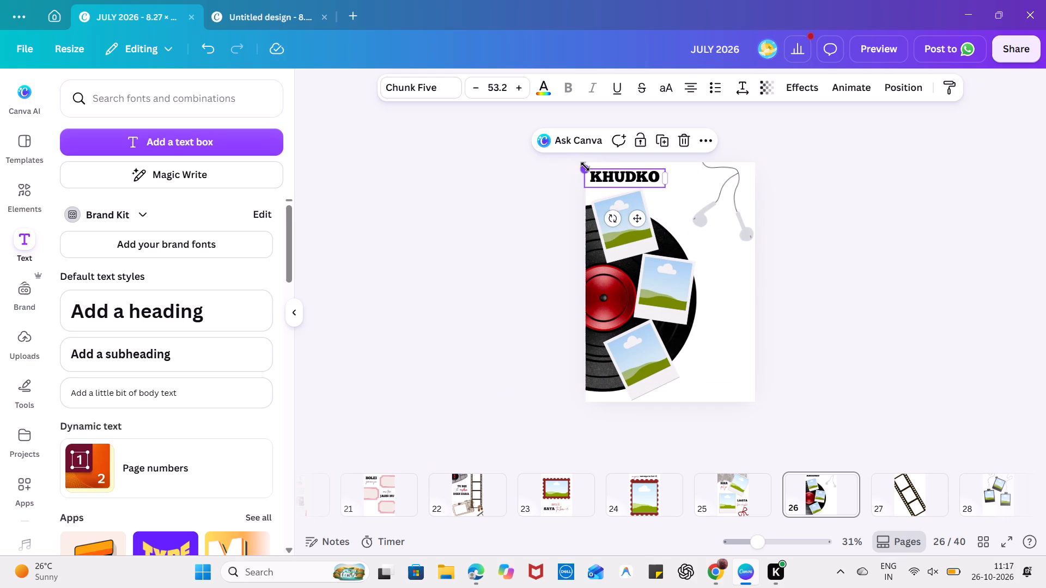